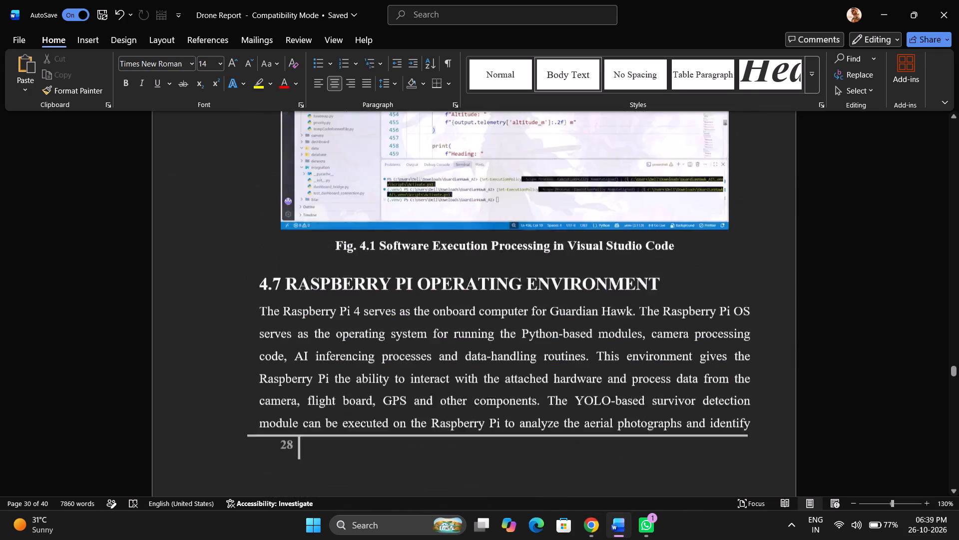
{"action": "scroll", "coordinate": [598, 362], "scroll_direction": "up", "scroll_amount": 9}
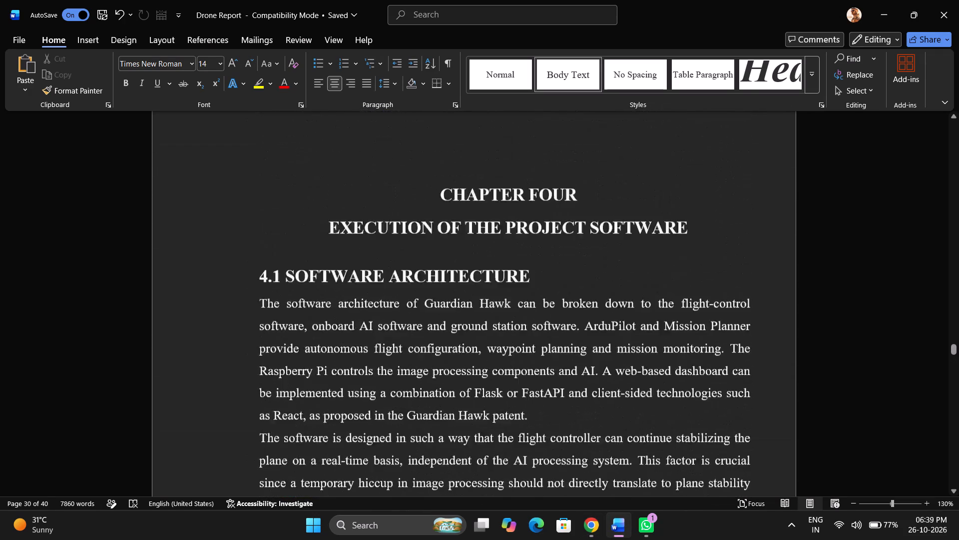
{"action": "scroll", "coordinate": [598, 362], "scroll_direction": "up", "scroll_amount": 7}
{"action": "scroll", "coordinate": [598, 362], "scroll_direction": "down", "scroll_amount": 1}
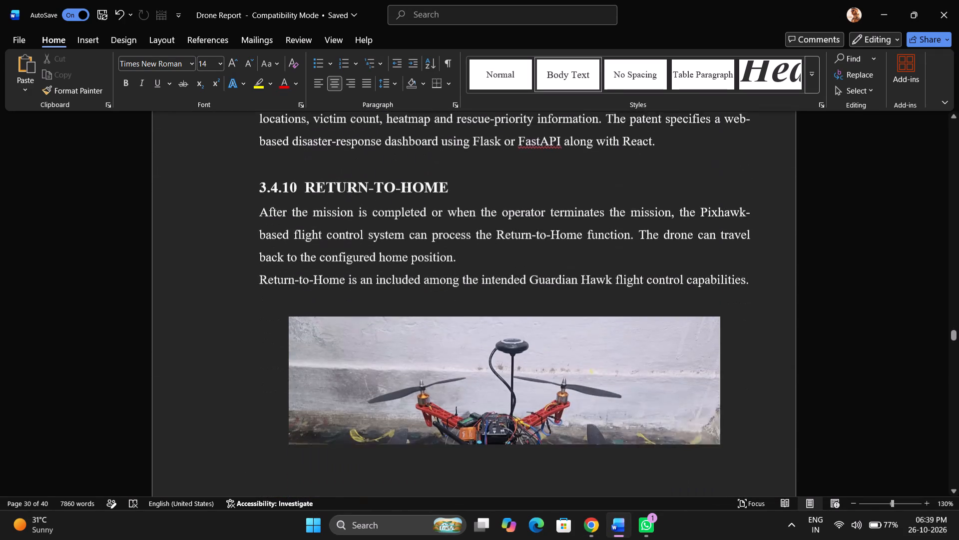
{"action": "scroll", "coordinate": [598, 362], "scroll_direction": "down", "scroll_amount": 1}
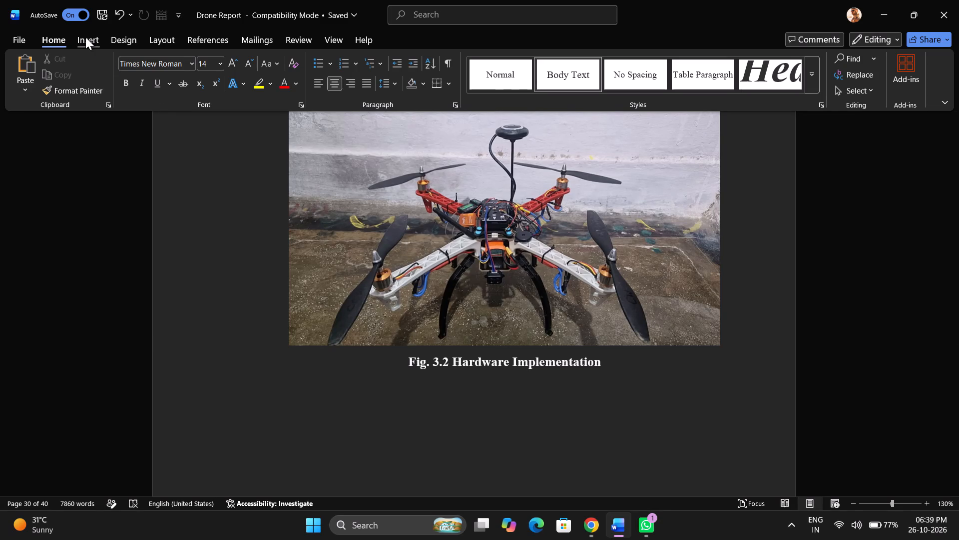
{"action": "left_click", "coordinate": [85, 37]}
{"action": "left_click", "coordinate": [305, 216]}
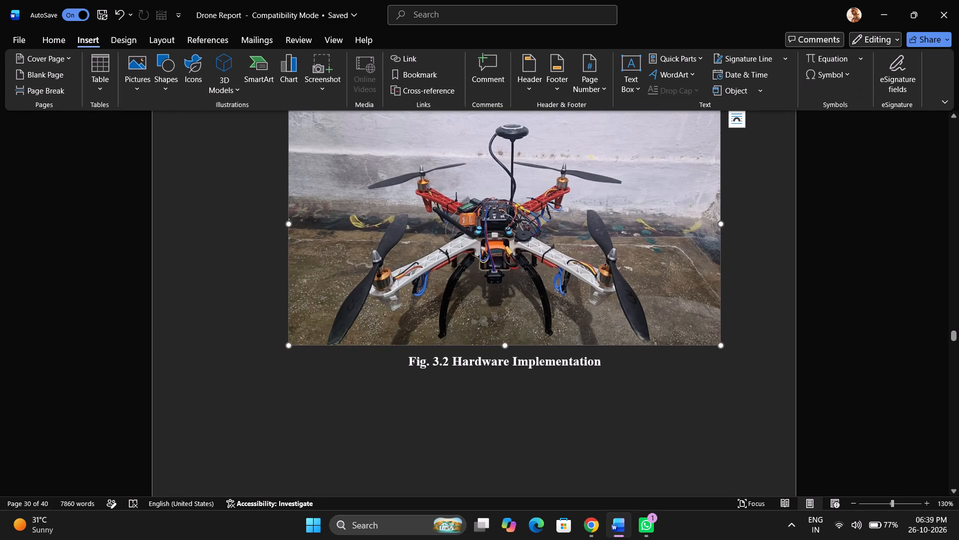
{"action": "left_click", "coordinate": [133, 86]}
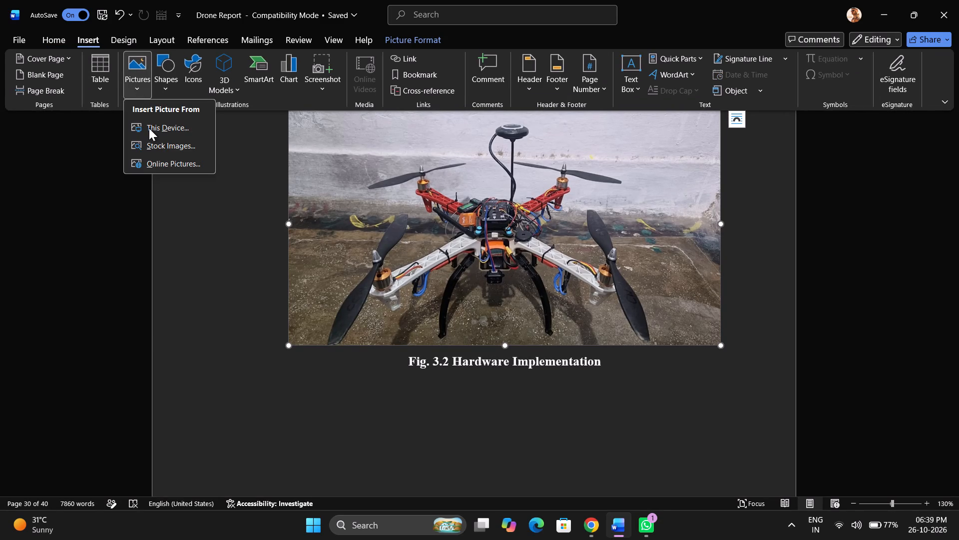
{"action": "left_click", "coordinate": [149, 128]}
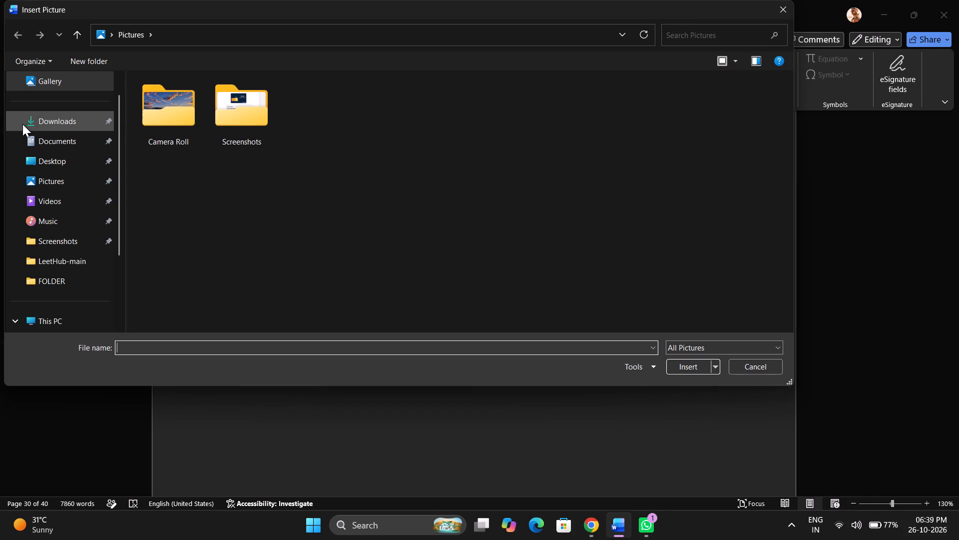
{"action": "left_click", "coordinate": [25, 124]}
{"action": "left_click", "coordinate": [39, 120]}
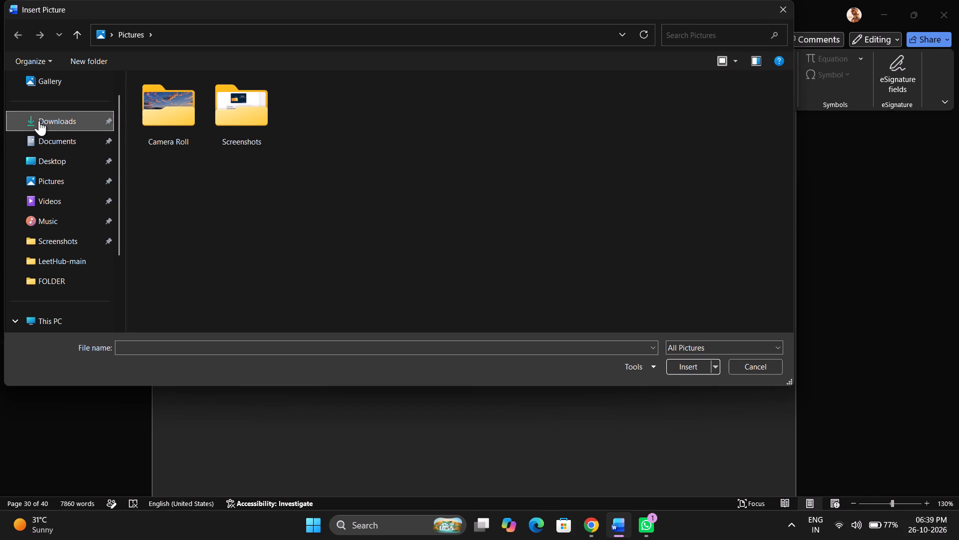
{"action": "left_click", "coordinate": [183, 114]}
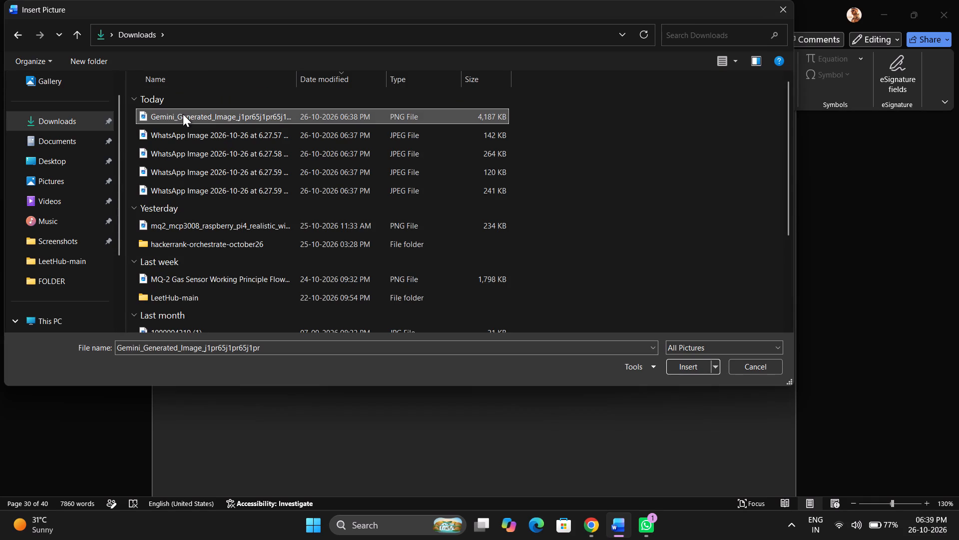
{"action": "left_click", "coordinate": [690, 362]}
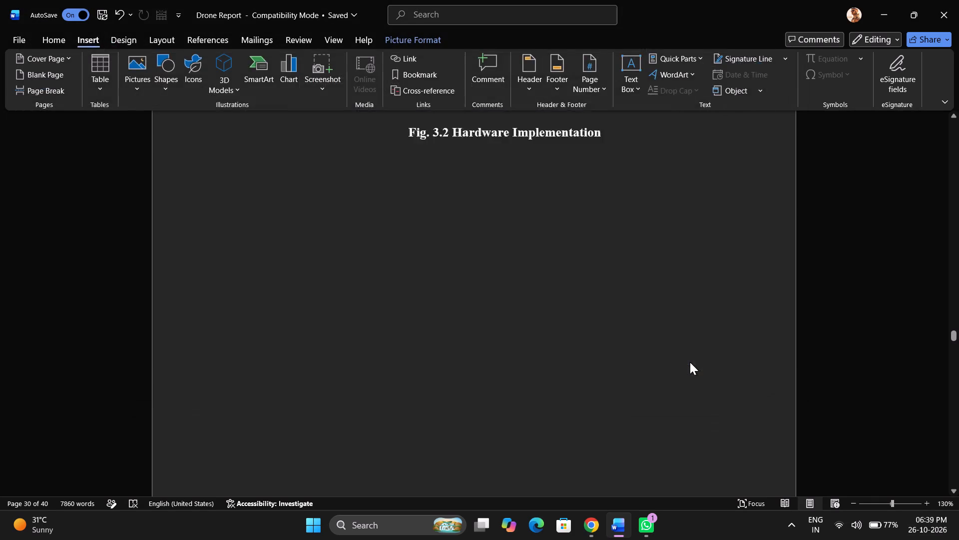
{"action": "scroll", "coordinate": [646, 459], "scroll_direction": "up", "scroll_amount": 2}
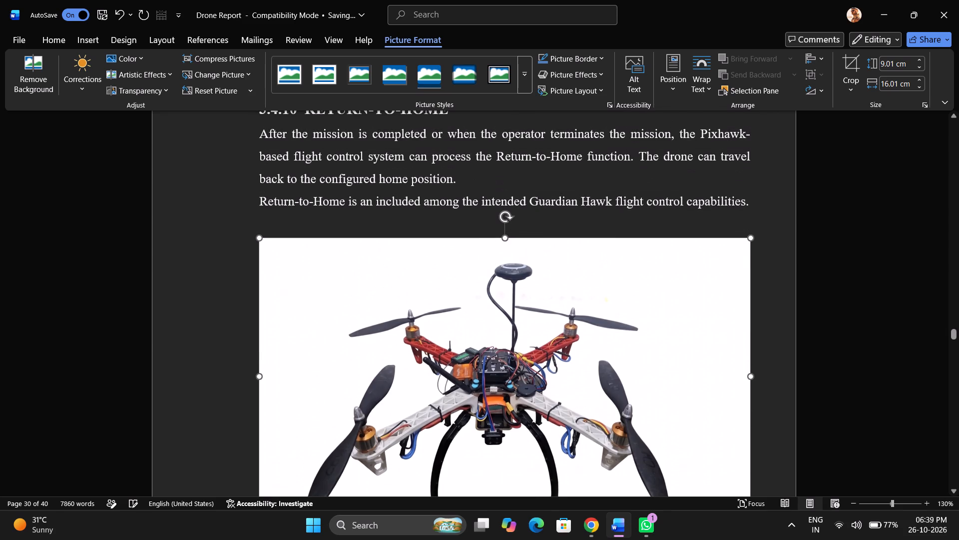
Move the new drone picture up directly below the Return-to-Home text and add a blank line above it.
{"action": "left_click_drag", "start_coordinate": [575, 306], "coordinate": [626, 282]}
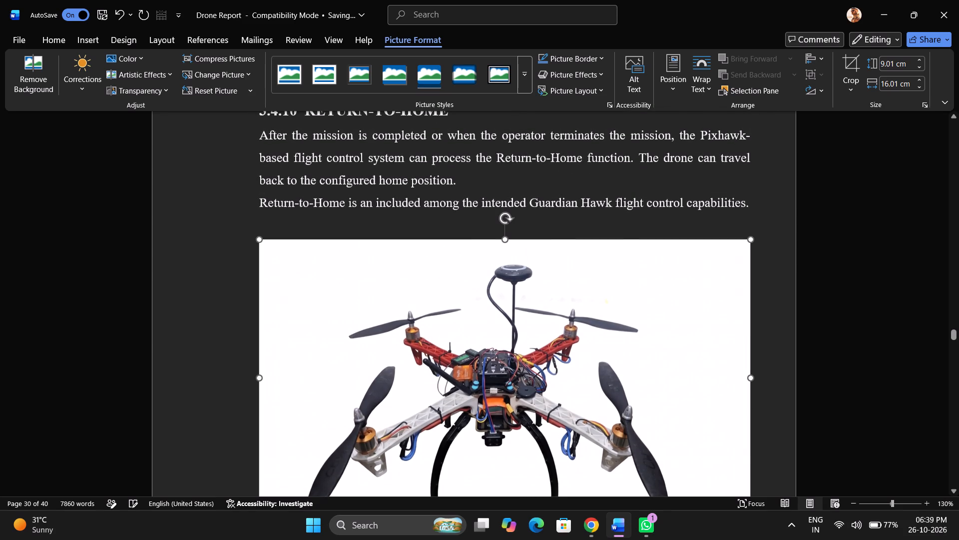
{"action": "left_click_drag", "start_coordinate": [570, 239], "coordinate": [578, 220]}
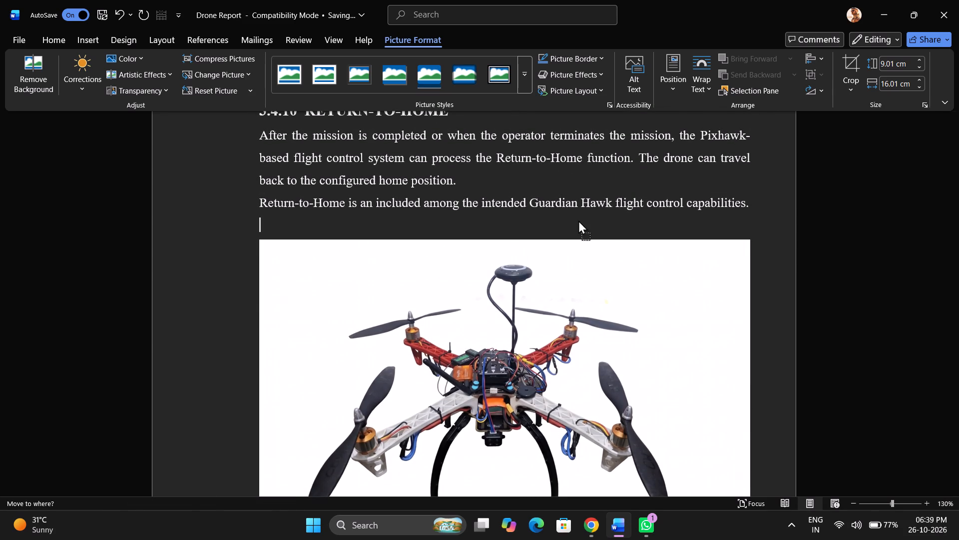
{"action": "left_click_drag", "start_coordinate": [578, 220], "coordinate": [576, 234]}
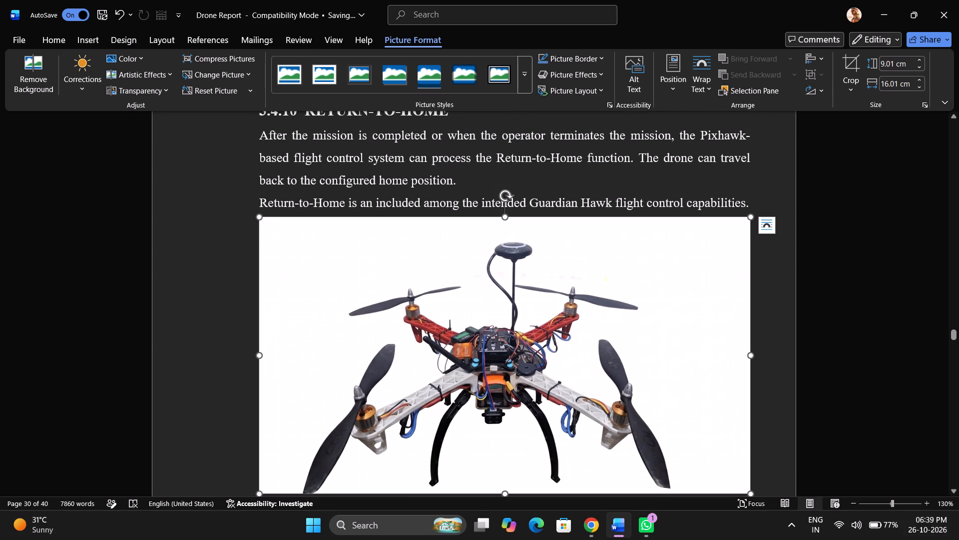
{"action": "left_click", "coordinate": [765, 205]}
{"action": "key", "text": "Return"}
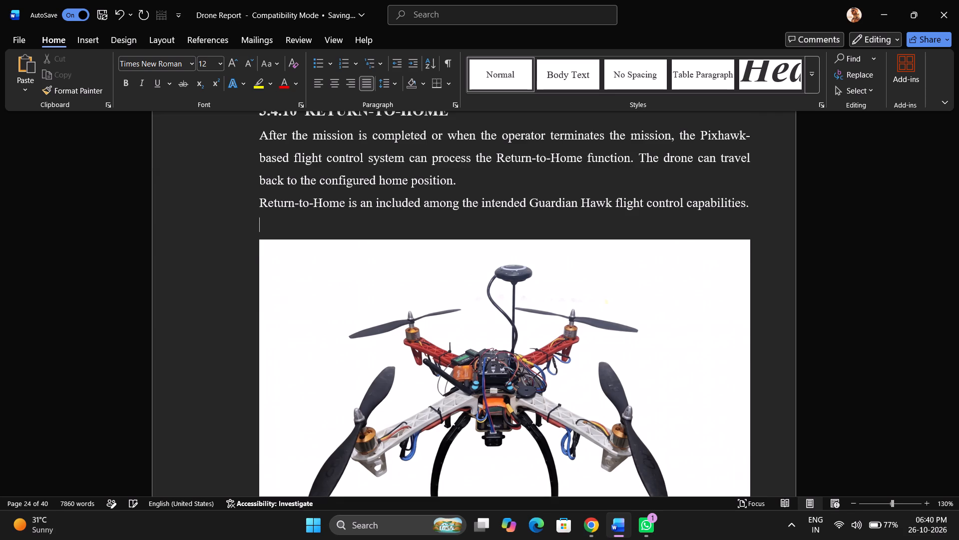
{"action": "scroll", "coordinate": [771, 210], "scroll_direction": "down", "scroll_amount": 1}
{"action": "scroll", "coordinate": [771, 210], "scroll_direction": "up", "scroll_amount": 1}
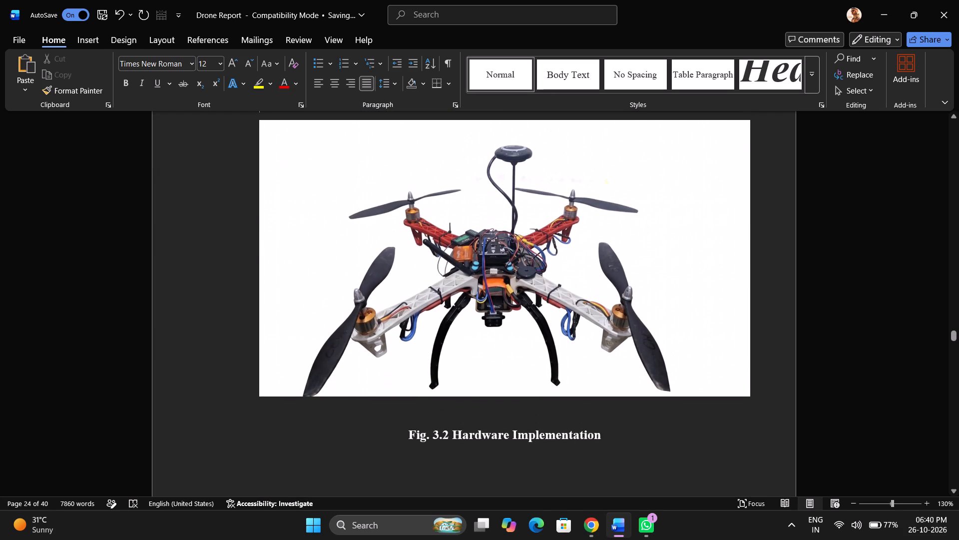
Delete the blank line between the drone picture and the Fig. 3.2 Hardware Implementation caption.
{"action": "left_click", "coordinate": [462, 421]}
{"action": "key", "text": "BackSpace"}
{"action": "key", "text": "BackSpace"}
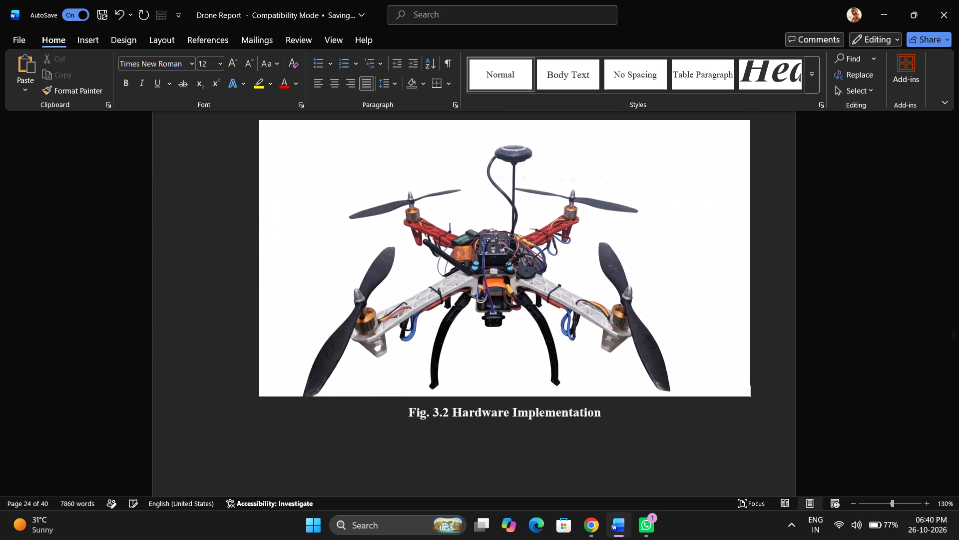
Decrease the paragraph indent of the Fig. 3.2 drone picture and center it horizontally.
{"action": "left_click", "coordinate": [517, 272]}
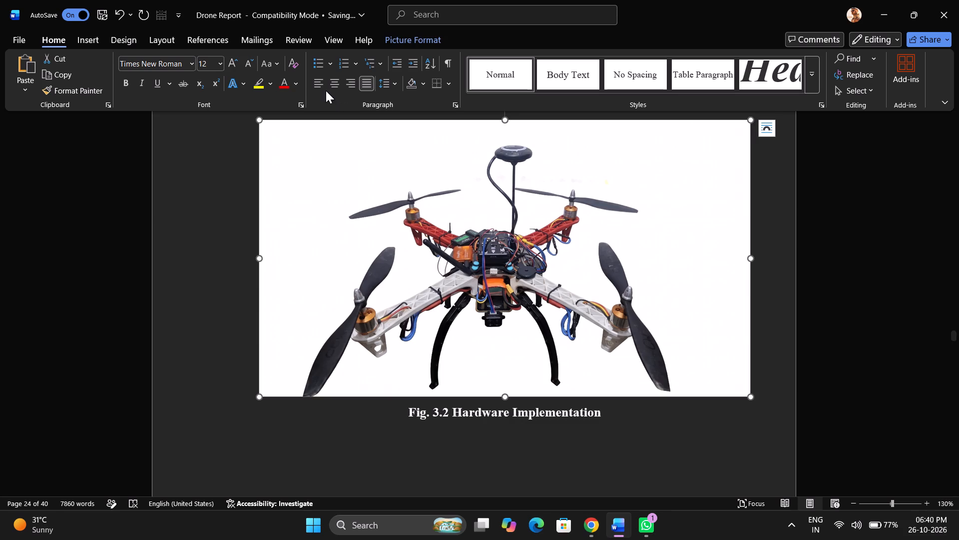
{"action": "left_click", "coordinate": [334, 85]}
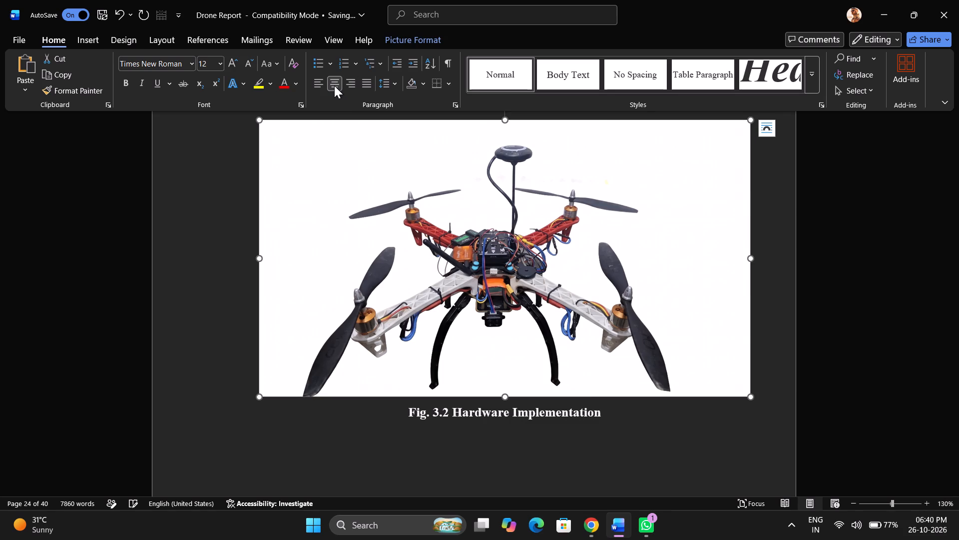
{"action": "left_click", "coordinate": [334, 85]}
{"action": "left_click", "coordinate": [402, 62]}
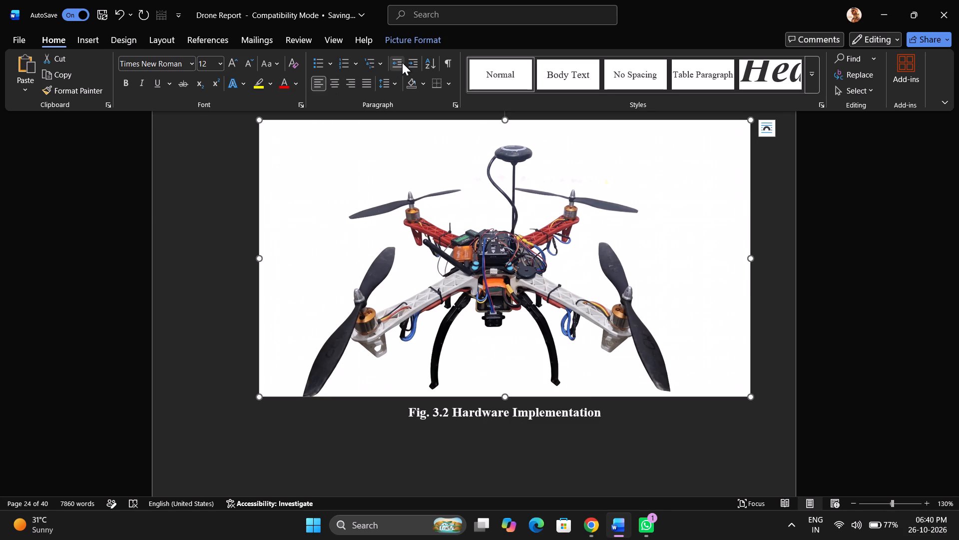
{"action": "double_click", "coordinate": [402, 62]}
{"action": "left_click", "coordinate": [335, 86]}
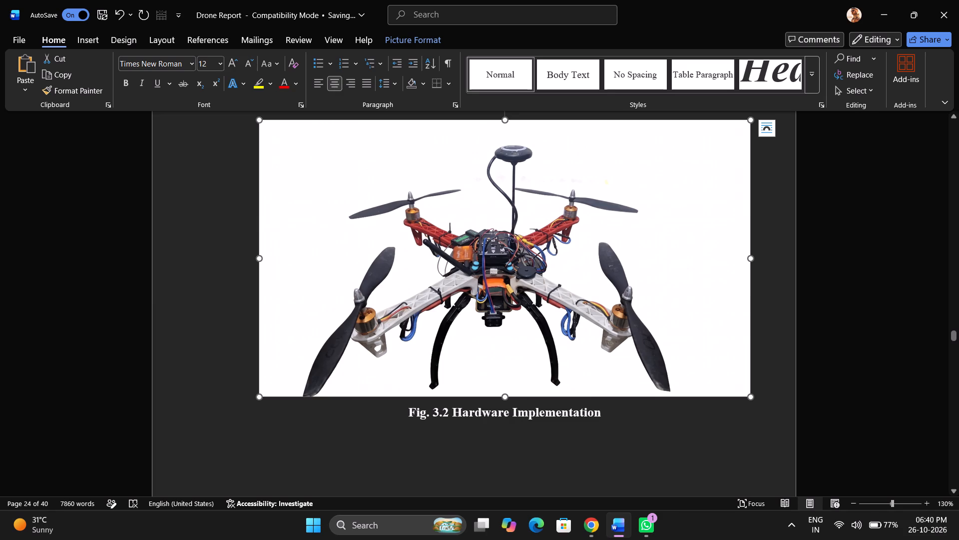
Switch to the Windows Settings app and change the systemwide color mode to Light.
{"action": "left_click", "coordinate": [888, 265]}
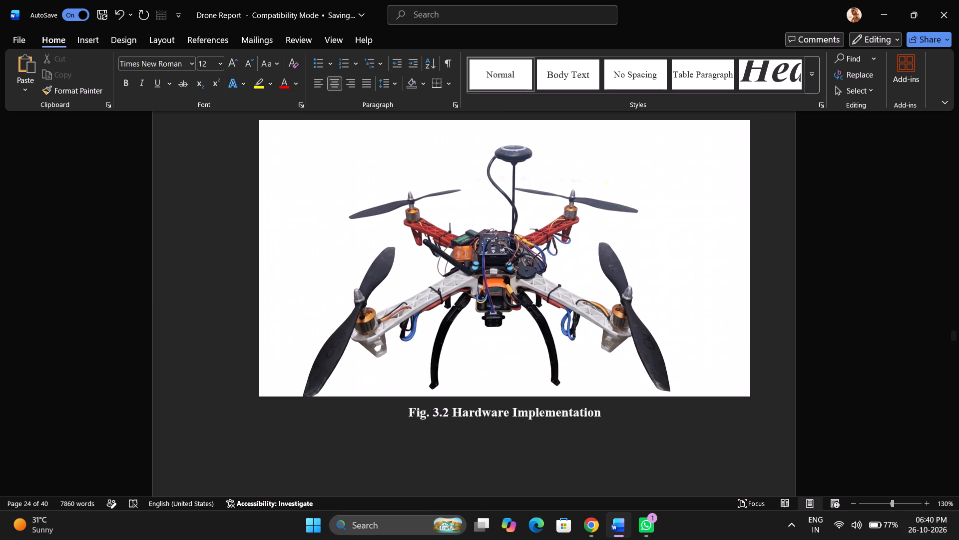
{"action": "left_click", "coordinate": [408, 520]}
{"action": "type", "text": "dark"}
{"action": "left_click", "coordinate": [502, 142]}
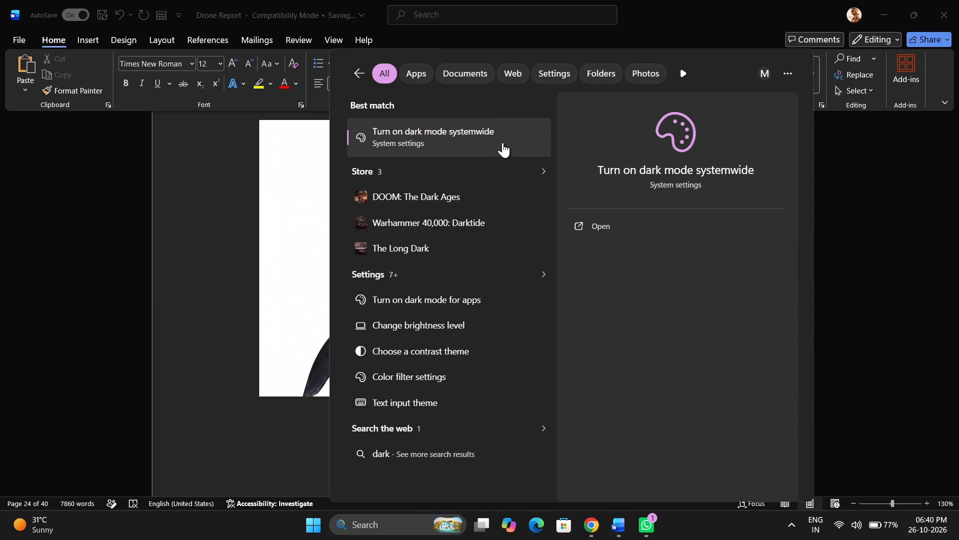
{"action": "left_click", "coordinate": [848, 193]}
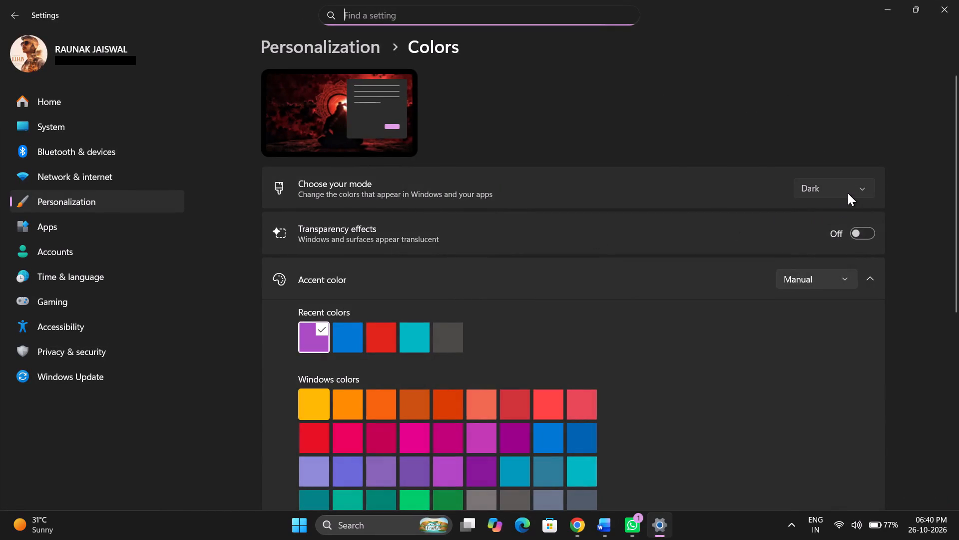
{"action": "left_click", "coordinate": [830, 157]}
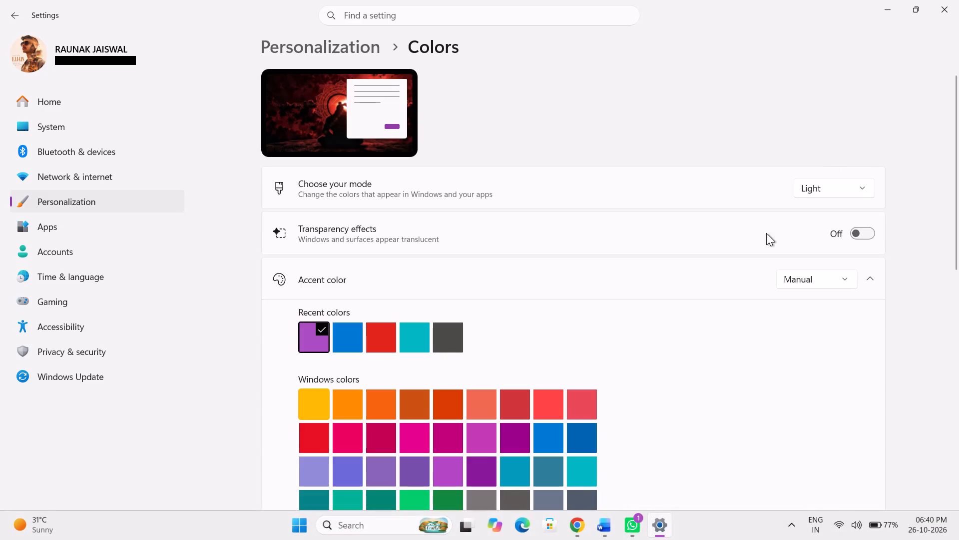
Switch back to the Drone Report in Word and preview the available picture styles on the Fig. 3.2 drone picture.
{"action": "left_click", "coordinate": [603, 536]}
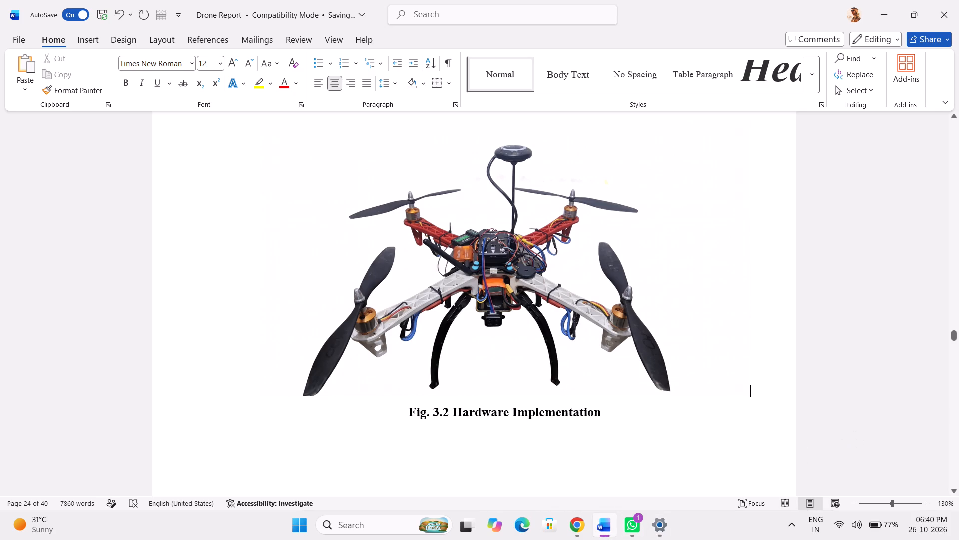
{"action": "left_click", "coordinate": [504, 275]}
{"action": "right_click", "coordinate": [504, 275]}
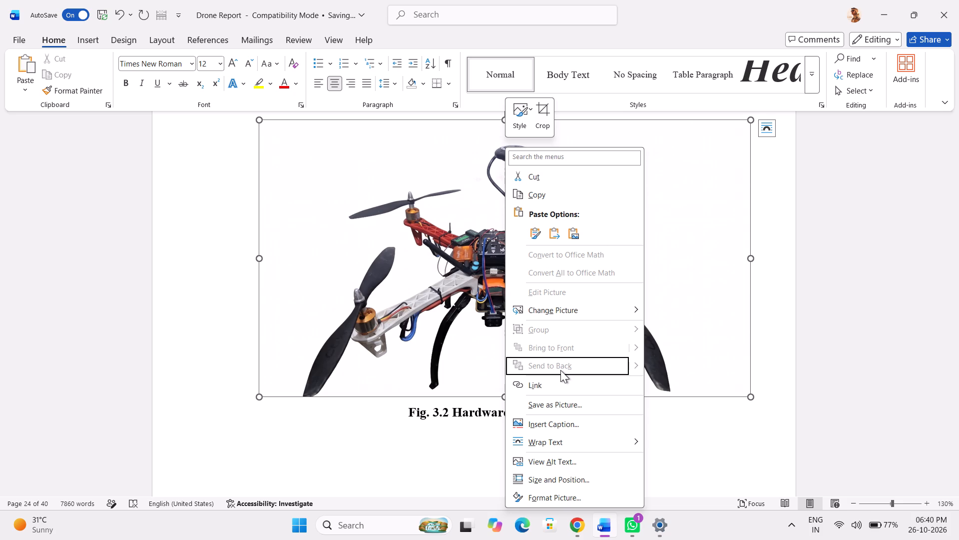
{"action": "left_click", "coordinate": [530, 107]}
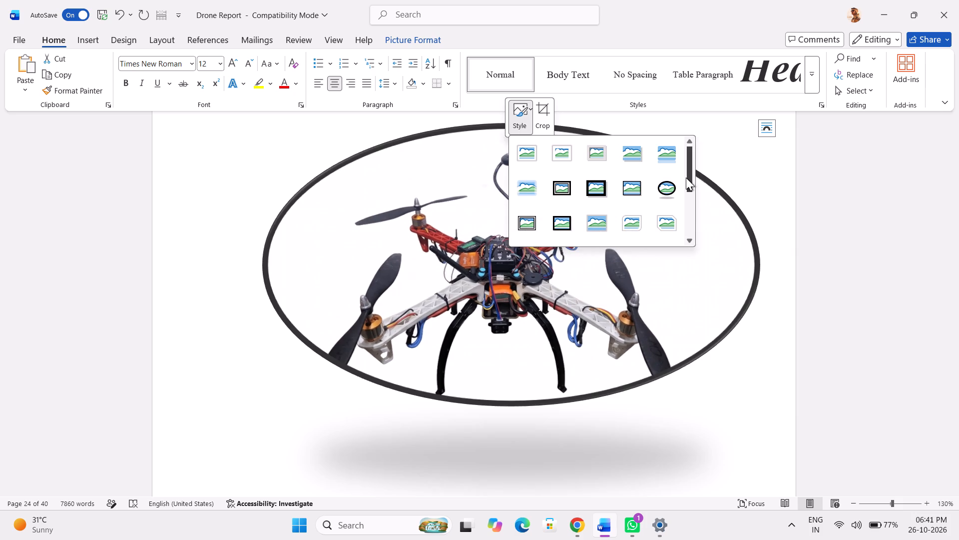
{"action": "left_click_drag", "start_coordinate": [686, 177], "coordinate": [687, 244]}
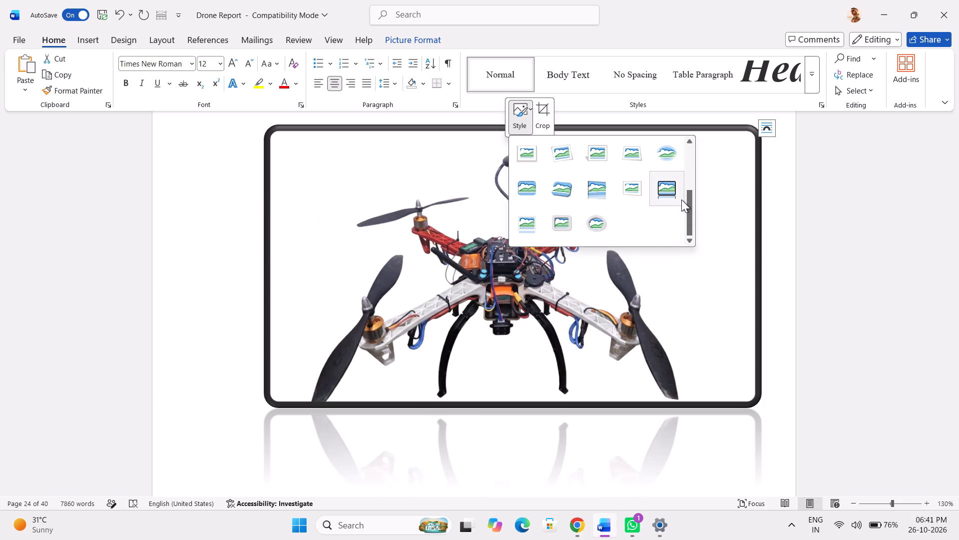
{"action": "left_click_drag", "start_coordinate": [688, 213], "coordinate": [689, 163]}
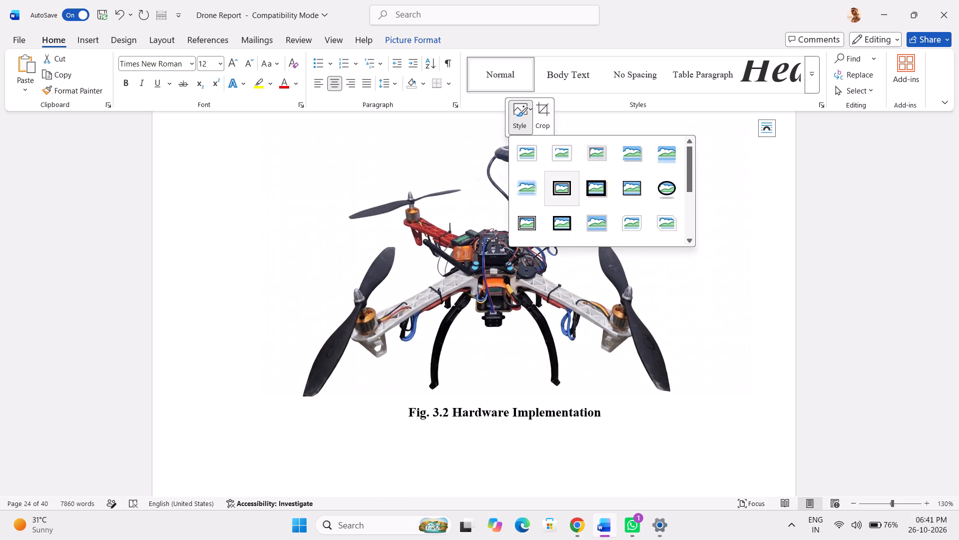
{"action": "left_click", "coordinate": [285, 185]}
Open the Format Picture effects for the drone picture and examine the Soft Edges and Reflection options.
{"action": "right_click", "coordinate": [285, 185]}
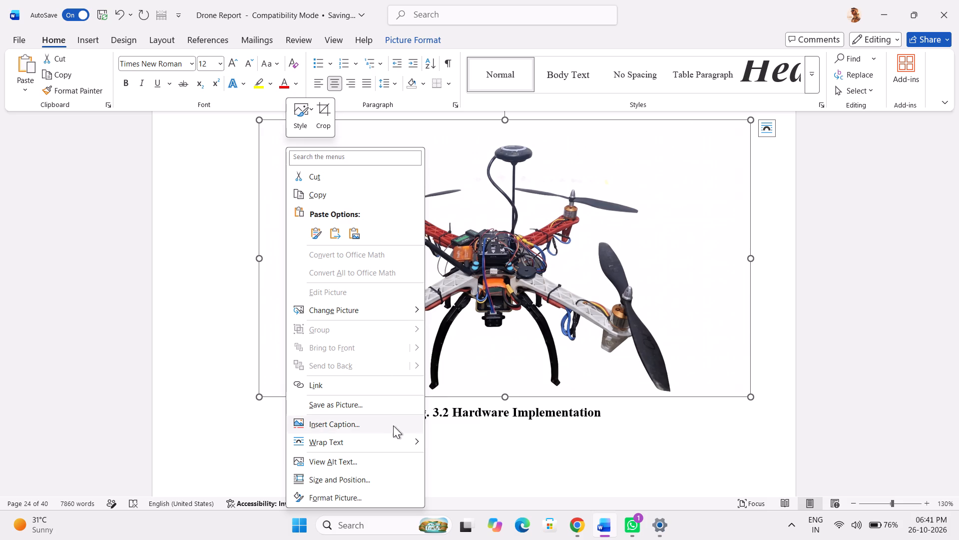
{"action": "left_click", "coordinate": [345, 503]}
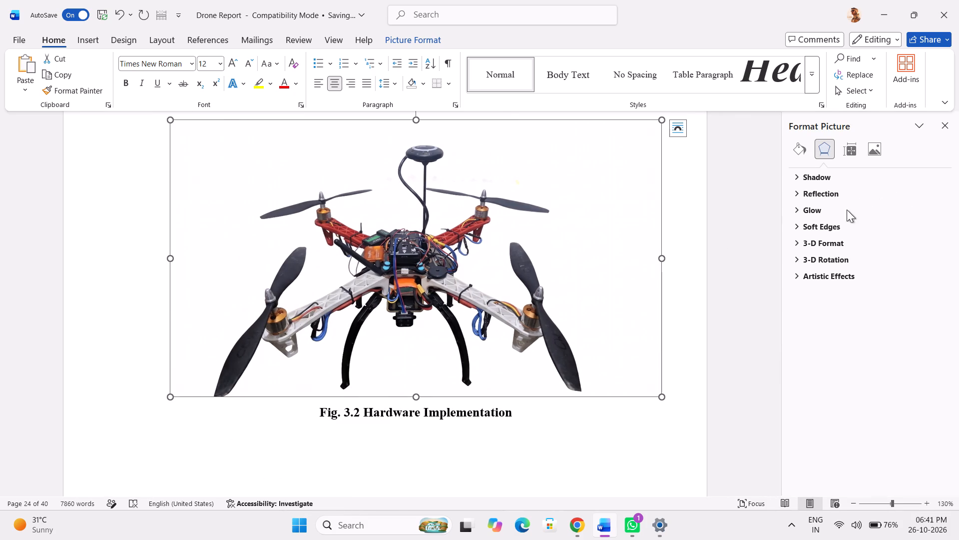
{"action": "left_click", "coordinate": [827, 232]}
{"action": "left_click", "coordinate": [797, 226]}
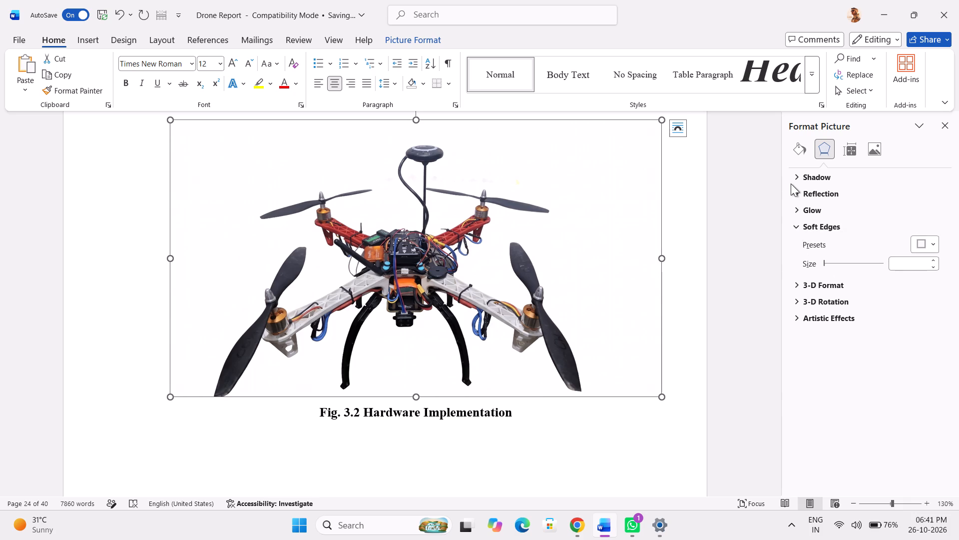
{"action": "left_click", "coordinate": [794, 192]}
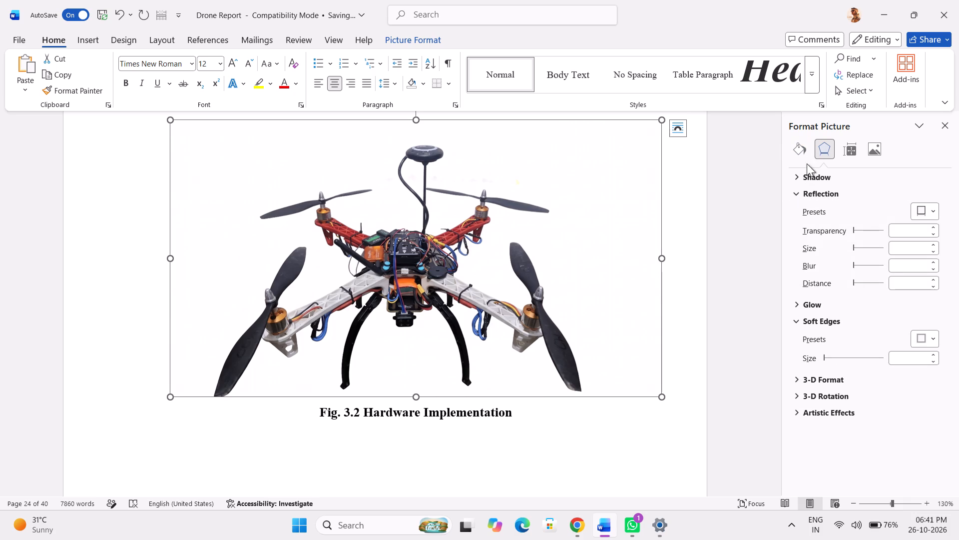
{"action": "left_click", "coordinate": [797, 183]}
Crop the Fig. 3.2 drone picture to trim the empty white margins on its left, right and top sides.
{"action": "left_click", "coordinate": [444, 283]}
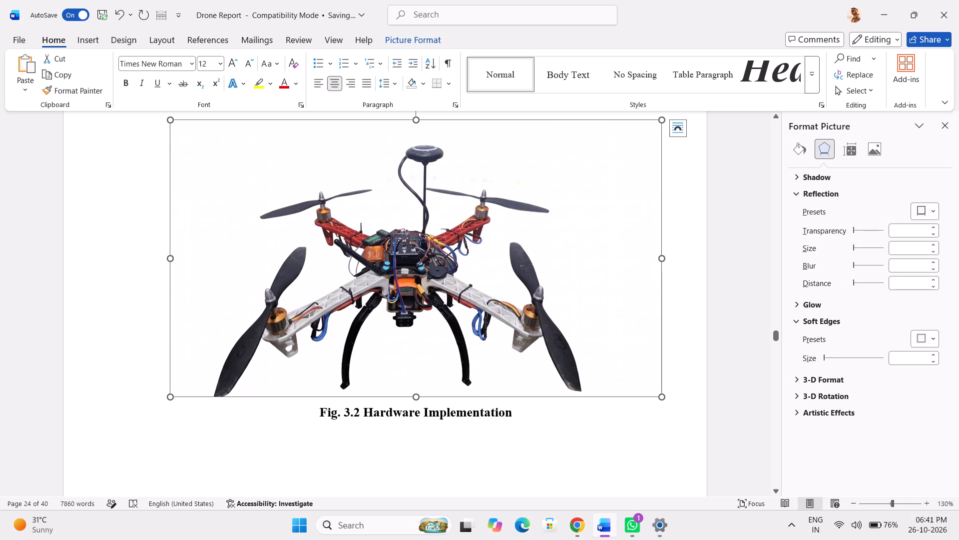
{"action": "right_click", "coordinate": [444, 283]}
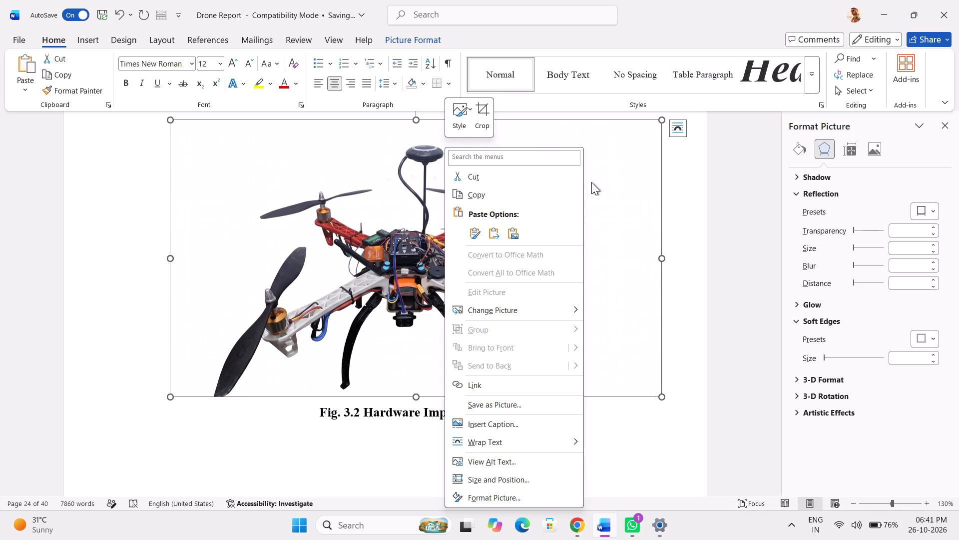
{"action": "left_click", "coordinate": [480, 125]}
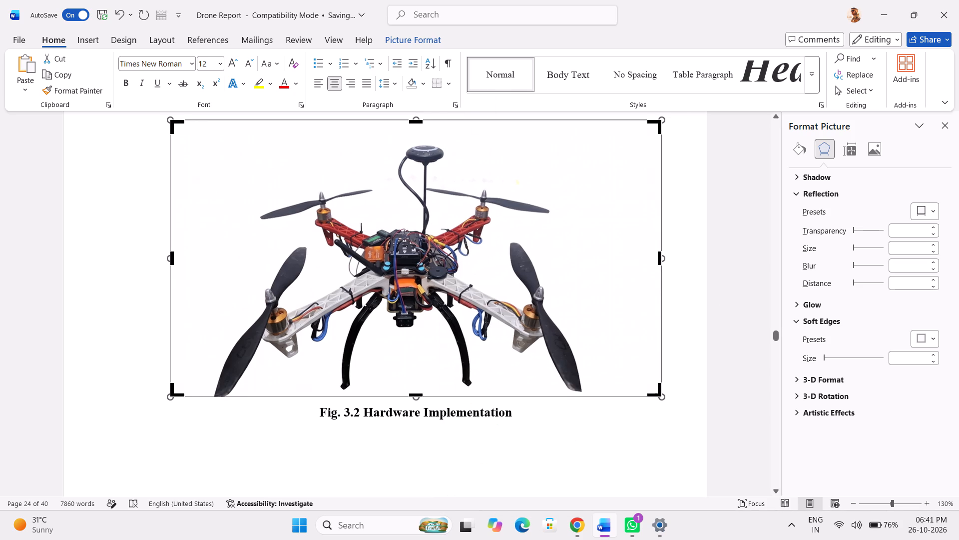
{"action": "left_click_drag", "start_coordinate": [170, 256], "coordinate": [184, 260]}
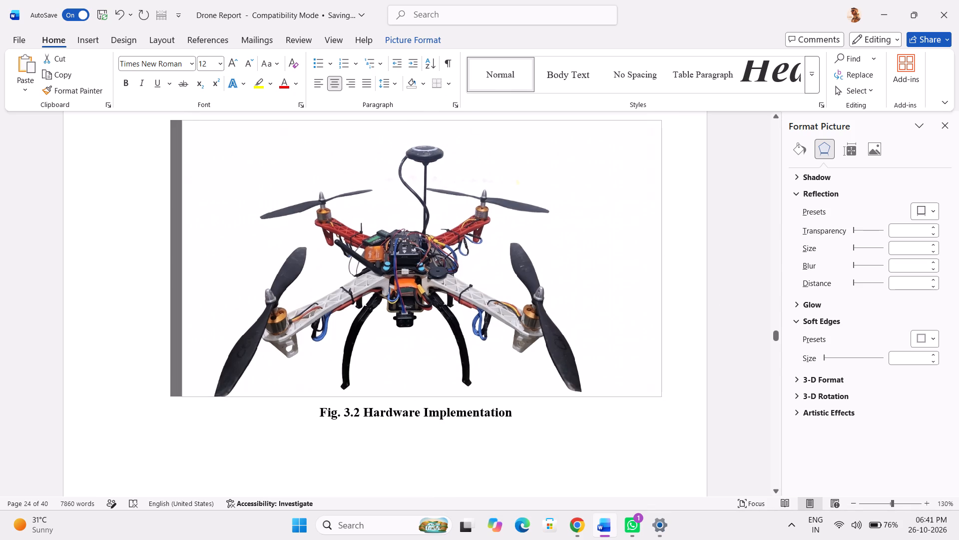
{"action": "left_click_drag", "start_coordinate": [184, 260], "coordinate": [206, 264]}
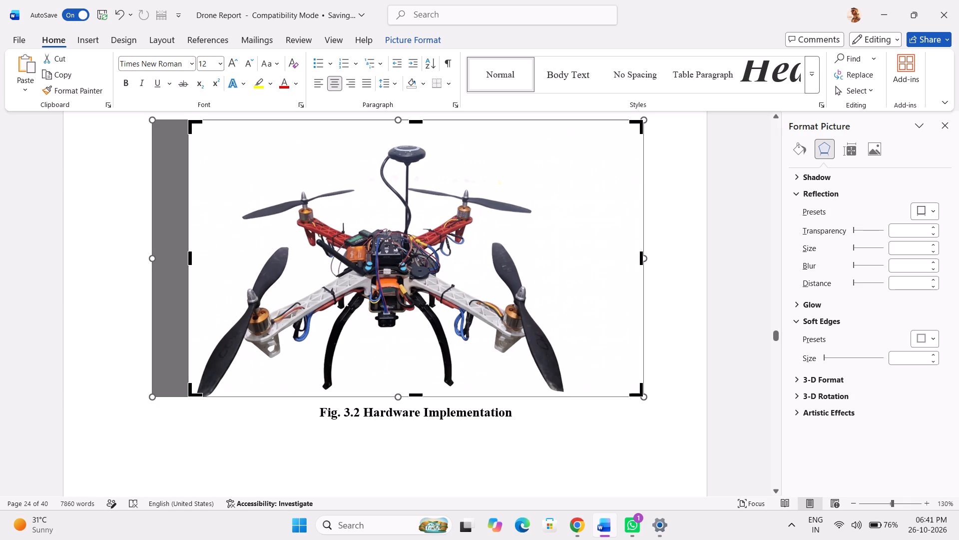
{"action": "left_click_drag", "start_coordinate": [642, 260], "coordinate": [572, 274]}
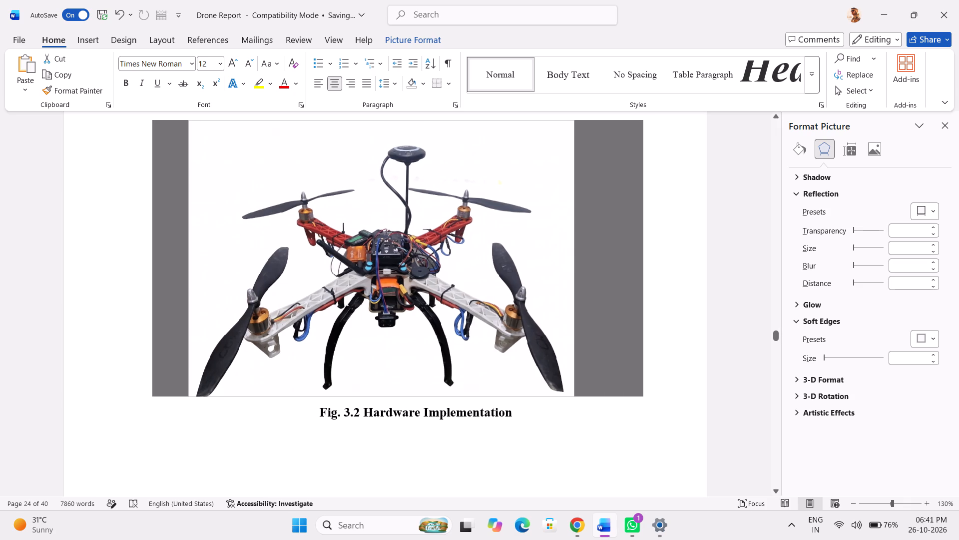
{"action": "left_click_drag", "start_coordinate": [572, 274], "coordinate": [569, 275]}
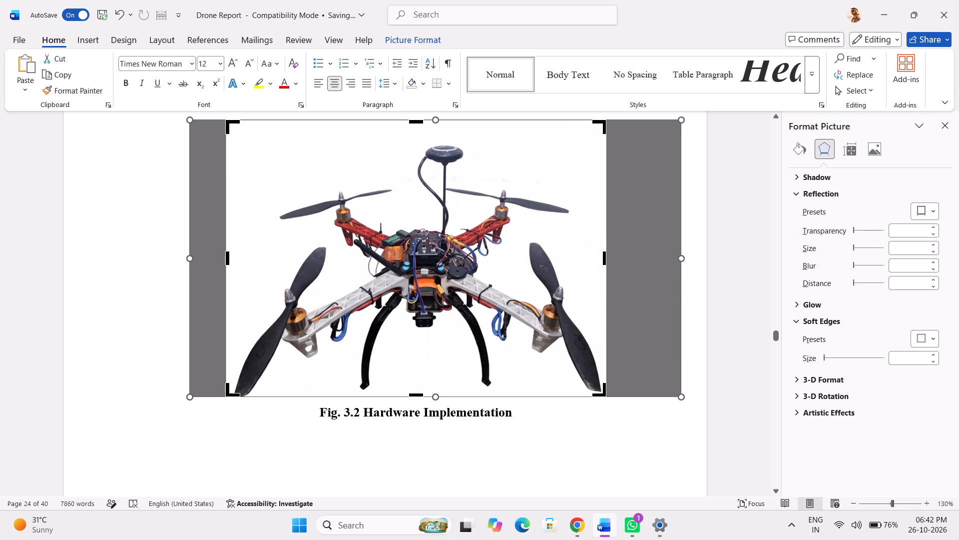
{"action": "left_click_drag", "start_coordinate": [416, 119], "coordinate": [414, 132]}
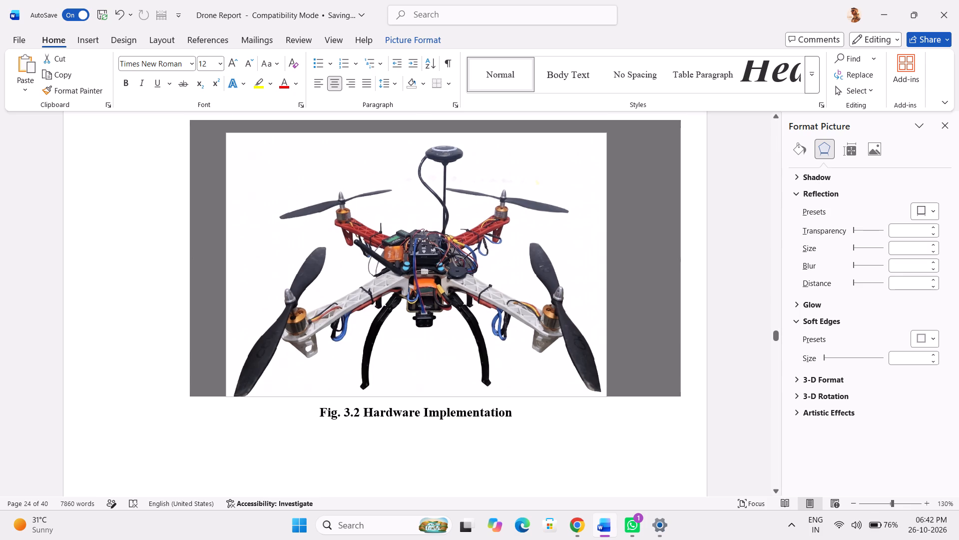
{"action": "left_click_drag", "start_coordinate": [414, 132], "coordinate": [411, 137]}
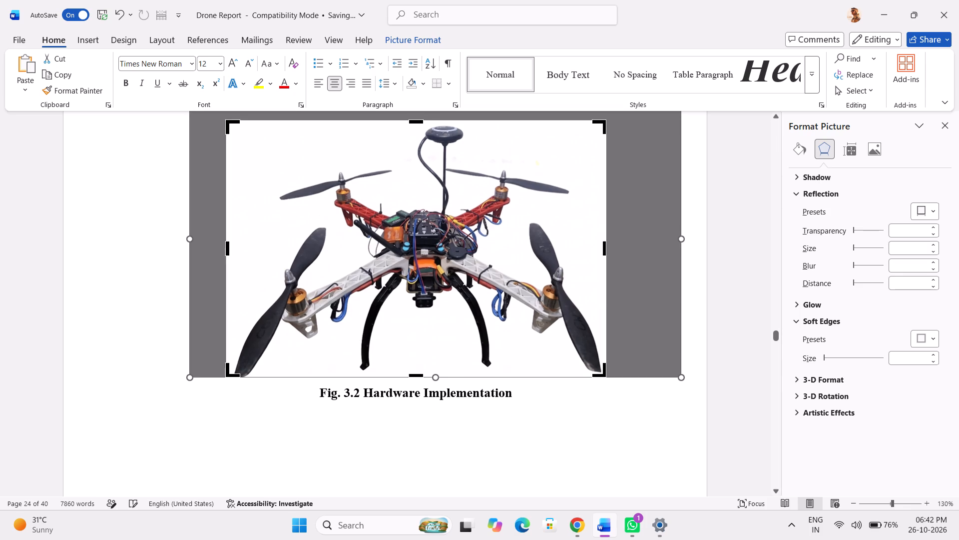
{"action": "left_click", "coordinate": [752, 361]}
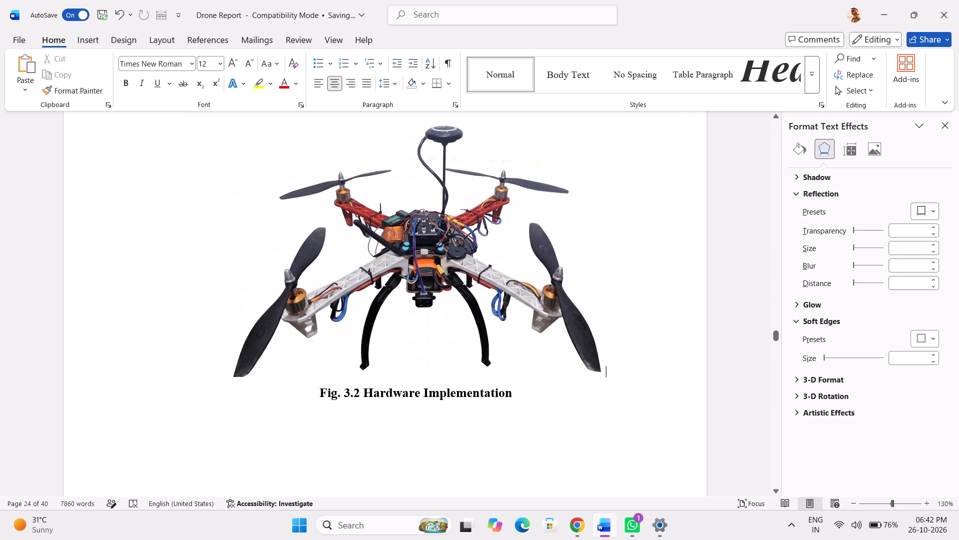
Decrease the paragraph indent of the cropped drone picture and center it horizontally.
{"action": "left_click", "coordinate": [501, 265]}
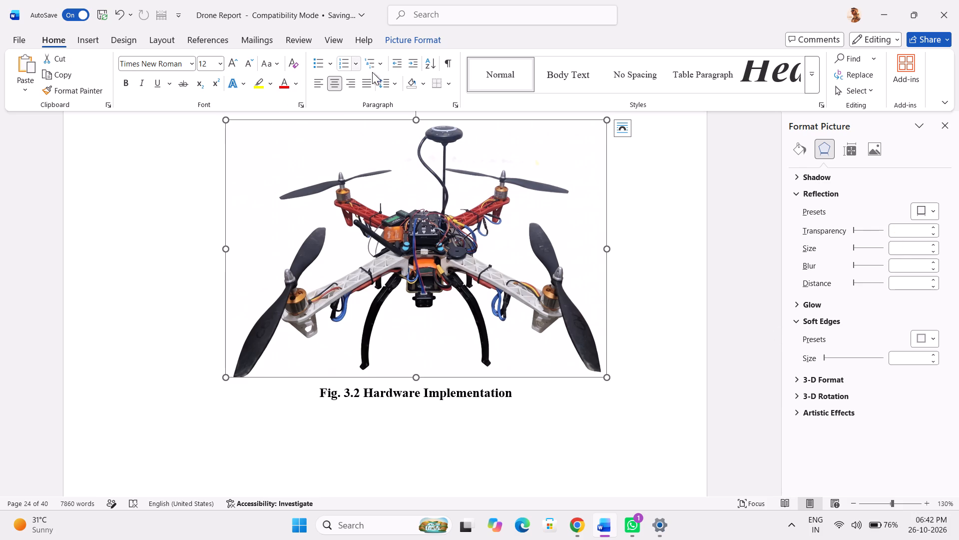
{"action": "left_click", "coordinate": [394, 64]}
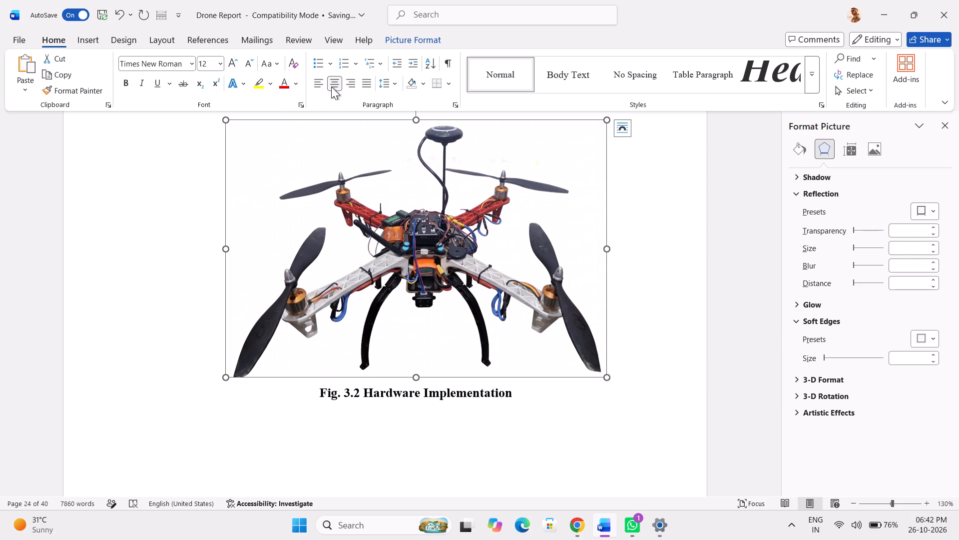
{"action": "left_click", "coordinate": [331, 86]}
{"action": "left_click", "coordinate": [331, 86]}
Select the entire document and center-align all of its paragraphs.
{"action": "left_click", "coordinate": [421, 396]}
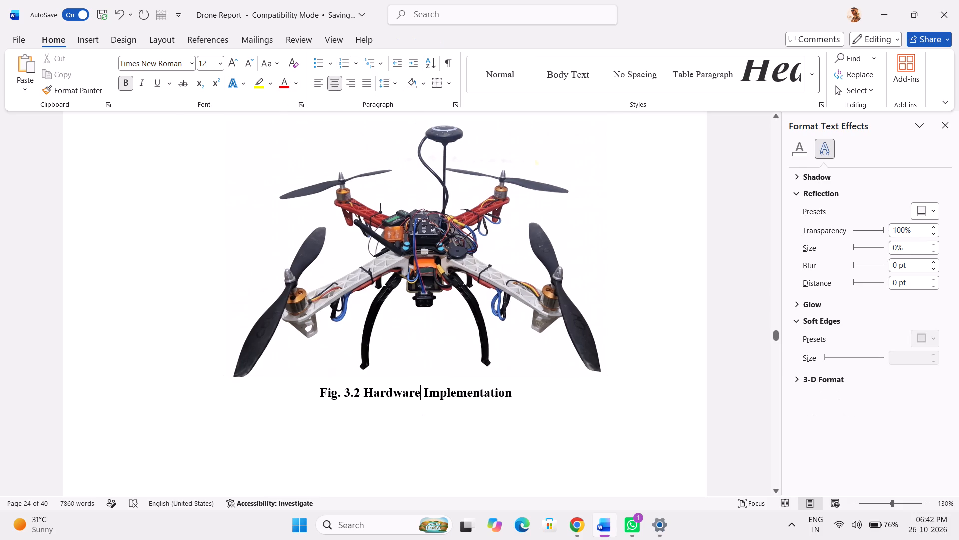
{"action": "key", "text": "ctrl+a"}
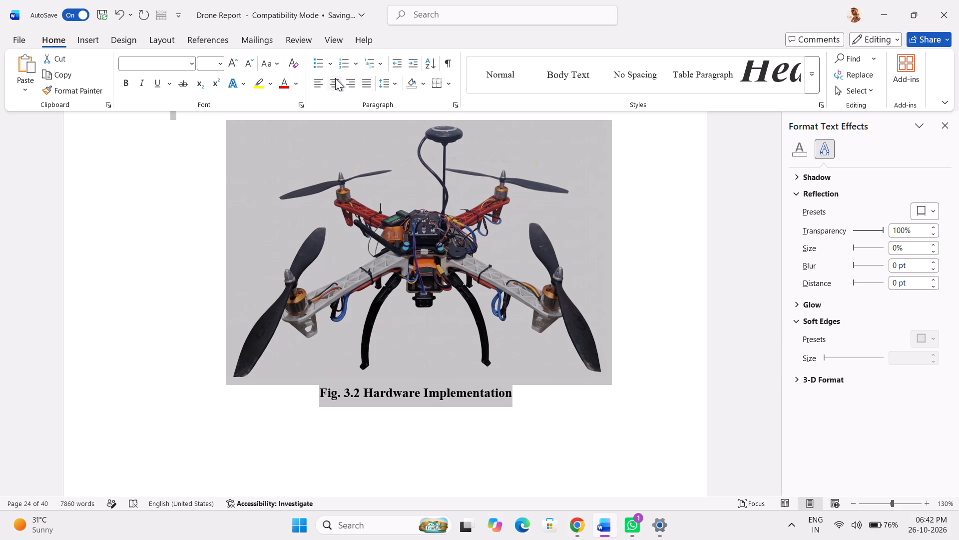
{"action": "left_click", "coordinate": [331, 83]}
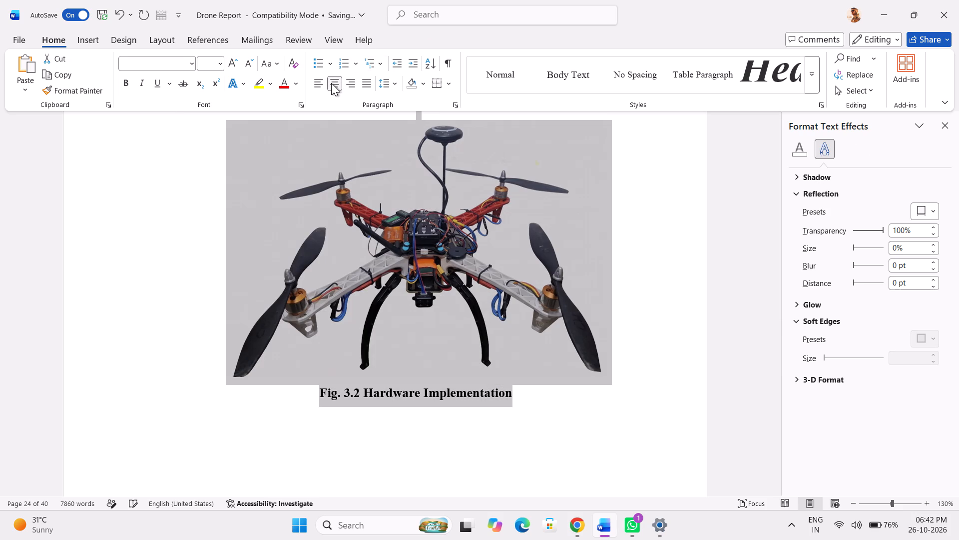
{"action": "left_click", "coordinate": [340, 81]}
{"action": "left_click", "coordinate": [733, 296]}
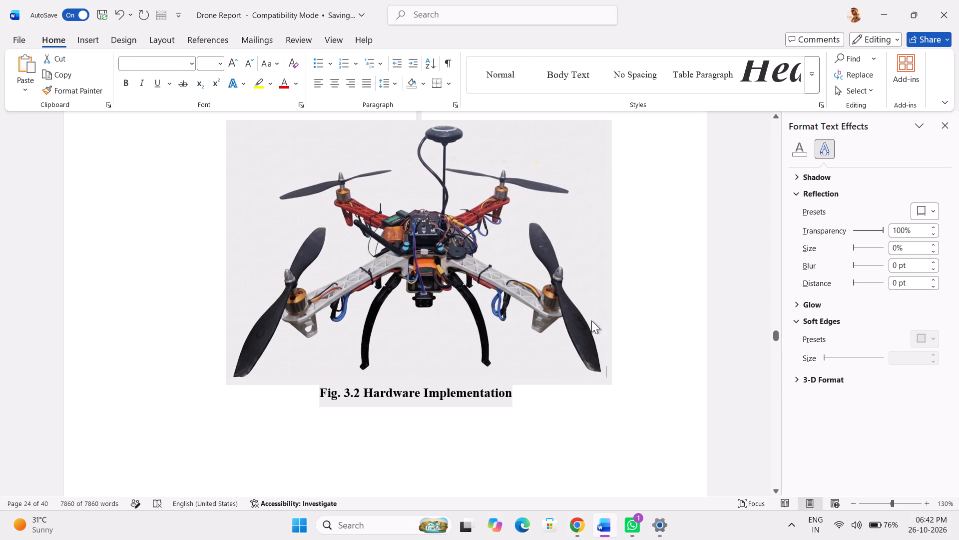
Close the Format Text Effects pane, leaving the Fig. 3.2 caption text as it is.
{"action": "left_click", "coordinate": [507, 394]}
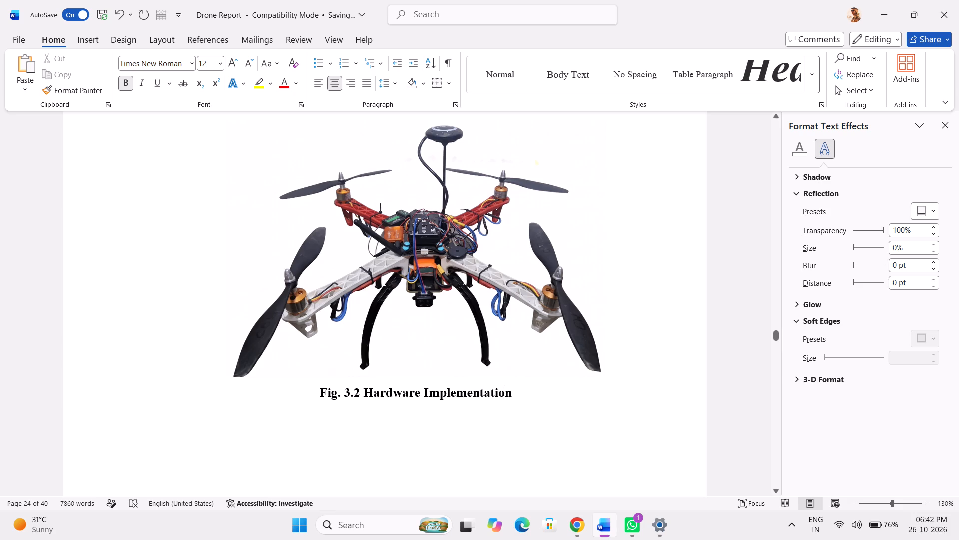
{"action": "left_click_drag", "start_coordinate": [514, 394], "coordinate": [294, 399]}
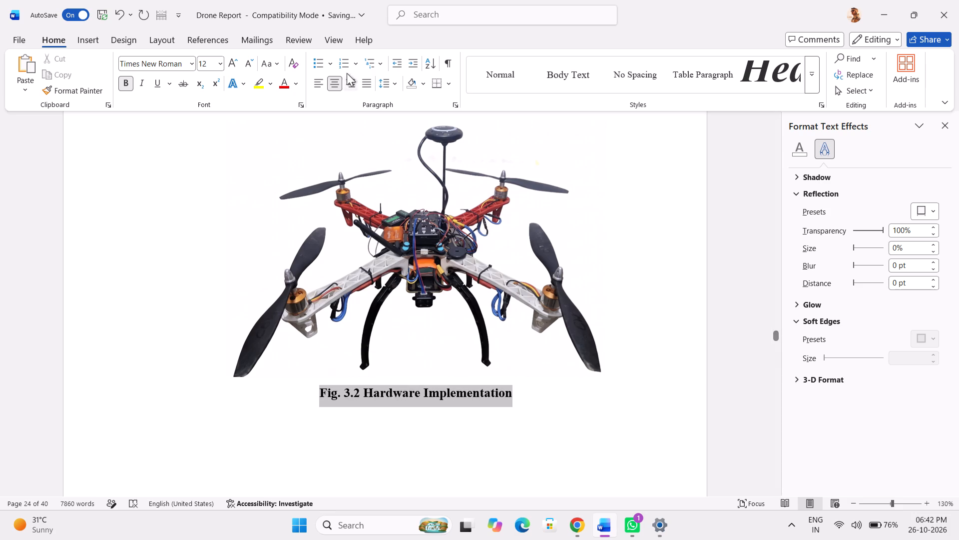
{"action": "left_click", "coordinate": [732, 335]}
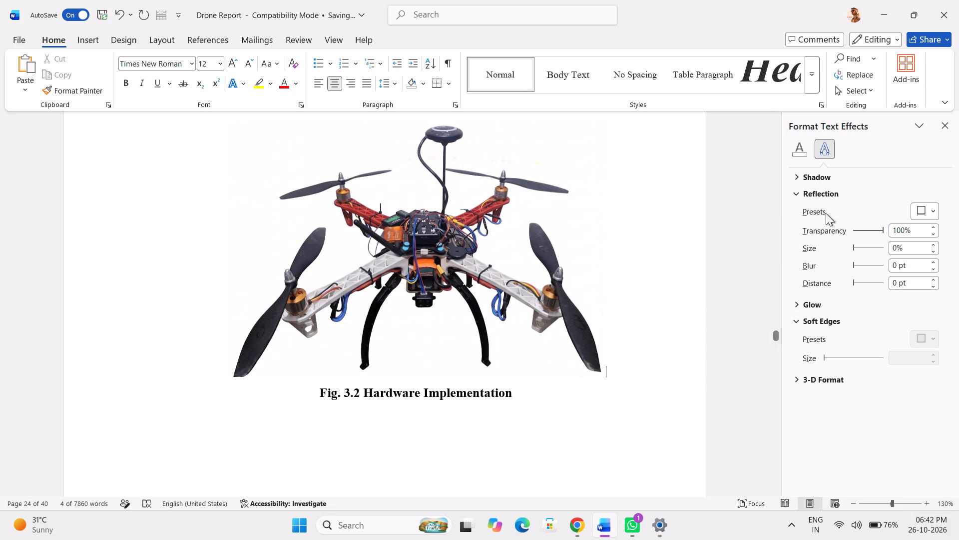
{"action": "left_click", "coordinate": [942, 130]}
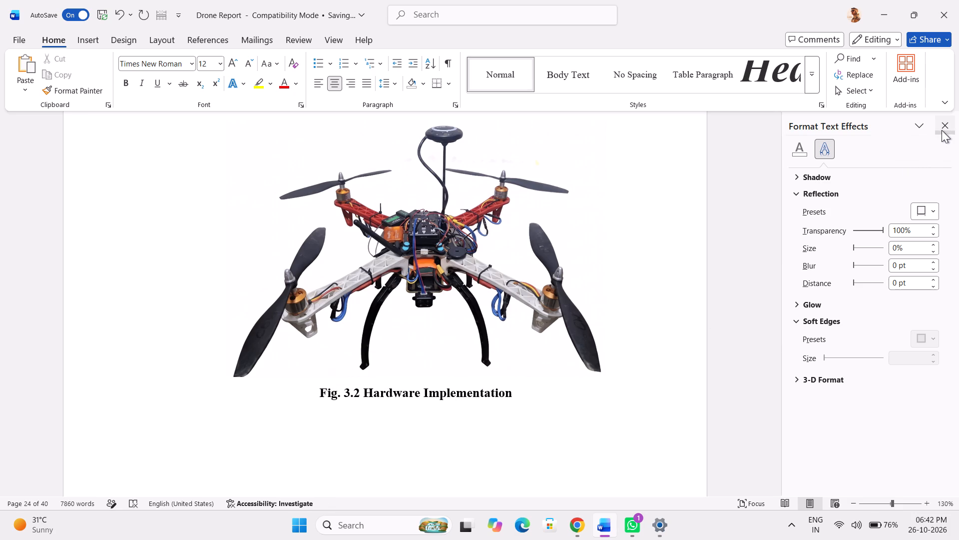
Apply a picture style with a solid black frame and outer shadow to the Fig. 3.2 drone picture.
{"action": "scroll", "coordinate": [863, 257], "scroll_direction": "up", "scroll_amount": 1}
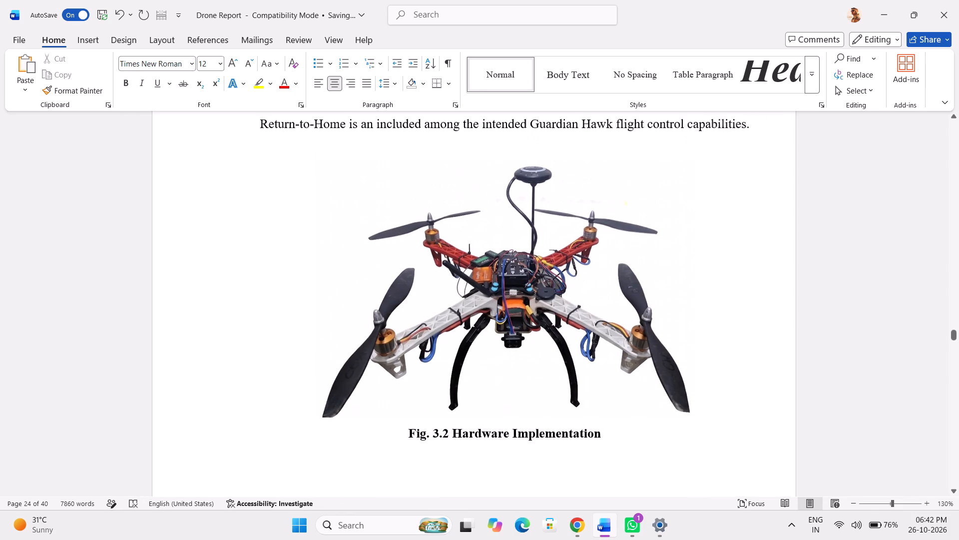
{"action": "scroll", "coordinate": [863, 257], "scroll_direction": "up", "scroll_amount": 1}
{"action": "scroll", "coordinate": [863, 257], "scroll_direction": "down", "scroll_amount": 1}
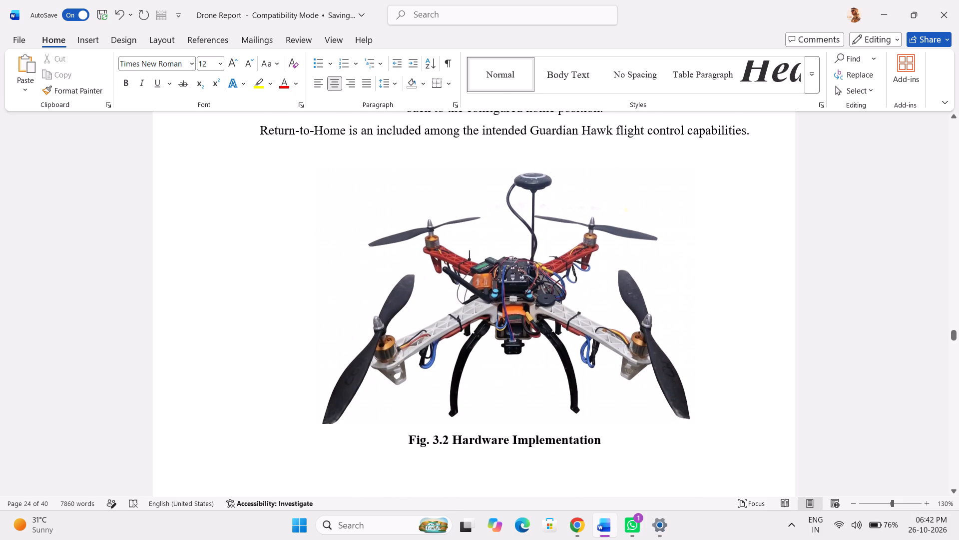
{"action": "right_click", "coordinate": [501, 278]}
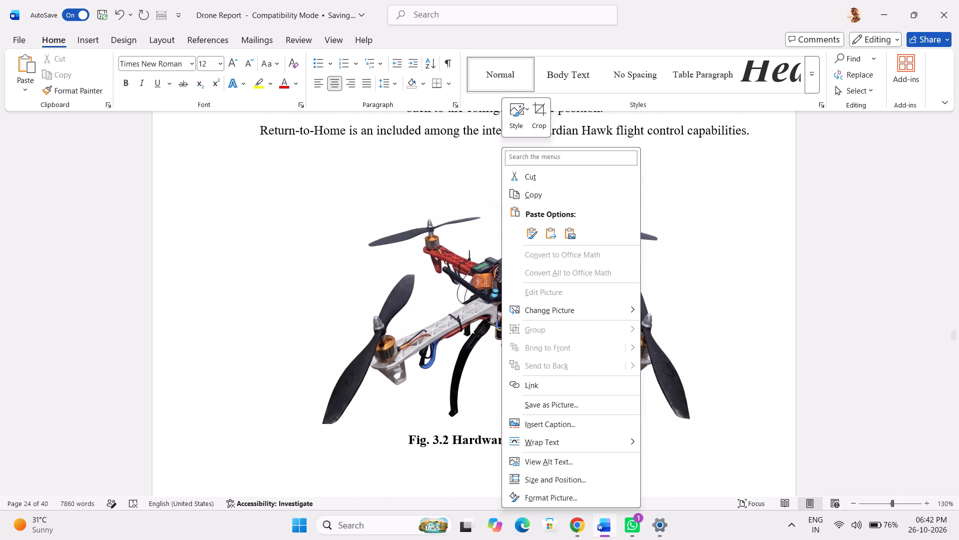
{"action": "left_click", "coordinate": [526, 123]}
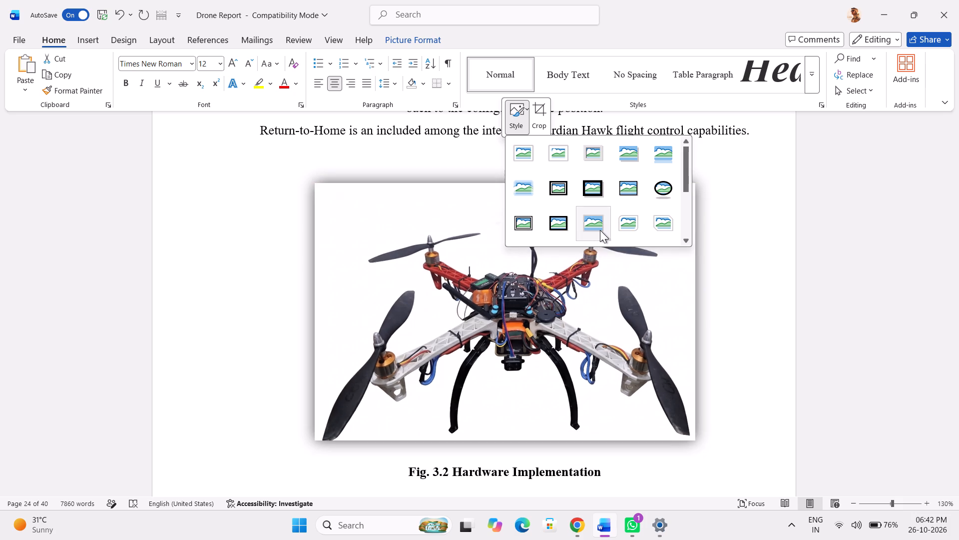
{"action": "scroll", "coordinate": [600, 230], "scroll_direction": "down", "scroll_amount": 1}
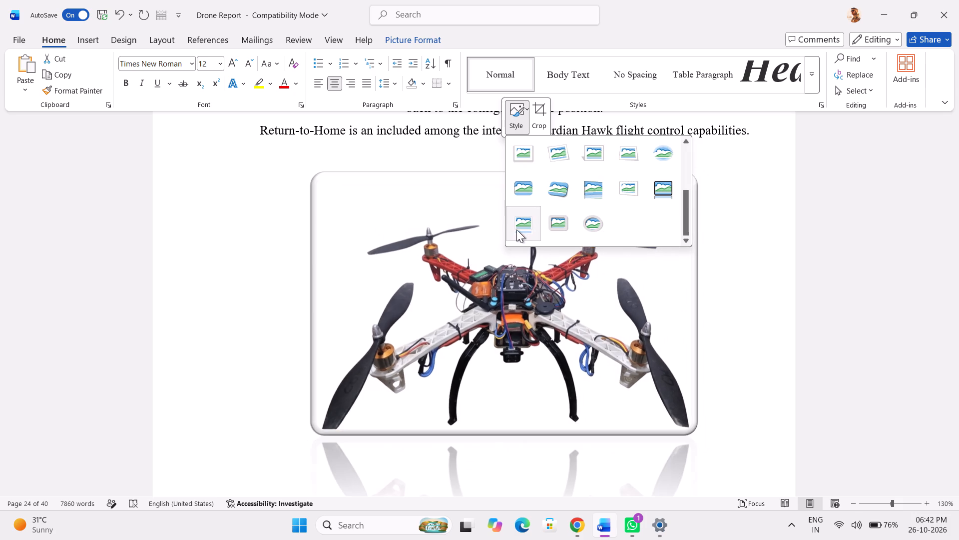
{"action": "scroll", "coordinate": [528, 188], "scroll_direction": "up", "scroll_amount": 3}
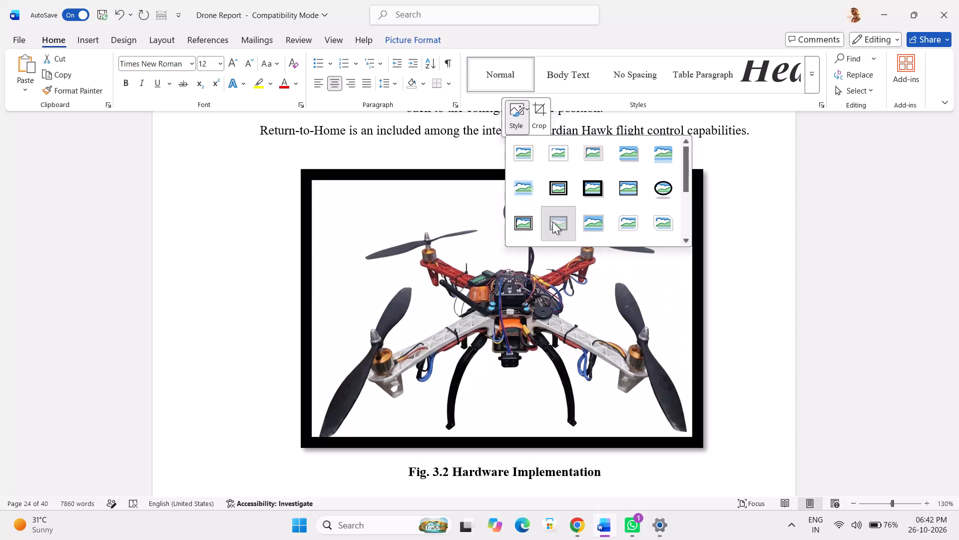
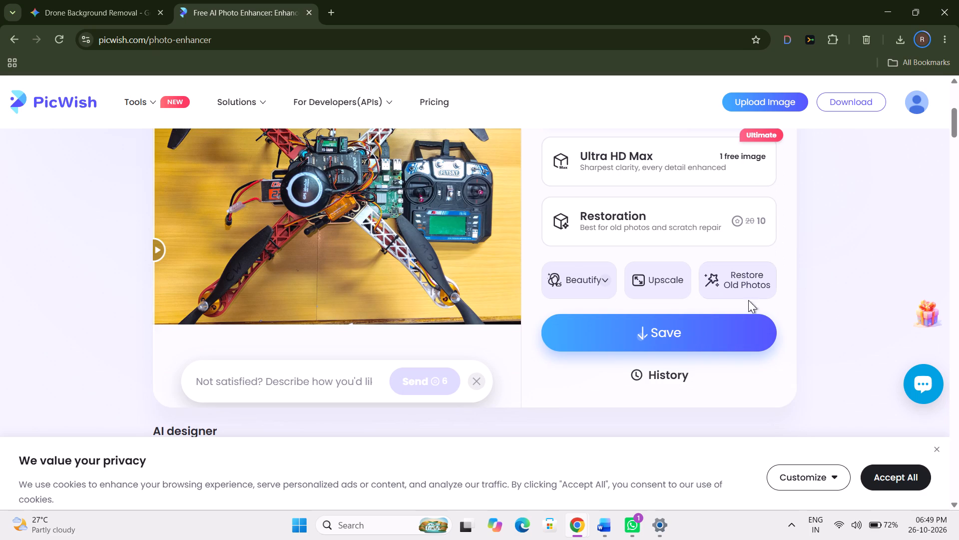
Save the Ultra HD enhanced photo of the drone with its remote controller.
{"action": "left_click", "coordinate": [677, 330]}
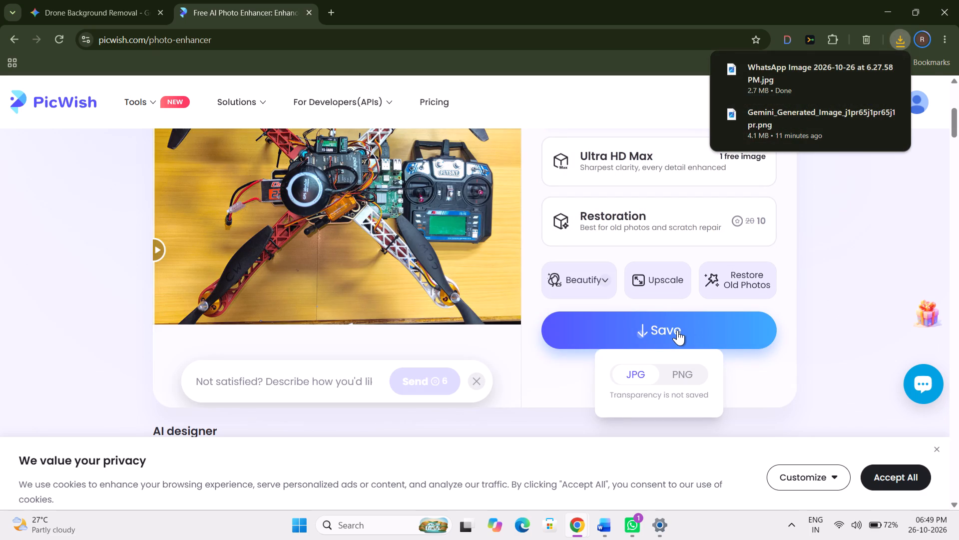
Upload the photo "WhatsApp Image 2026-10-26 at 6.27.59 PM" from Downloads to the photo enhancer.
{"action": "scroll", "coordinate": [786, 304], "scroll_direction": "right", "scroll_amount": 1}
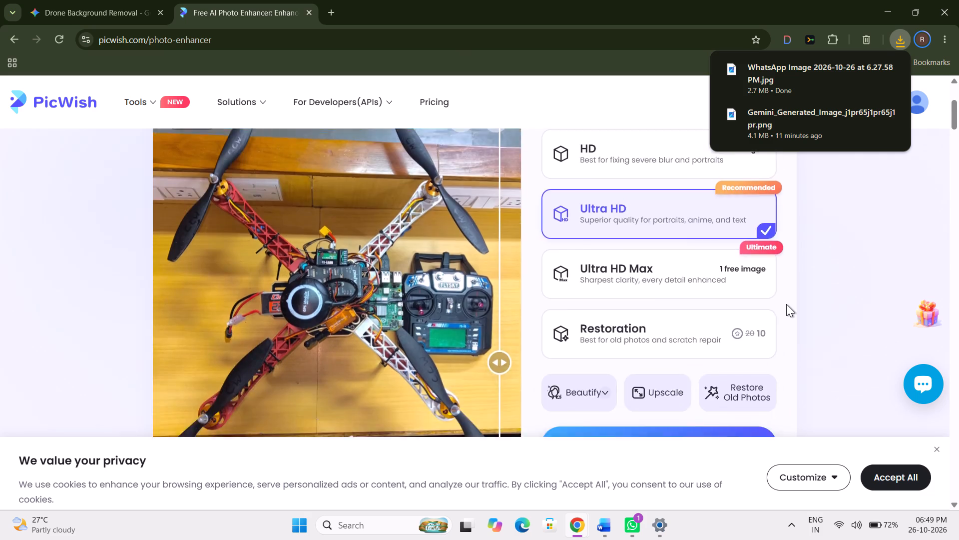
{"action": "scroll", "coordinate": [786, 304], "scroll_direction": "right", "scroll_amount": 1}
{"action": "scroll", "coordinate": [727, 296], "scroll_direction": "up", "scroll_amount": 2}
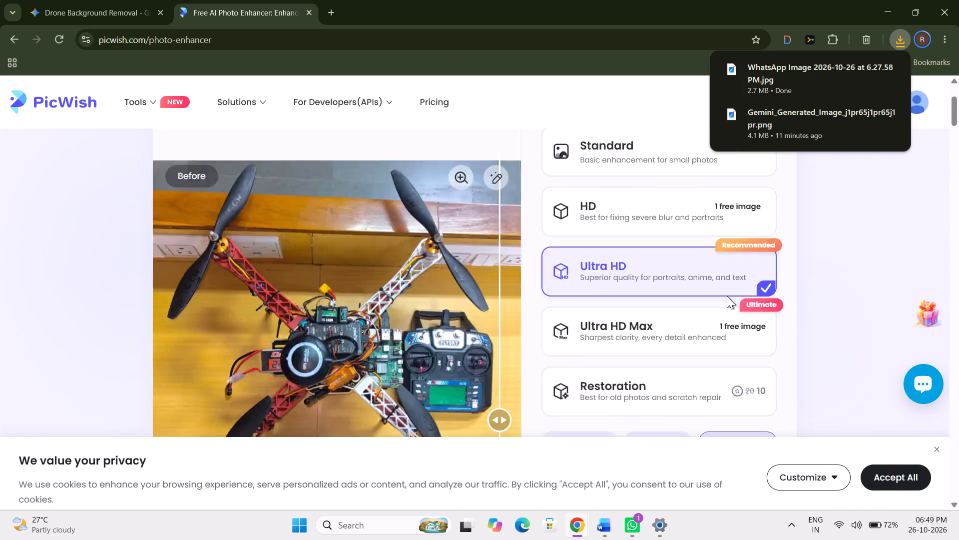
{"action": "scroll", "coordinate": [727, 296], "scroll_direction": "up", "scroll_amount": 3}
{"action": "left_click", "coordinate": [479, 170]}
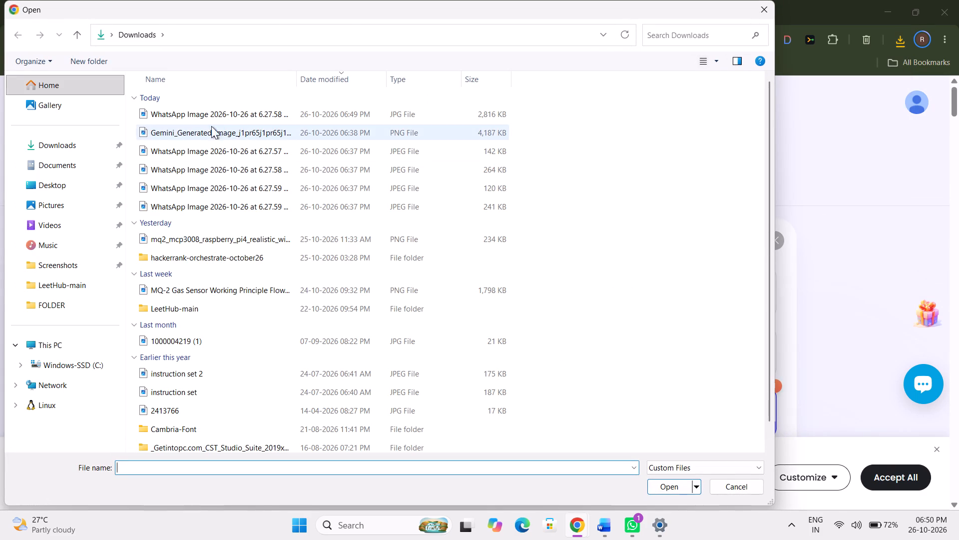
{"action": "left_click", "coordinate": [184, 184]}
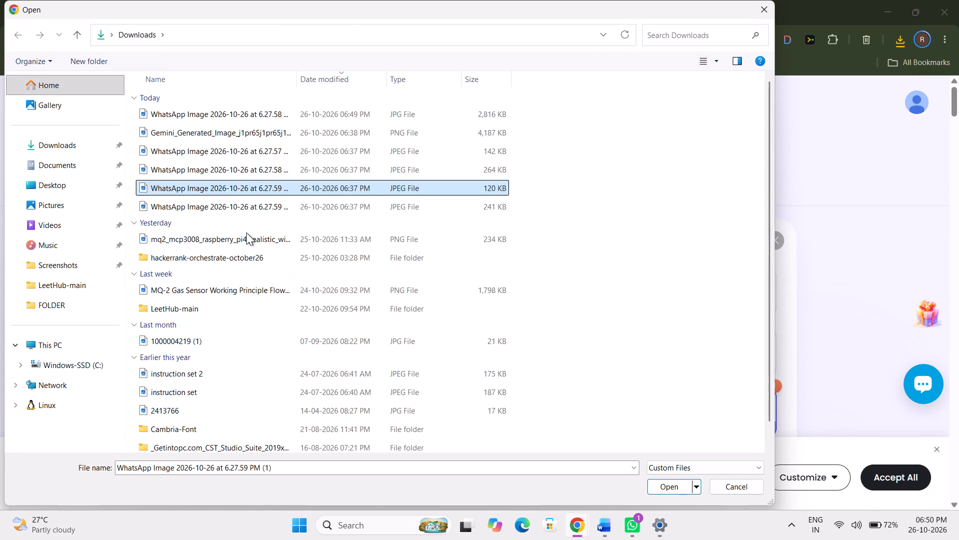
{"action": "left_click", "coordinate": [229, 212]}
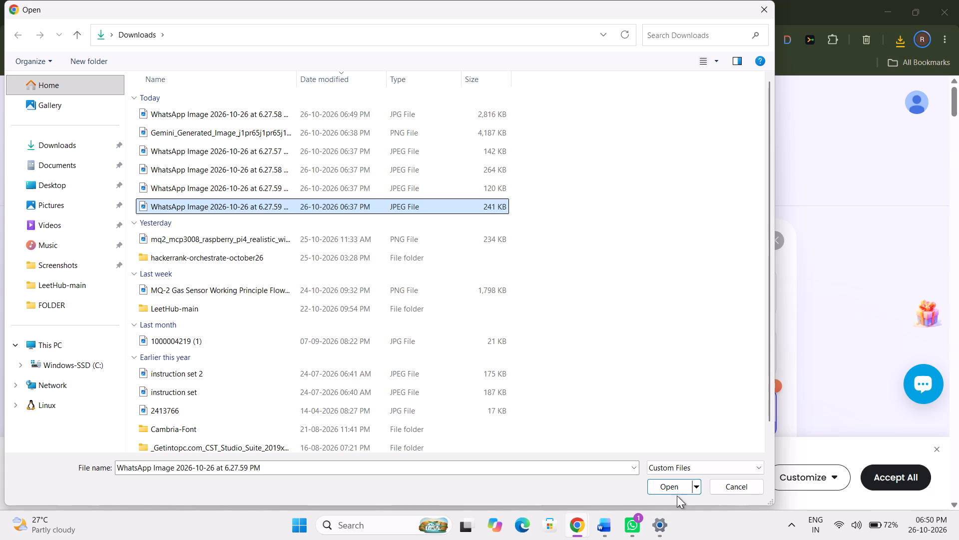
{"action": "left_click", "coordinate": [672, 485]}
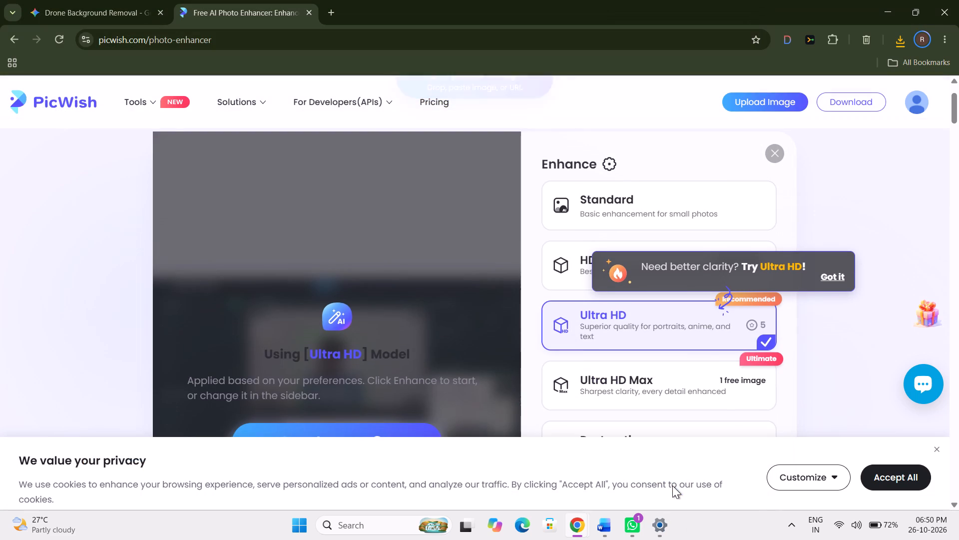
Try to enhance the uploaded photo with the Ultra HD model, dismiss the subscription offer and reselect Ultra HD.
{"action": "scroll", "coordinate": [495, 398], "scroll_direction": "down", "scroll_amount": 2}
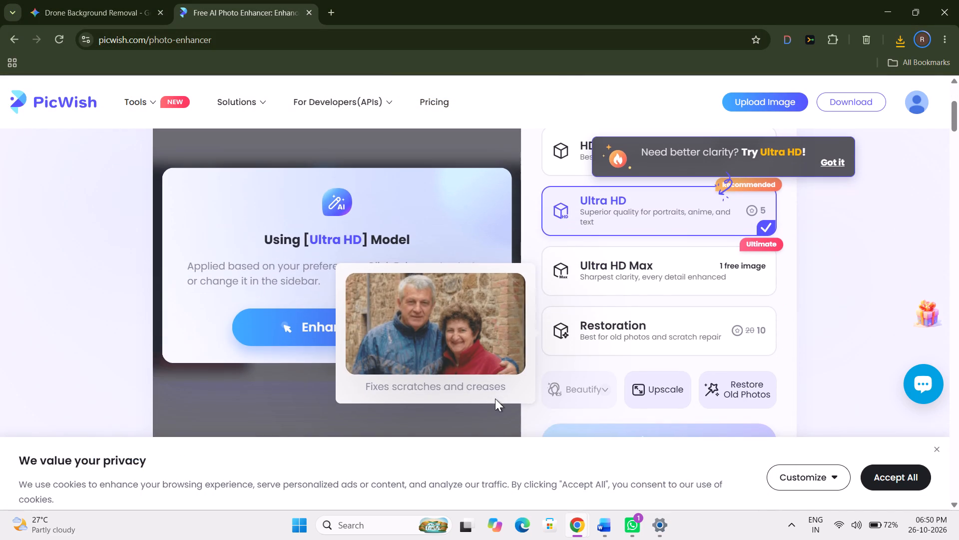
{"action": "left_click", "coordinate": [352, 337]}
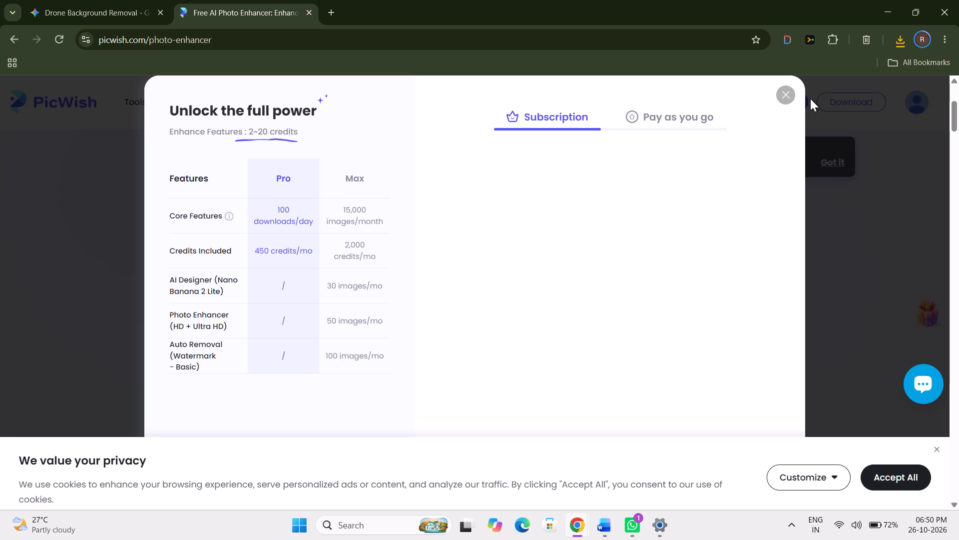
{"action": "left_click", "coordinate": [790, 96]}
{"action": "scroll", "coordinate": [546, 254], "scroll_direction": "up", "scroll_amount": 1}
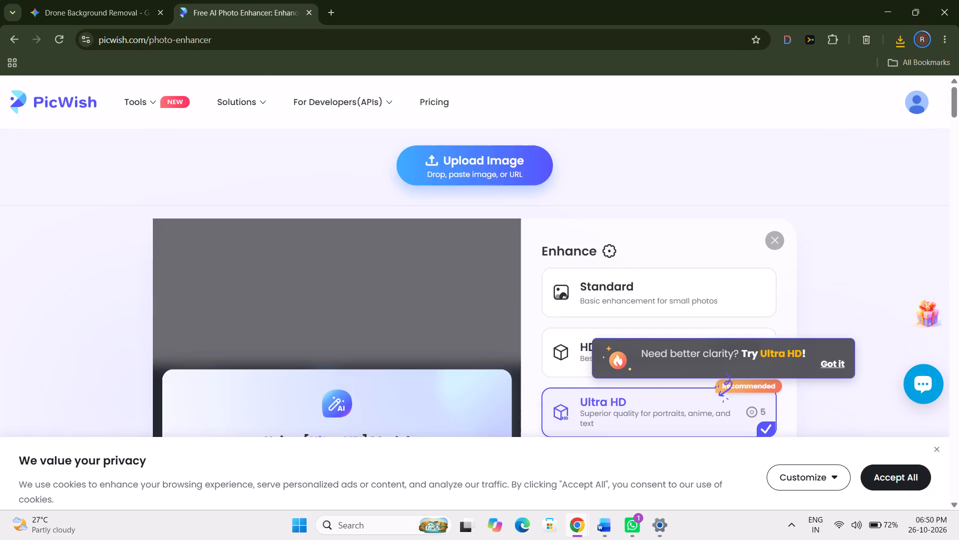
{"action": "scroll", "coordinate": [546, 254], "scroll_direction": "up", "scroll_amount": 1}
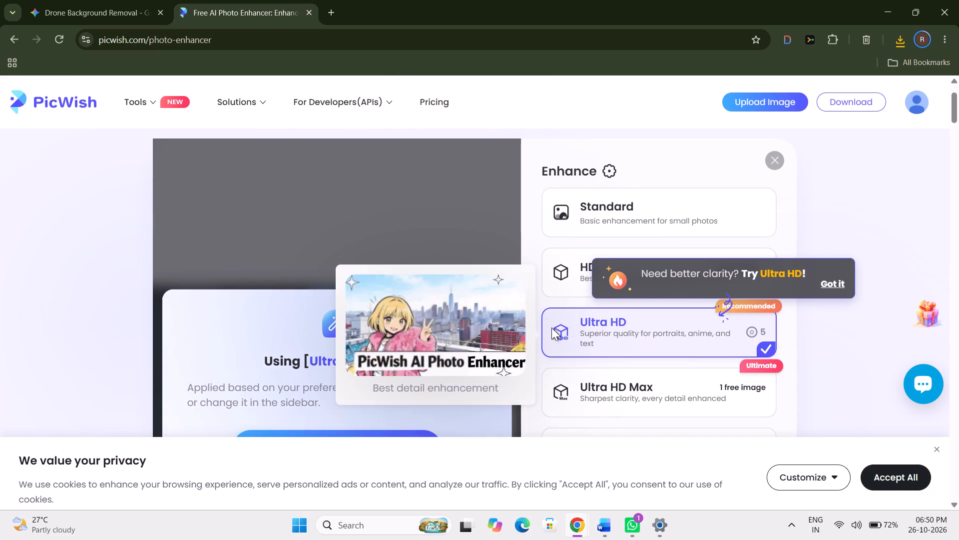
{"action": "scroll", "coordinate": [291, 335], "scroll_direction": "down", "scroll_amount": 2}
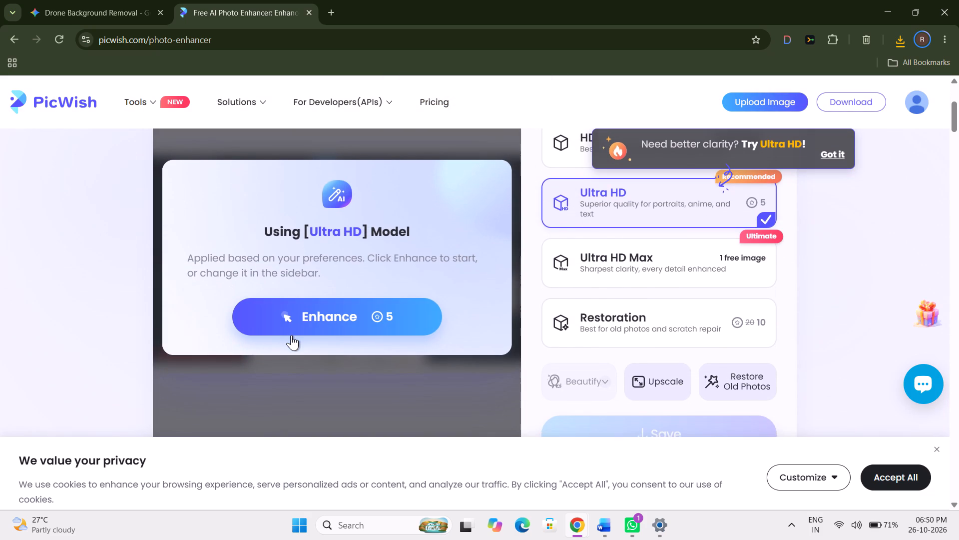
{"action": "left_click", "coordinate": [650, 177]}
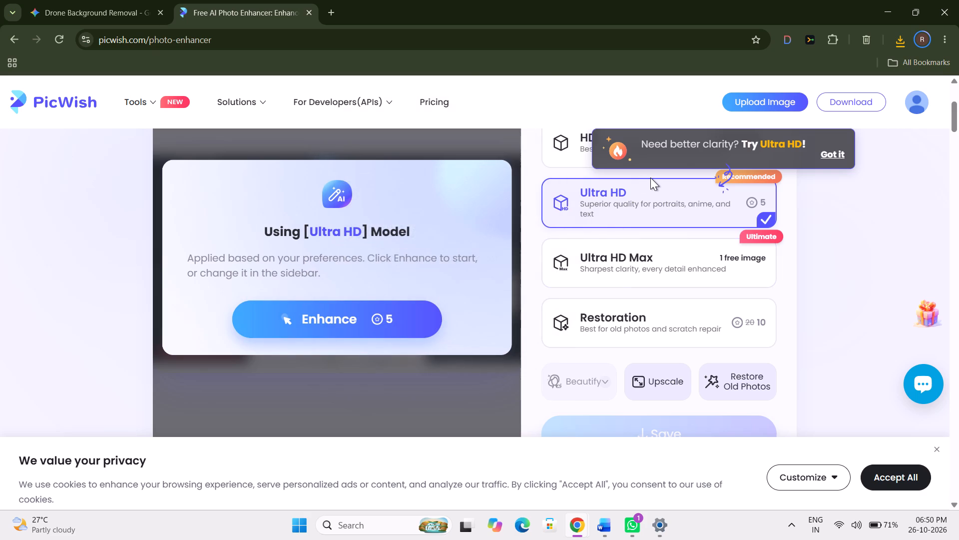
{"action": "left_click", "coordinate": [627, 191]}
Upload the photo "WhatsApp Image 2026-10-26 at 6.27.59 PM" from Downloads again.
{"action": "scroll", "coordinate": [627, 191], "scroll_direction": "up", "scroll_amount": 4}
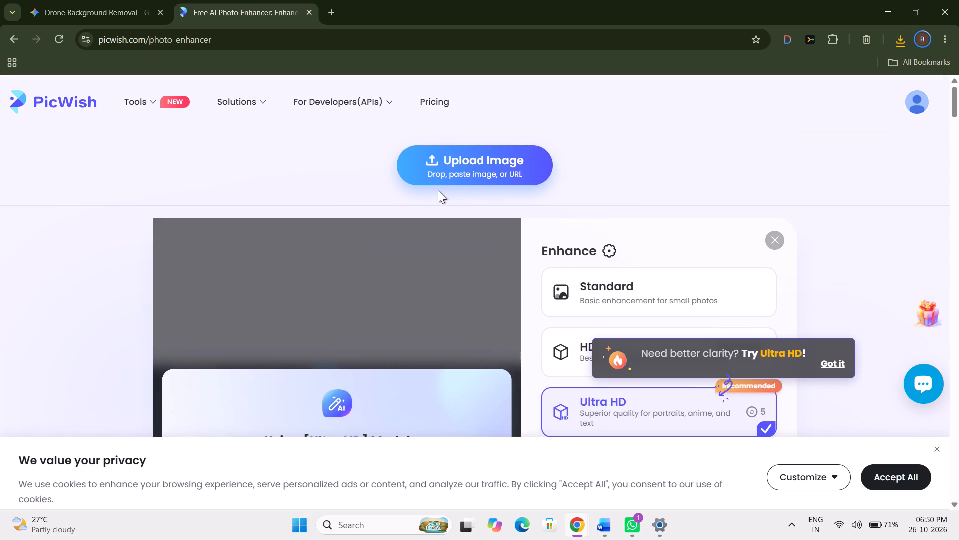
{"action": "left_click", "coordinate": [442, 181]}
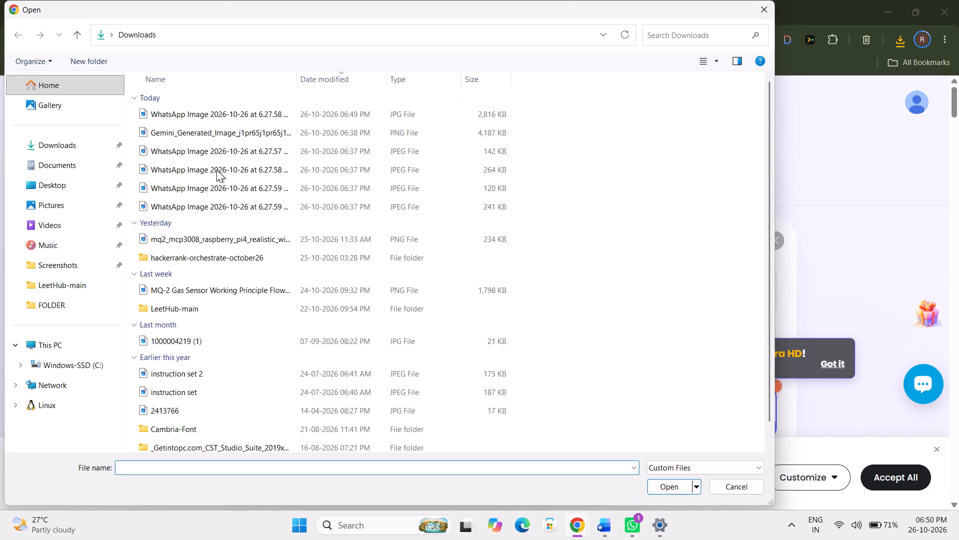
{"action": "left_click", "coordinate": [188, 206]}
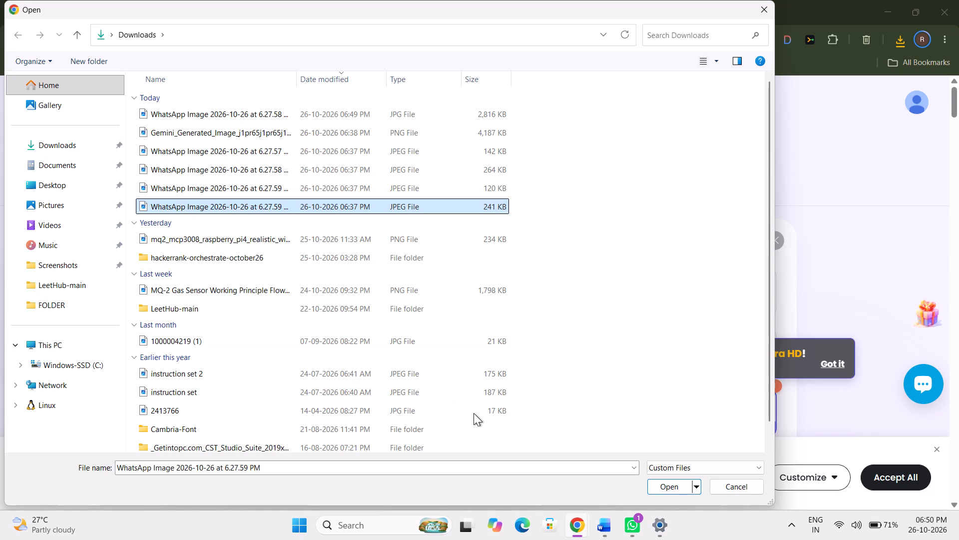
{"action": "left_click", "coordinate": [673, 490]}
Try the Ultra HD enhancement on the re-uploaded photo again and look over the subscription offer.
{"action": "scroll", "coordinate": [492, 249], "scroll_direction": "down", "scroll_amount": 1}
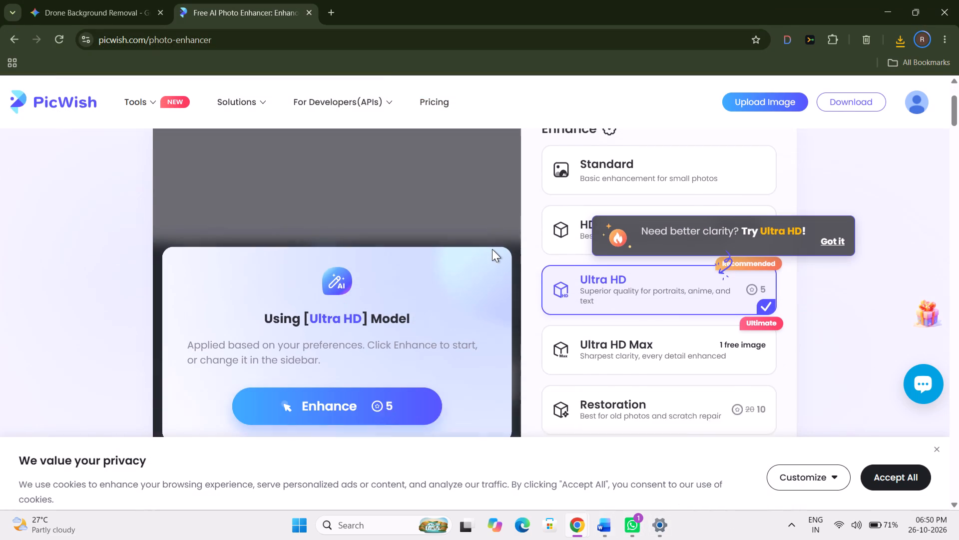
{"action": "scroll", "coordinate": [492, 249], "scroll_direction": "down", "scroll_amount": 1}
{"action": "left_click", "coordinate": [341, 365]}
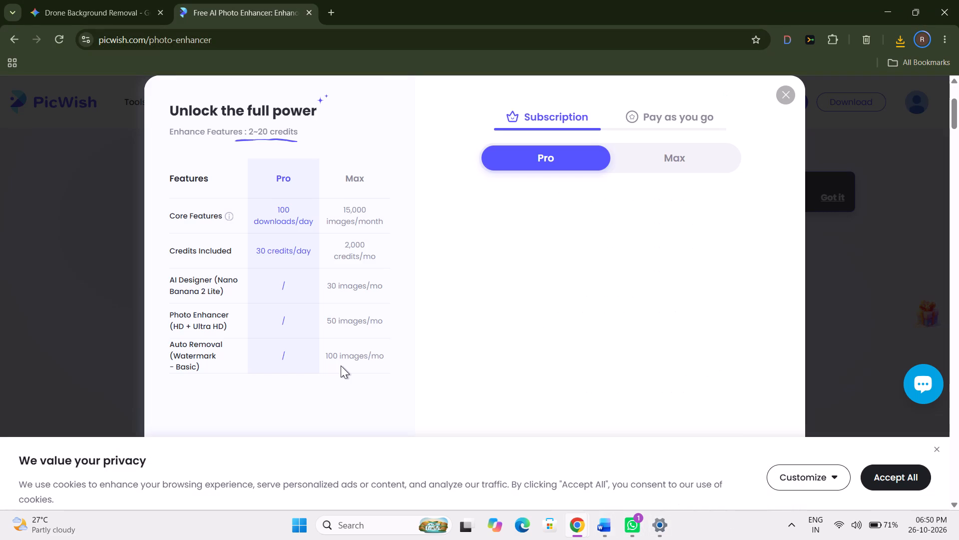
{"action": "scroll", "coordinate": [542, 317], "scroll_direction": "down", "scroll_amount": 2}
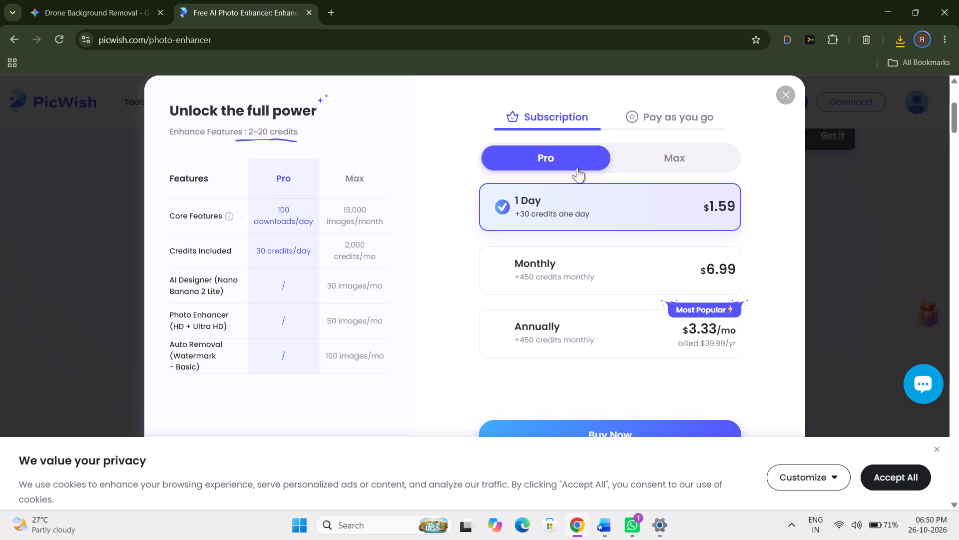
{"action": "scroll", "coordinate": [488, 314], "scroll_direction": "down", "scroll_amount": 6}
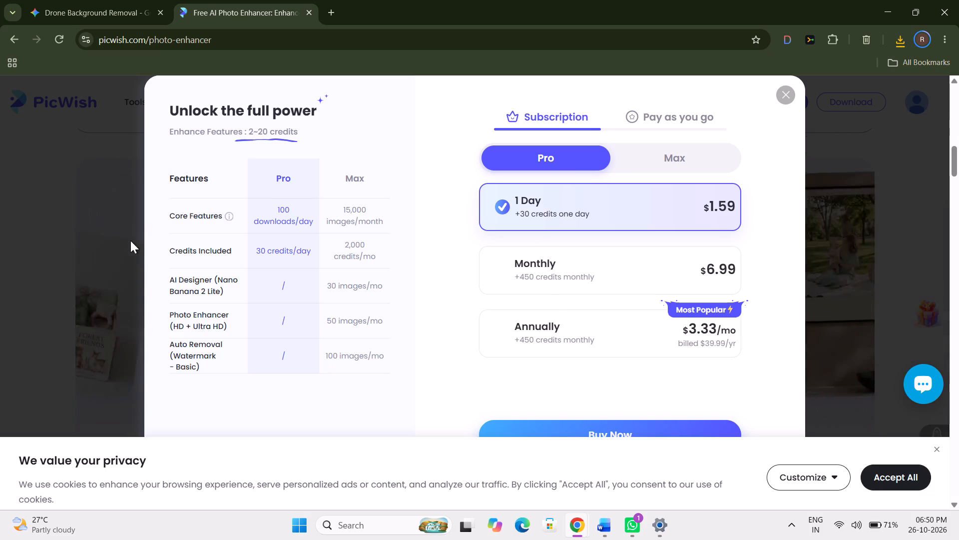
{"action": "scroll", "coordinate": [397, 328], "scroll_direction": "down", "scroll_amount": 6}
{"action": "scroll", "coordinate": [397, 328], "scroll_direction": "up", "scroll_amount": 13}
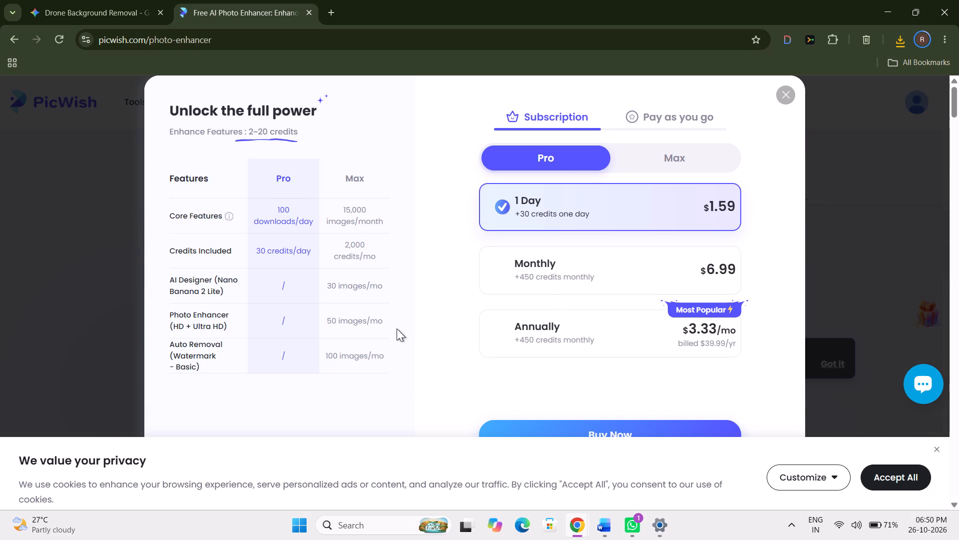
Dismiss the subscription offer and enhance the Guardian Hawk dashboard image with the HD model.
{"action": "left_click", "coordinate": [780, 97]}
{"action": "left_click", "coordinate": [578, 348]}
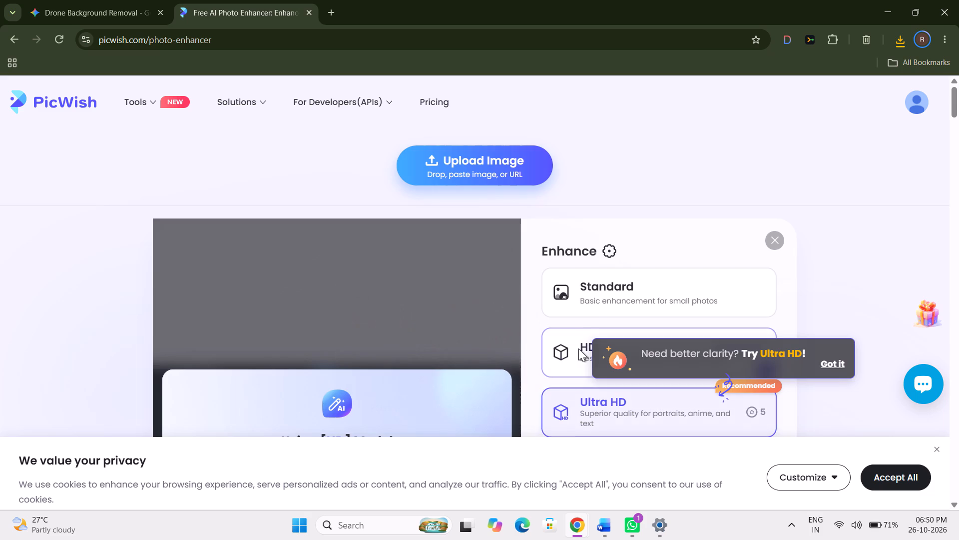
{"action": "scroll", "coordinate": [578, 348], "scroll_direction": "down", "scroll_amount": 4}
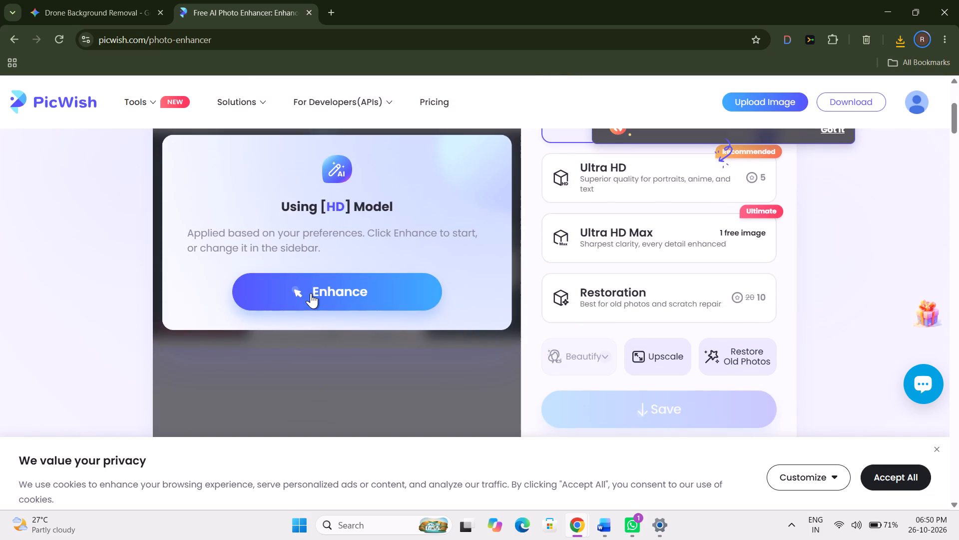
{"action": "left_click", "coordinate": [311, 293]}
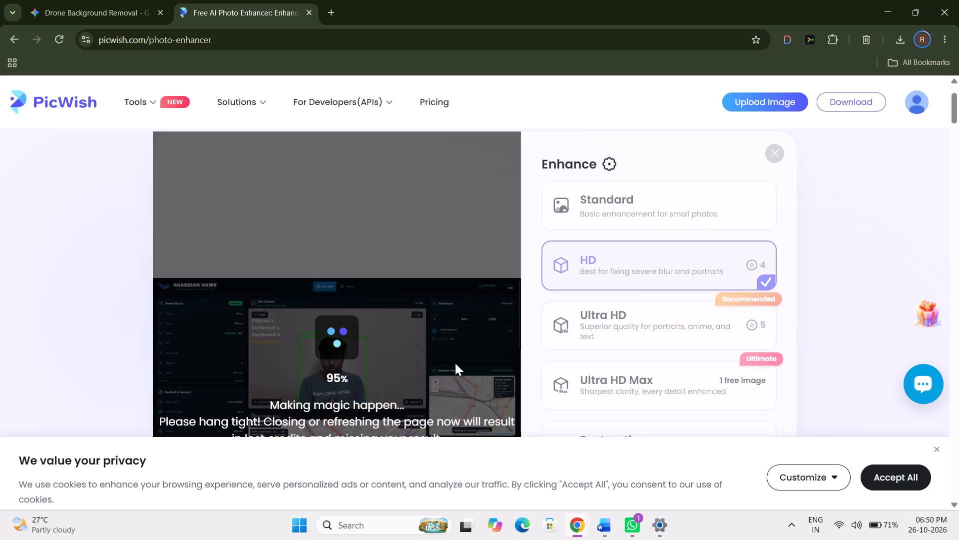
{"action": "scroll", "coordinate": [455, 363], "scroll_direction": "down", "scroll_amount": 1}
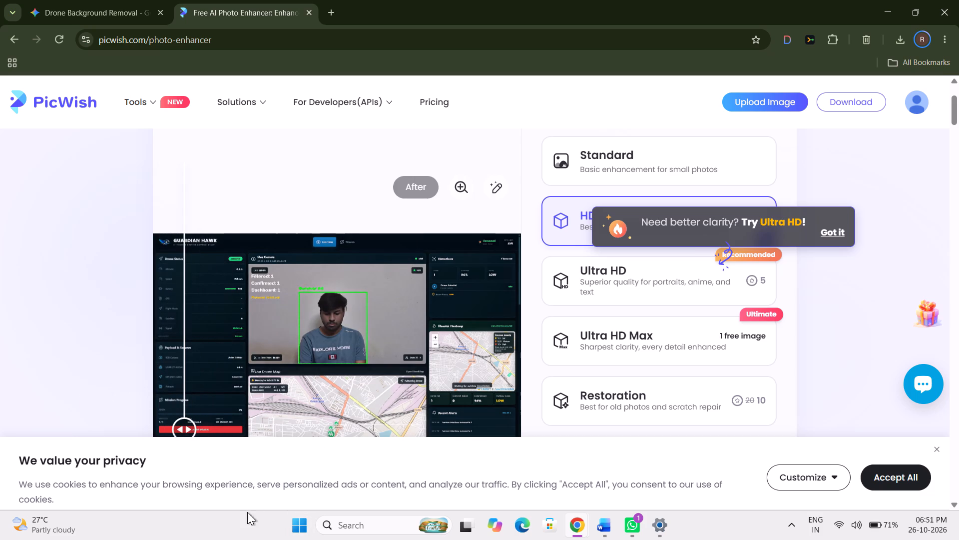
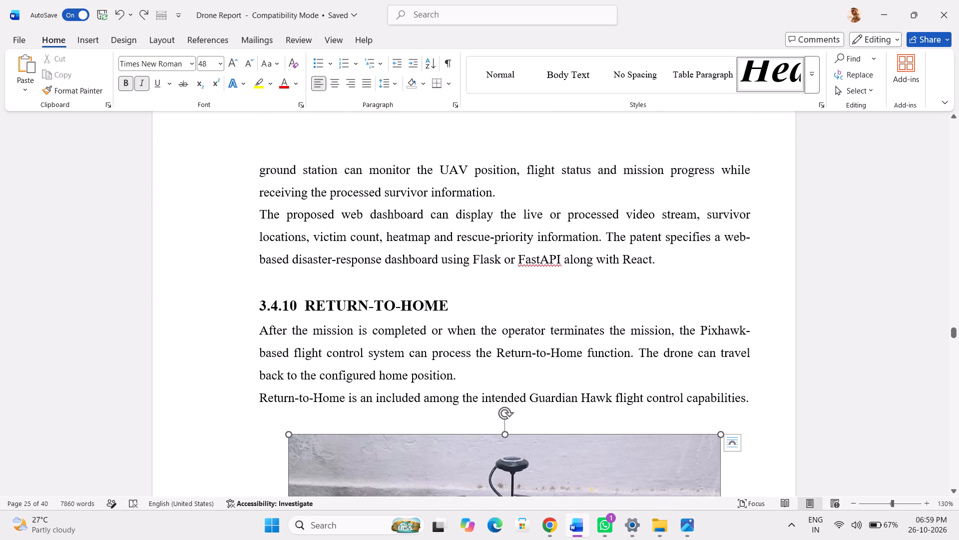
{"action": "key", "text": "ctrl+v"}
Crop the pasted picture below the Return-to-Home section on all four sides, close around the drone and excluding the sparkle watermark.
{"action": "scroll", "coordinate": [859, 396], "scroll_direction": "down", "scroll_amount": 2}
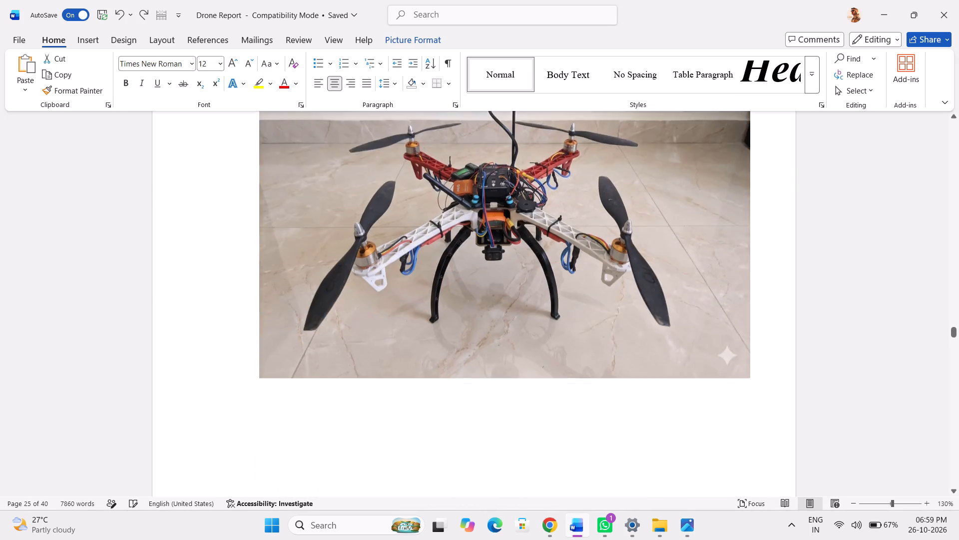
{"action": "scroll", "coordinate": [859, 396], "scroll_direction": "down", "scroll_amount": 1}
{"action": "scroll", "coordinate": [859, 396], "scroll_direction": "up", "scroll_amount": 3}
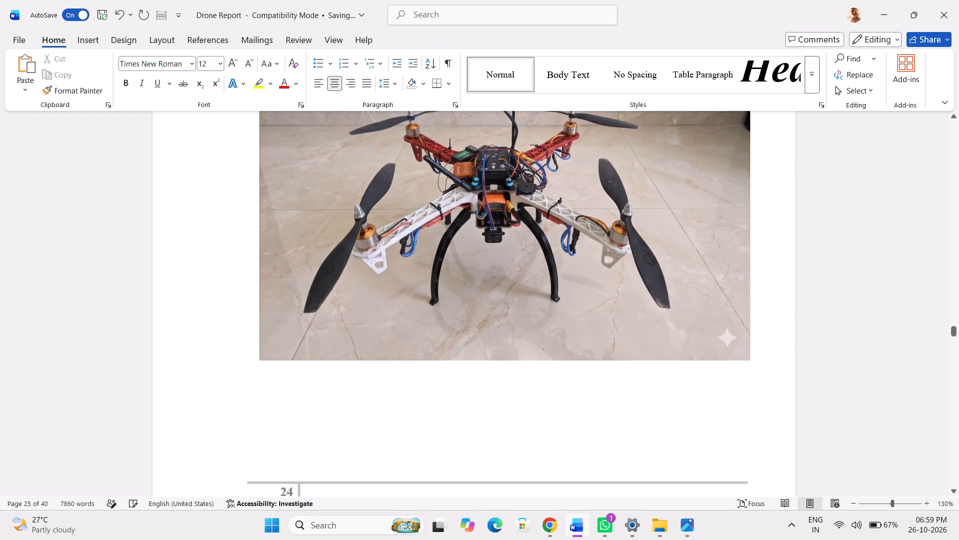
{"action": "scroll", "coordinate": [859, 396], "scroll_direction": "up", "scroll_amount": 1}
{"action": "left_click", "coordinate": [494, 363]}
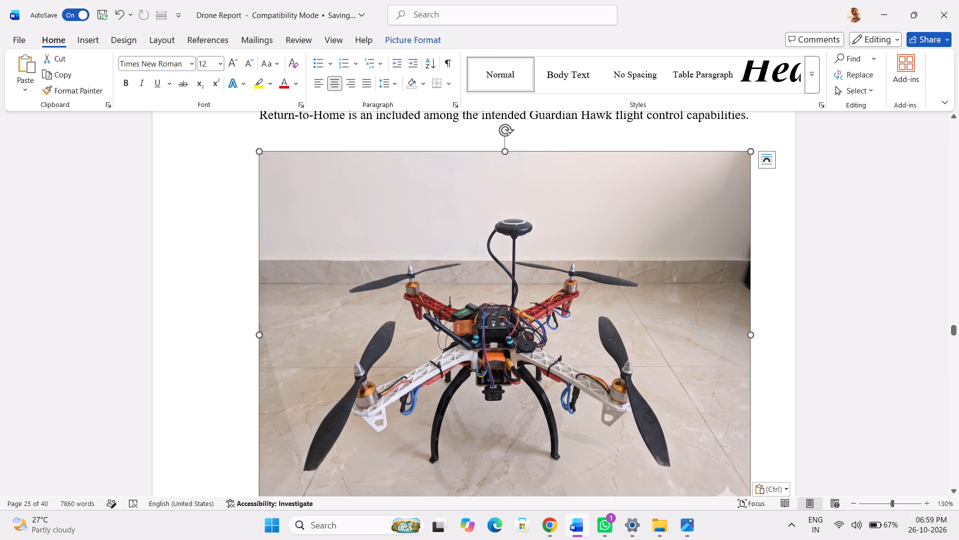
{"action": "right_click", "coordinate": [494, 363]}
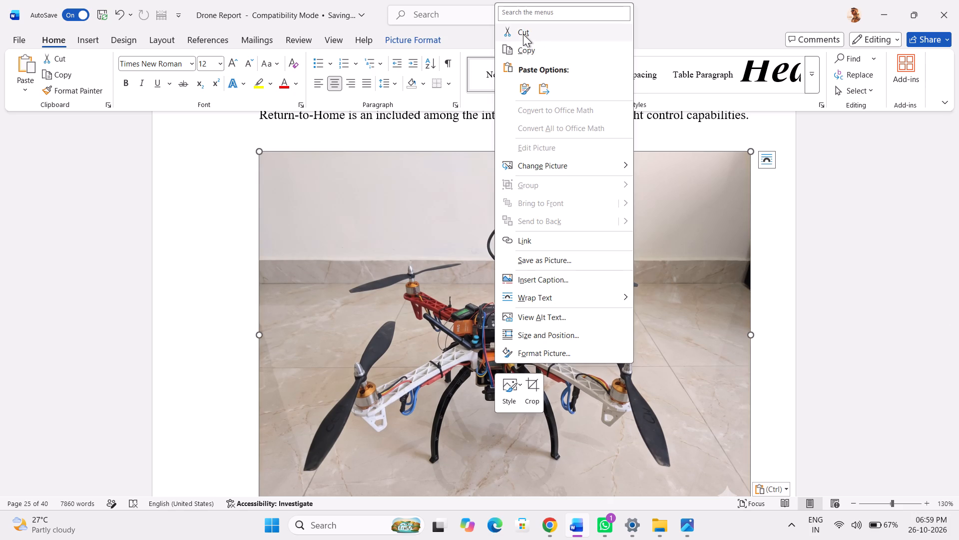
{"action": "left_click", "coordinate": [537, 399]}
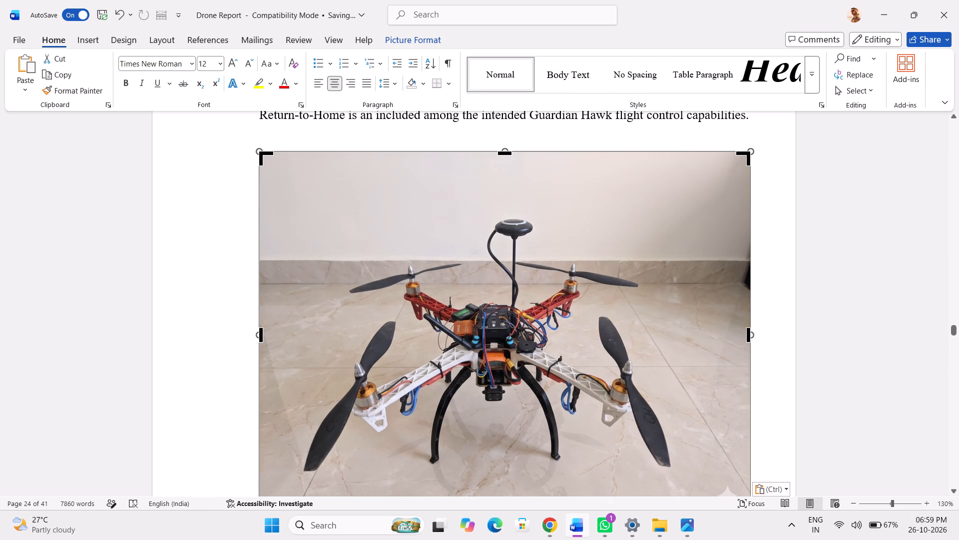
{"action": "left_click_drag", "start_coordinate": [259, 333], "coordinate": [296, 343]}
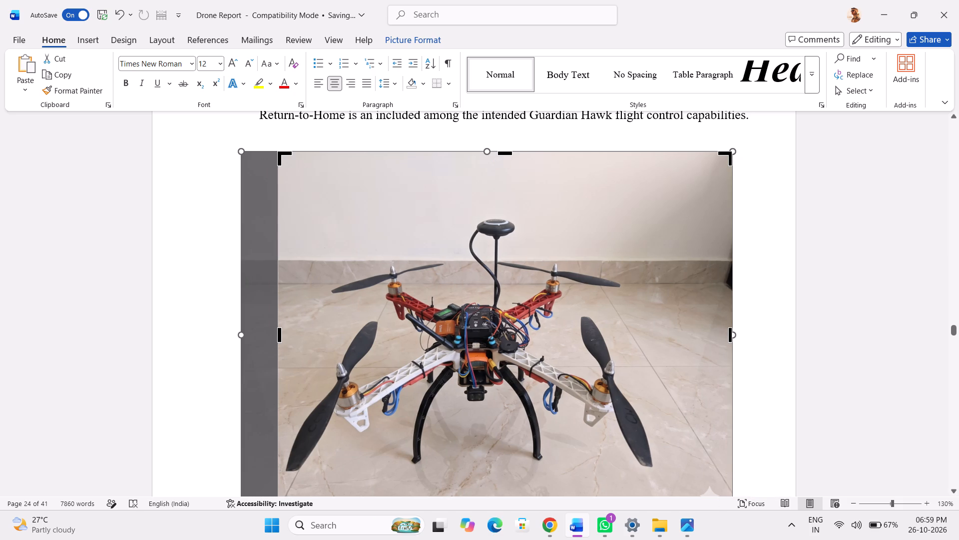
{"action": "left_click_drag", "start_coordinate": [505, 154], "coordinate": [505, 210]}
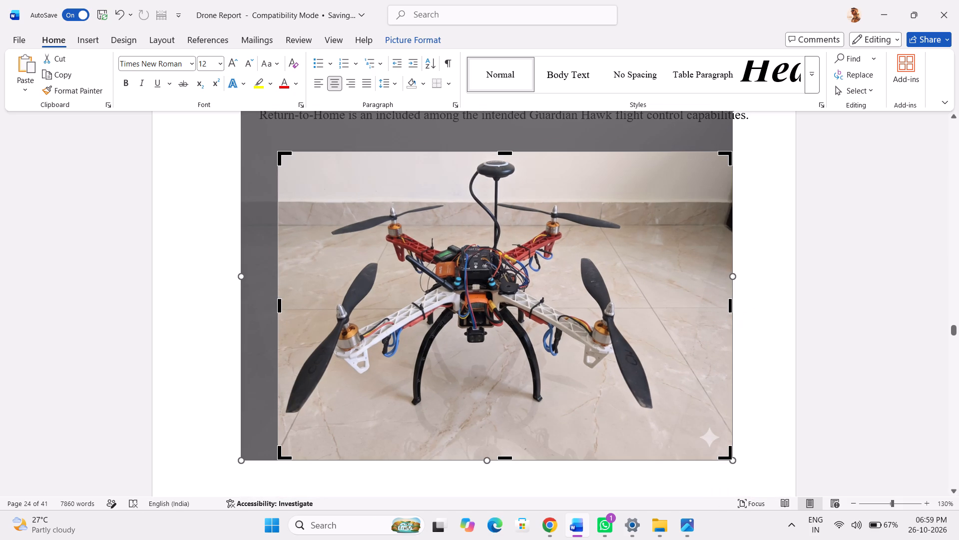
{"action": "left_click_drag", "start_coordinate": [730, 306], "coordinate": [659, 312]}
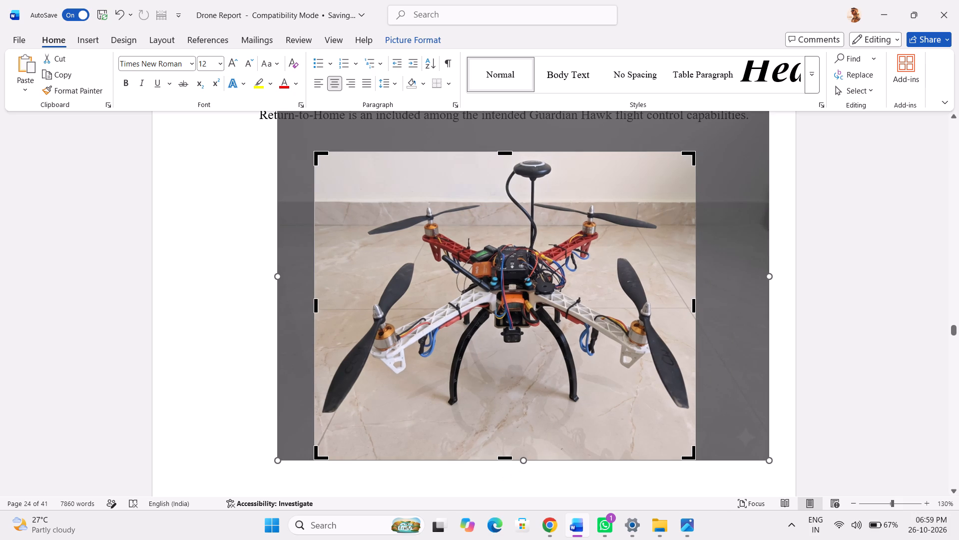
{"action": "left_click_drag", "start_coordinate": [505, 456], "coordinate": [504, 428]}
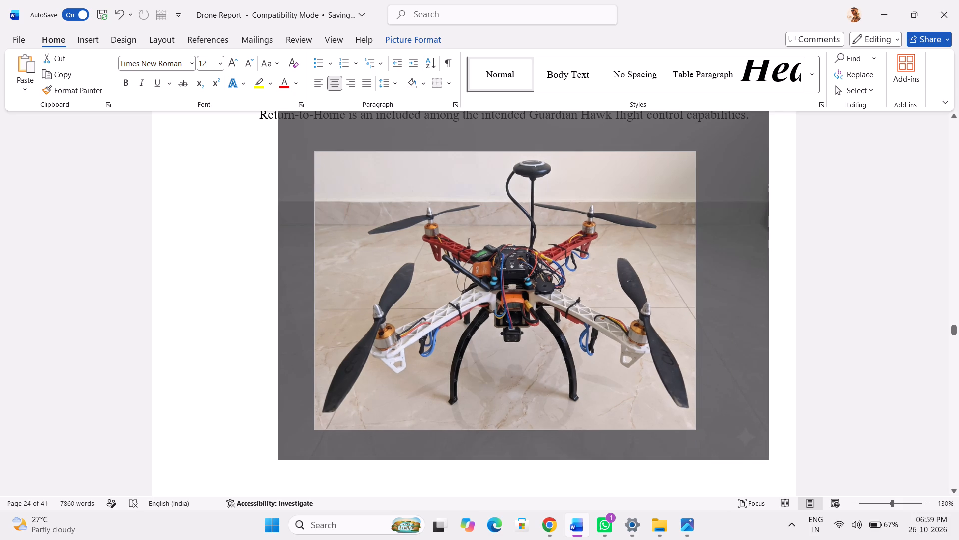
{"action": "left_click_drag", "start_coordinate": [504, 428], "coordinate": [504, 412]}
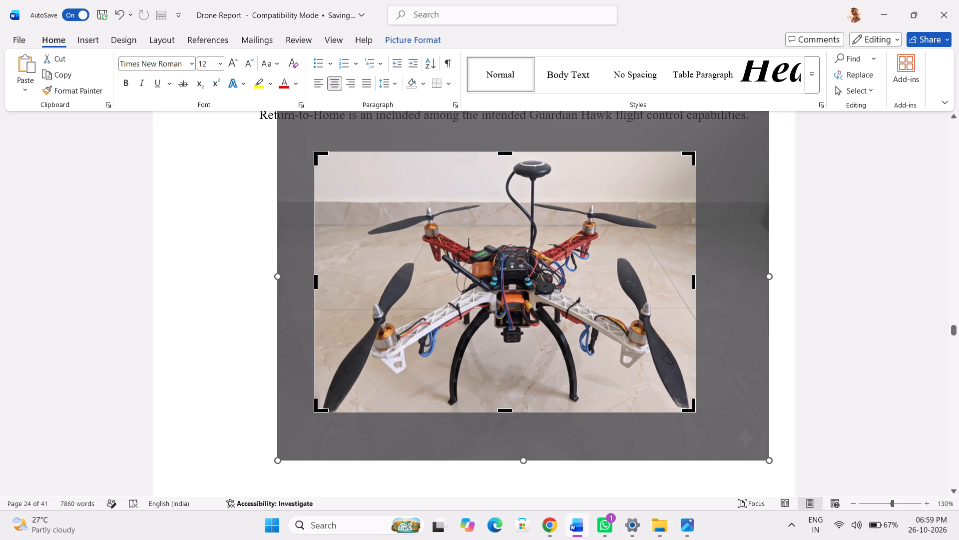
{"action": "left_click", "coordinate": [844, 324]}
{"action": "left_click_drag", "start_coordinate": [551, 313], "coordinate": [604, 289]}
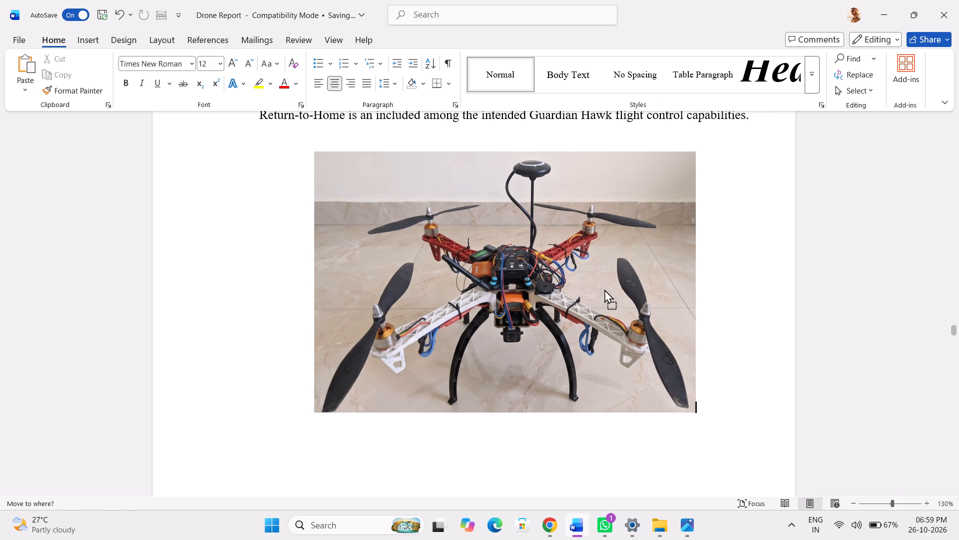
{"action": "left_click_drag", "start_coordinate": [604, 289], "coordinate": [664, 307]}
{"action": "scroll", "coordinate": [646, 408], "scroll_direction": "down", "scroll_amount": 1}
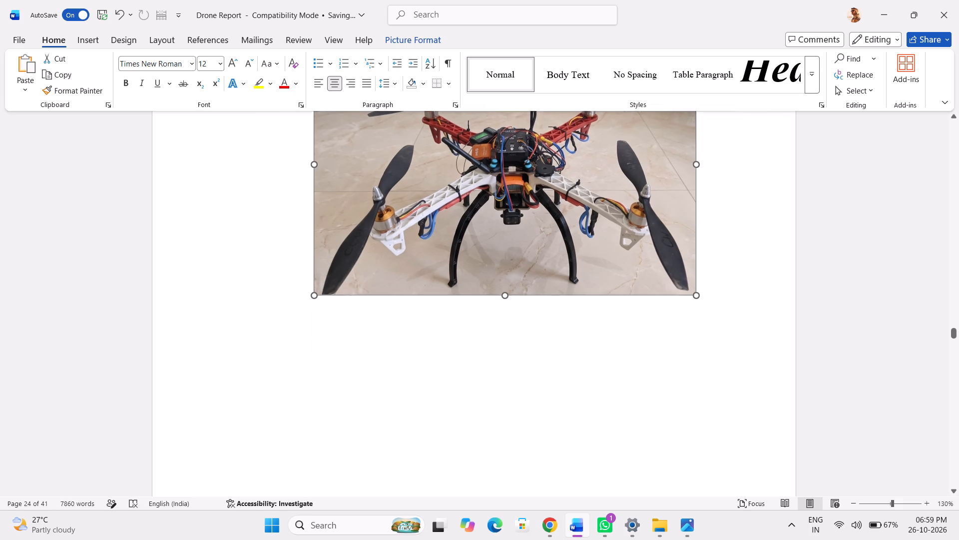
Remove the old drone picture and the blank lines between the new picture and the Fig. 3.2 Hardware Implementation caption.
{"action": "scroll", "coordinate": [646, 408], "scroll_direction": "down", "scroll_amount": 2}
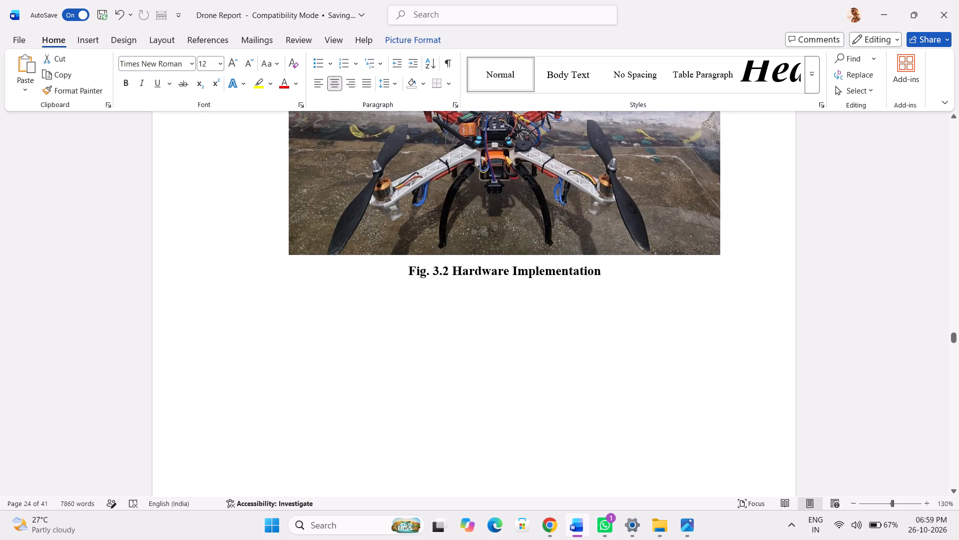
{"action": "left_click", "coordinate": [476, 315]}
{"action": "left_click", "coordinate": [505, 234]}
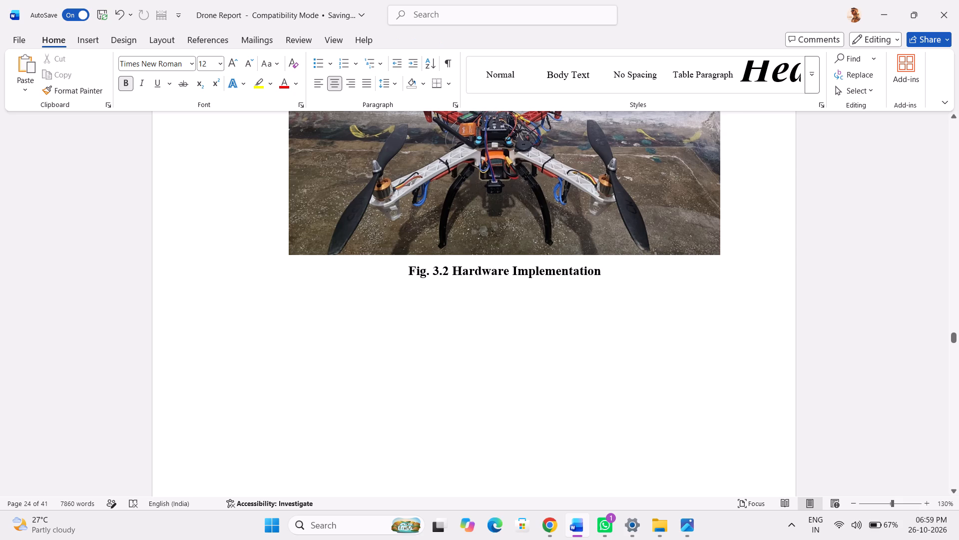
{"action": "right_click", "coordinate": [505, 234]}
{"action": "left_click", "coordinate": [544, 171]}
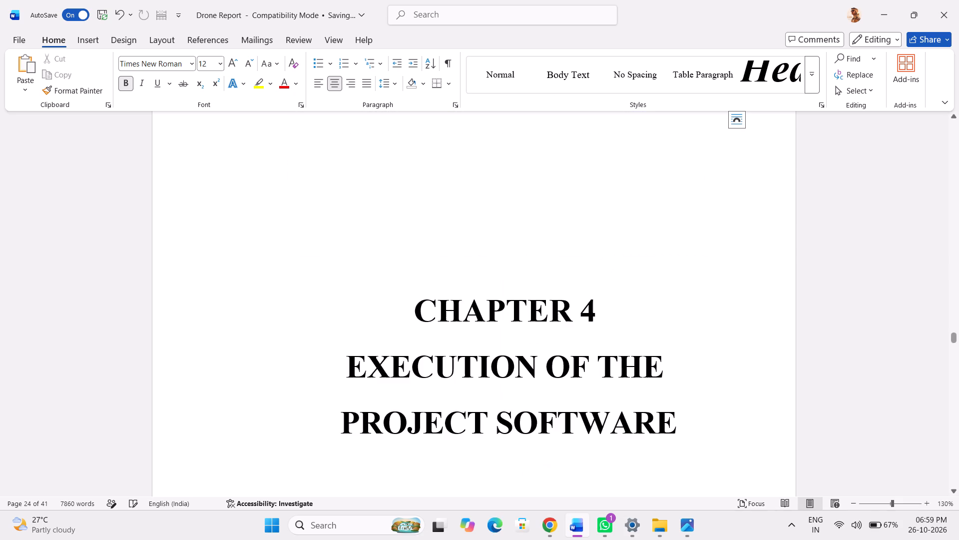
{"action": "scroll", "coordinate": [544, 171], "scroll_direction": "up", "scroll_amount": 2}
{"action": "scroll", "coordinate": [544, 171], "scroll_direction": "down", "scroll_amount": 1}
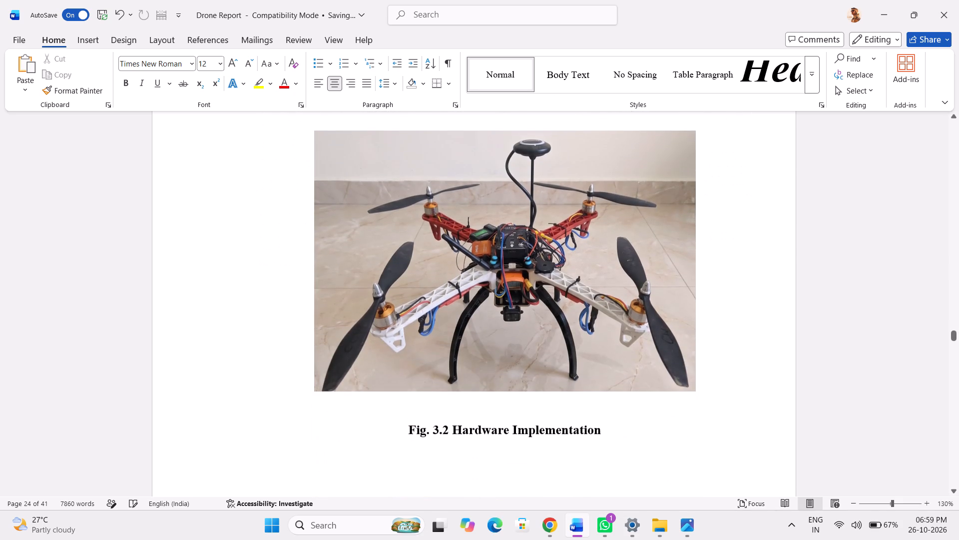
{"action": "key", "text": "BackSpace"}
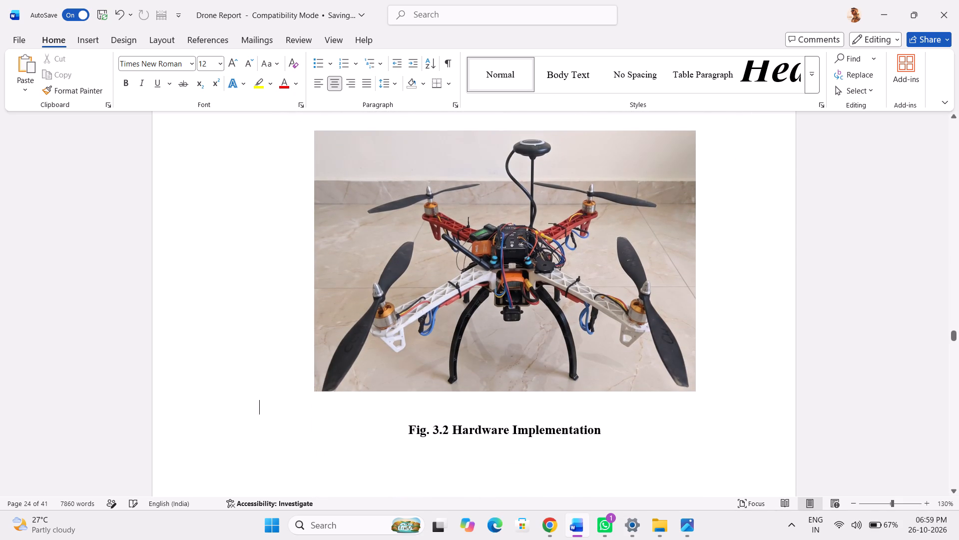
{"action": "key", "text": "BackSpace"}
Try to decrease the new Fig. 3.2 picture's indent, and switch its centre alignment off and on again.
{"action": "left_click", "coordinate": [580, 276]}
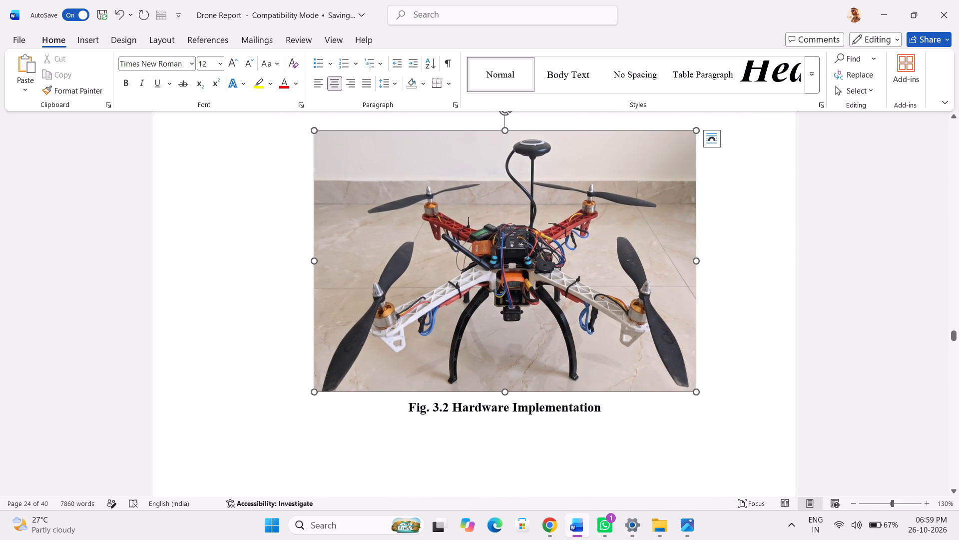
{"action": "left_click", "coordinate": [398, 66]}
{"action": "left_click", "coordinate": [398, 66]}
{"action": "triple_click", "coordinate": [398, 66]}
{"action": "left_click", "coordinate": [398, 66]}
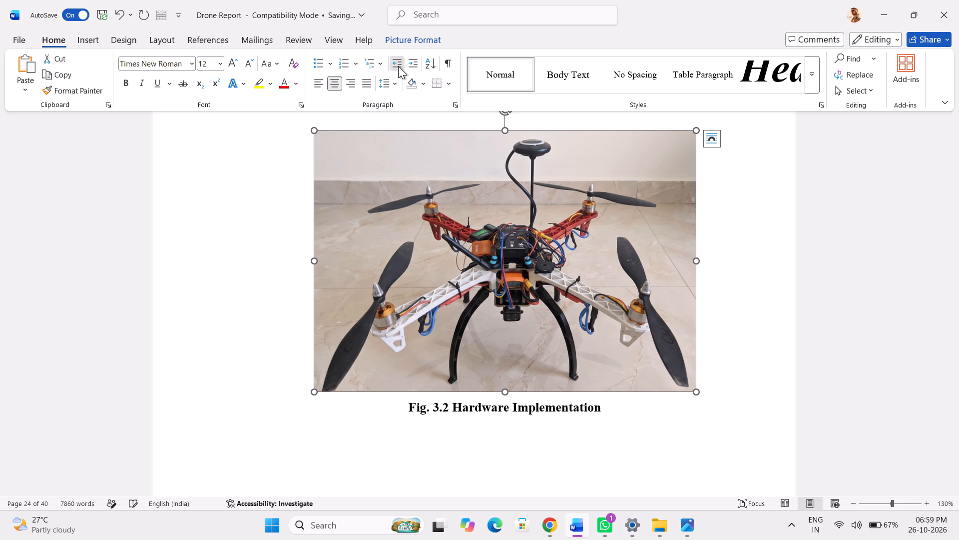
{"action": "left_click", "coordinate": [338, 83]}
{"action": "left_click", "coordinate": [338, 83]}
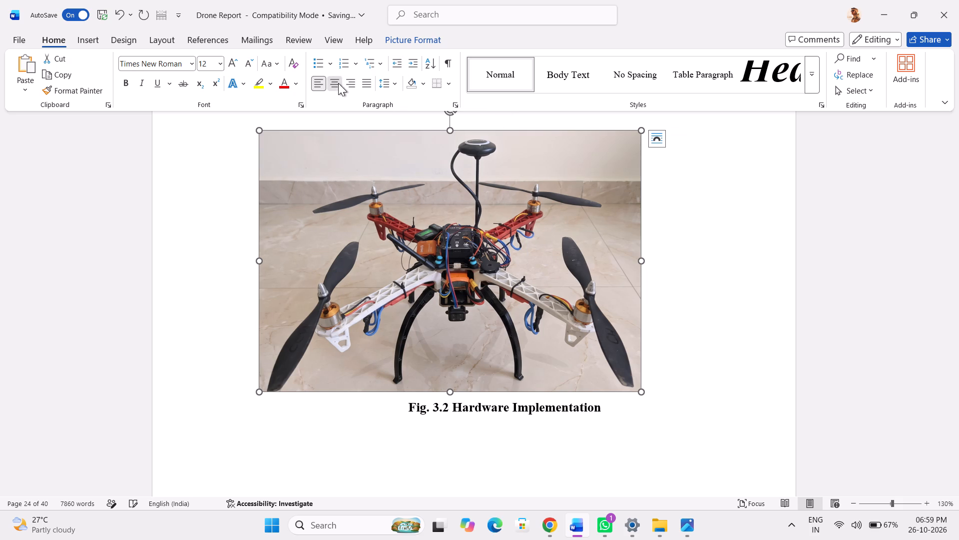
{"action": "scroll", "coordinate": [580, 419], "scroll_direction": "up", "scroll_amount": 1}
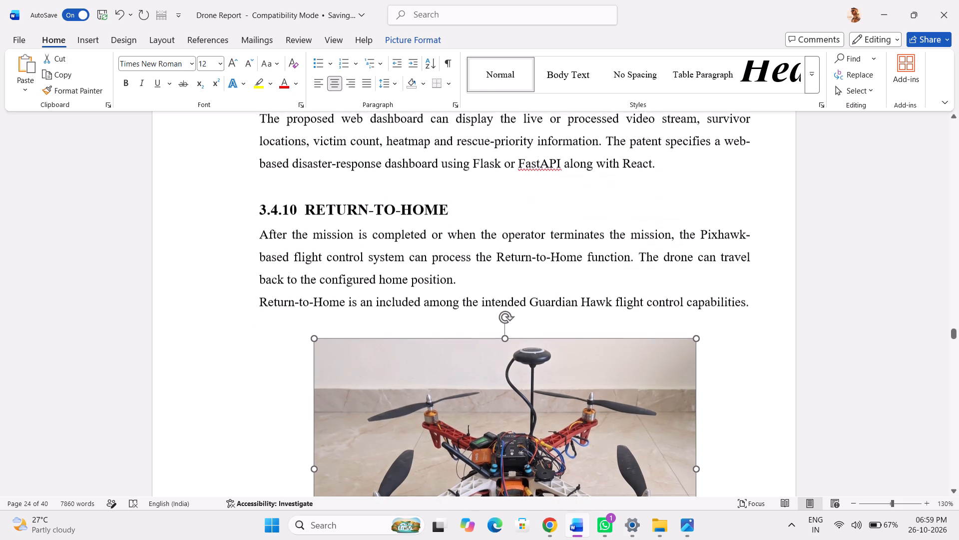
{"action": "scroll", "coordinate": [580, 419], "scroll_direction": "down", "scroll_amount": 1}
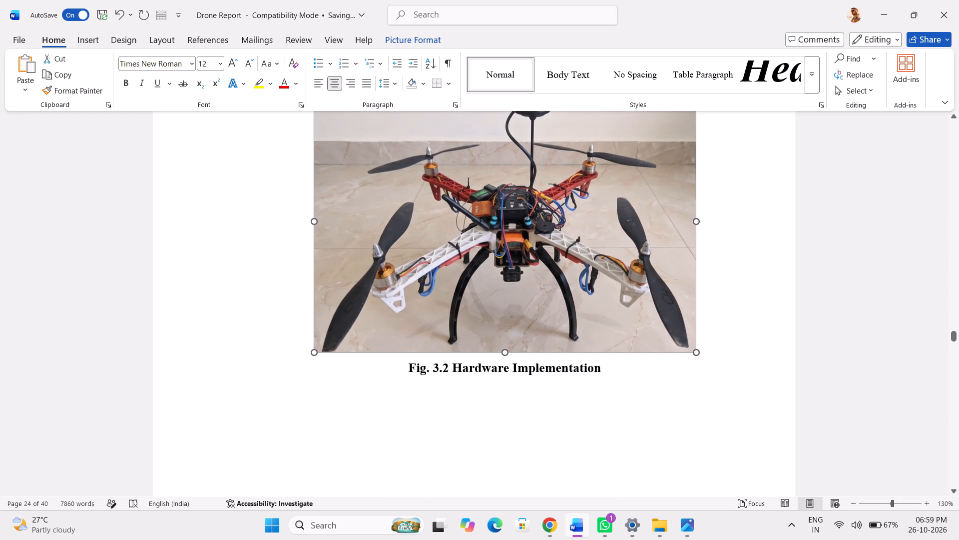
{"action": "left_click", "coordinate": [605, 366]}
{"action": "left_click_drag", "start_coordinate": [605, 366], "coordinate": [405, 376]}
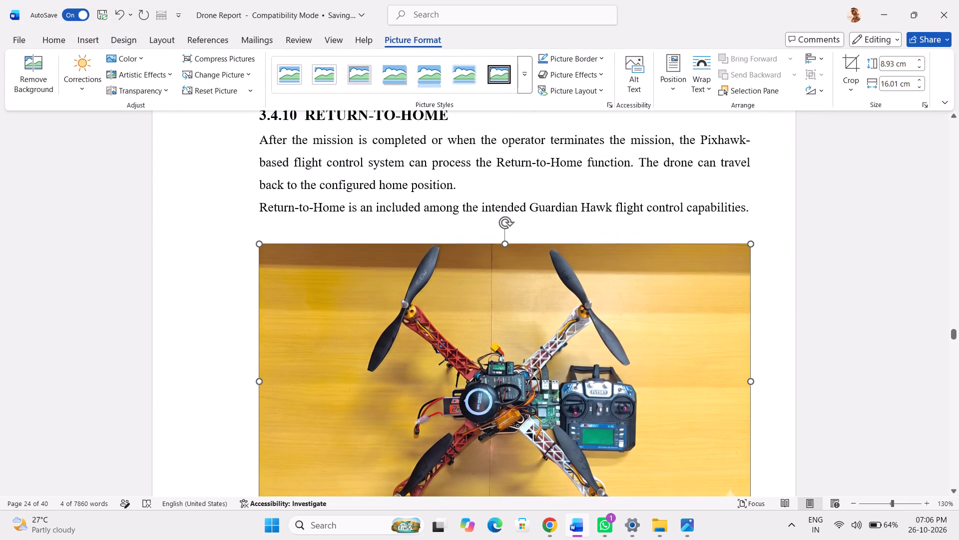
{"action": "scroll", "coordinate": [651, 445], "scroll_direction": "up", "scroll_amount": 1}
{"action": "scroll", "coordinate": [651, 445], "scroll_direction": "down", "scroll_amount": 2}
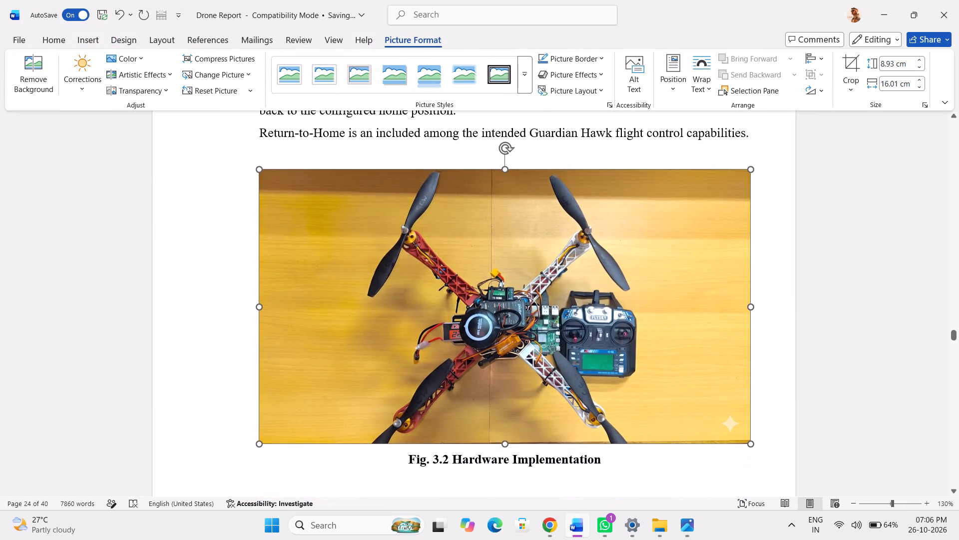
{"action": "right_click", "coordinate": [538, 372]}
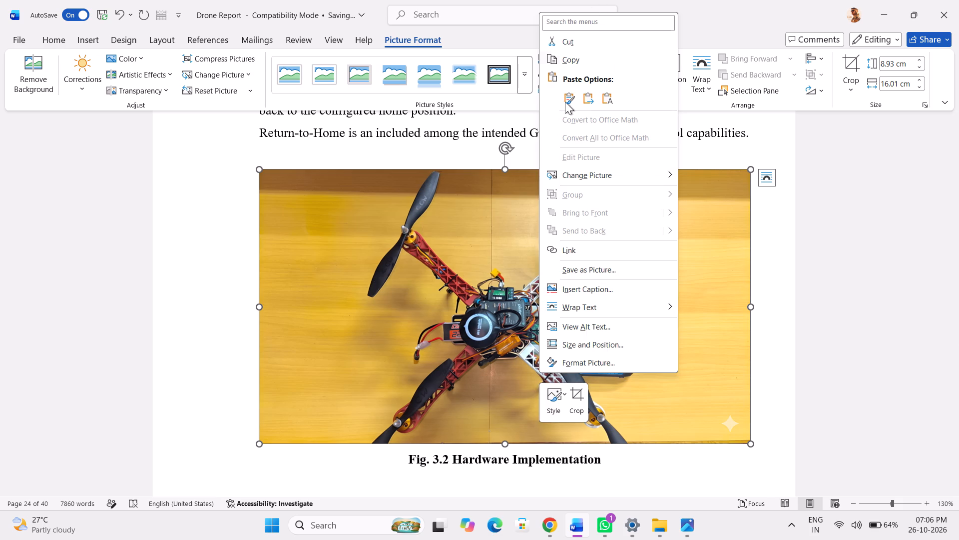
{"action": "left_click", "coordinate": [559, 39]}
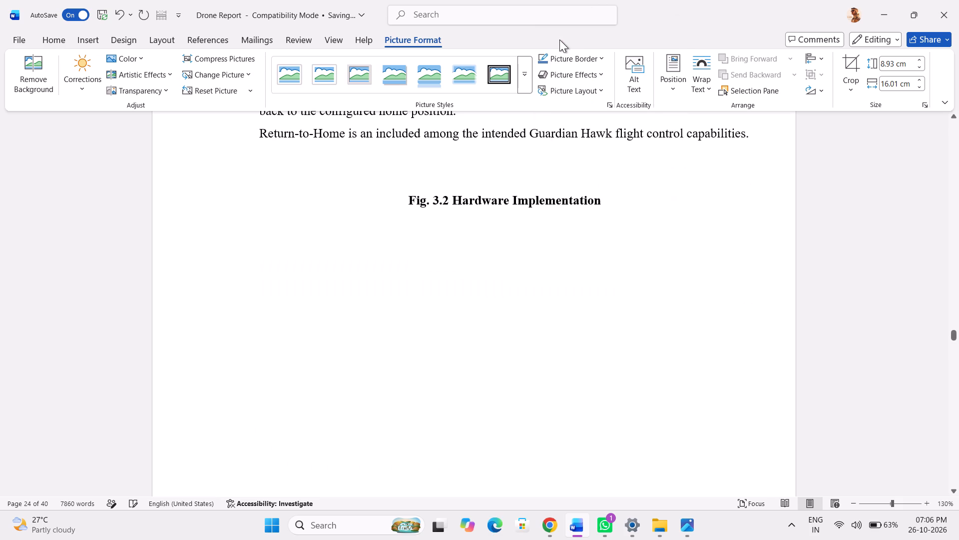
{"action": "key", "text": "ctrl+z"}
Crop both sides of the Fig. 3.2 drone picture around the drone and controller, to about 9.61 cm wide.
{"action": "right_click", "coordinate": [478, 185]}
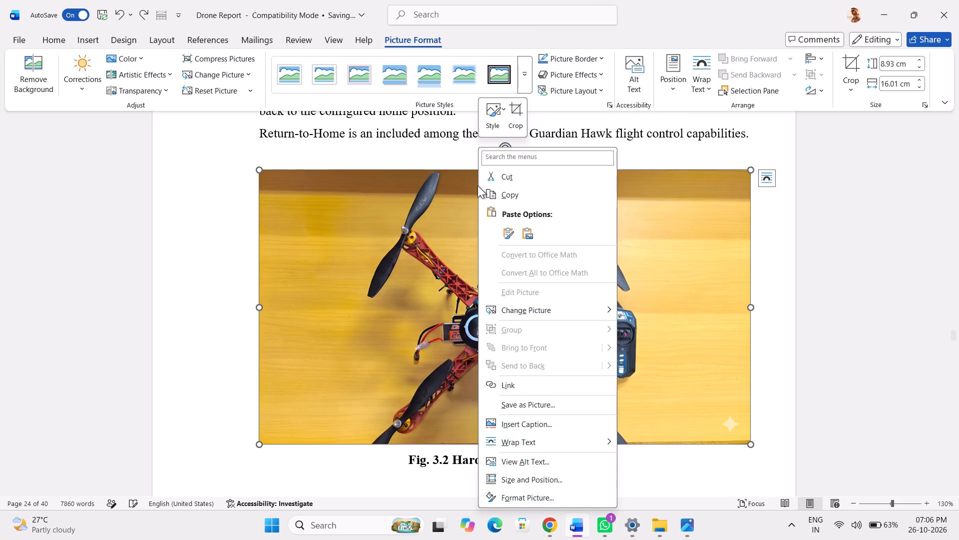
{"action": "left_click", "coordinate": [509, 120]}
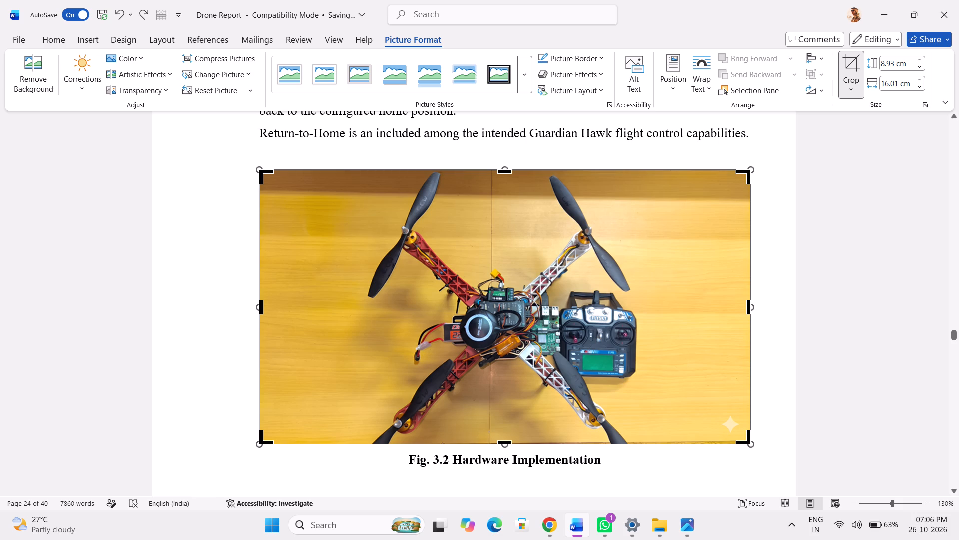
{"action": "left_click_drag", "start_coordinate": [259, 305], "coordinate": [359, 316]}
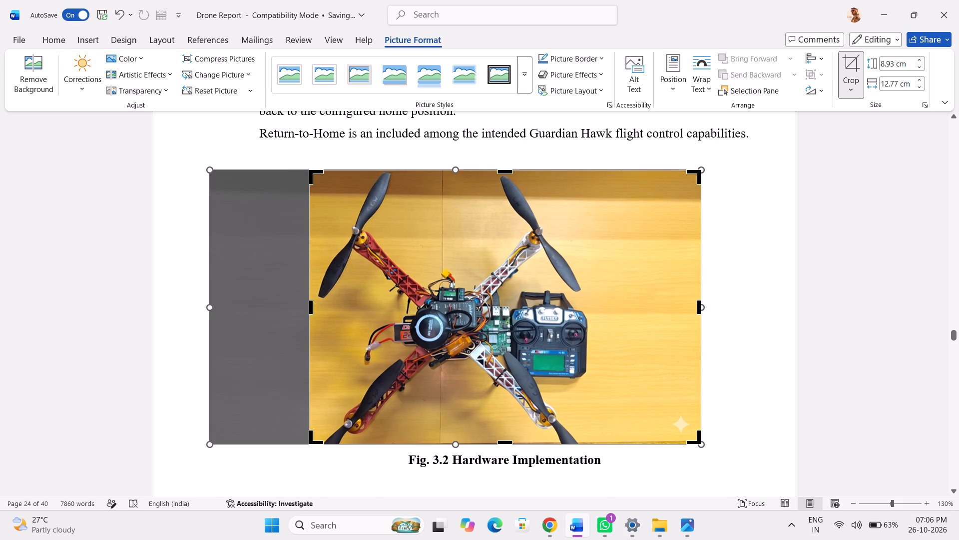
{"action": "left_click_drag", "start_coordinate": [700, 307], "coordinate": [603, 320]}
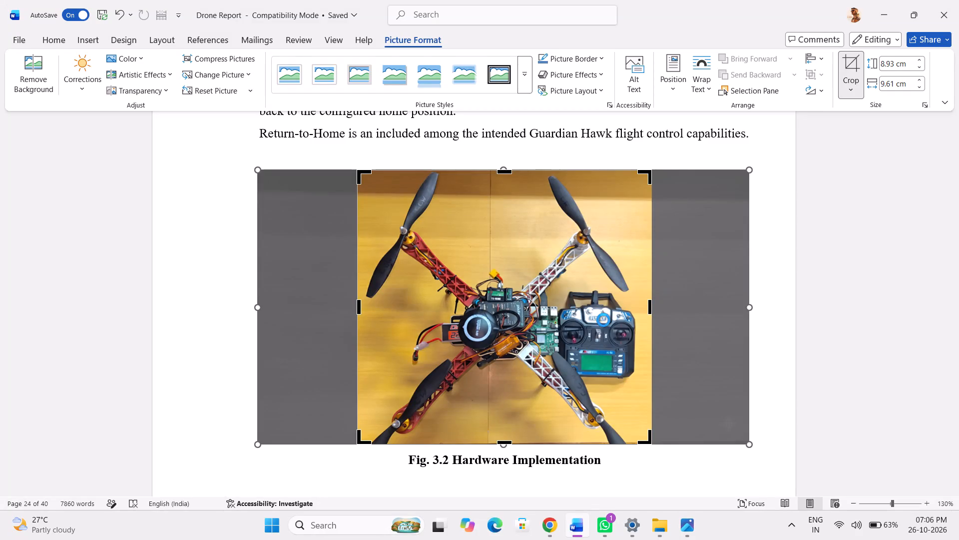
{"action": "left_click", "coordinate": [852, 337]}
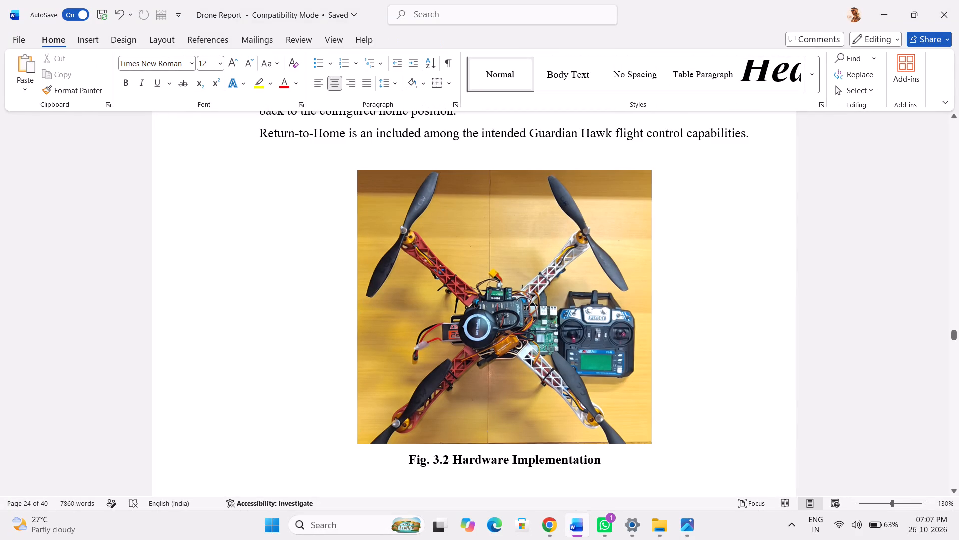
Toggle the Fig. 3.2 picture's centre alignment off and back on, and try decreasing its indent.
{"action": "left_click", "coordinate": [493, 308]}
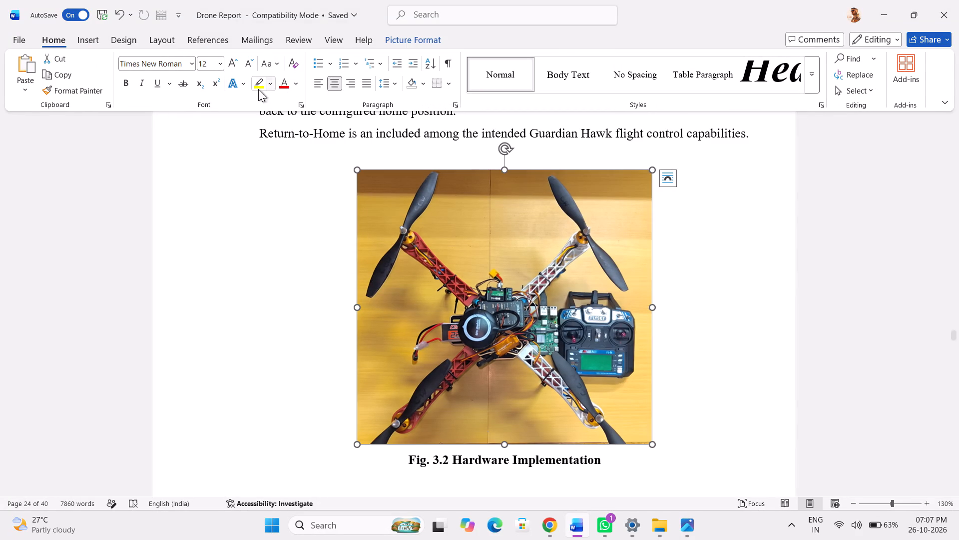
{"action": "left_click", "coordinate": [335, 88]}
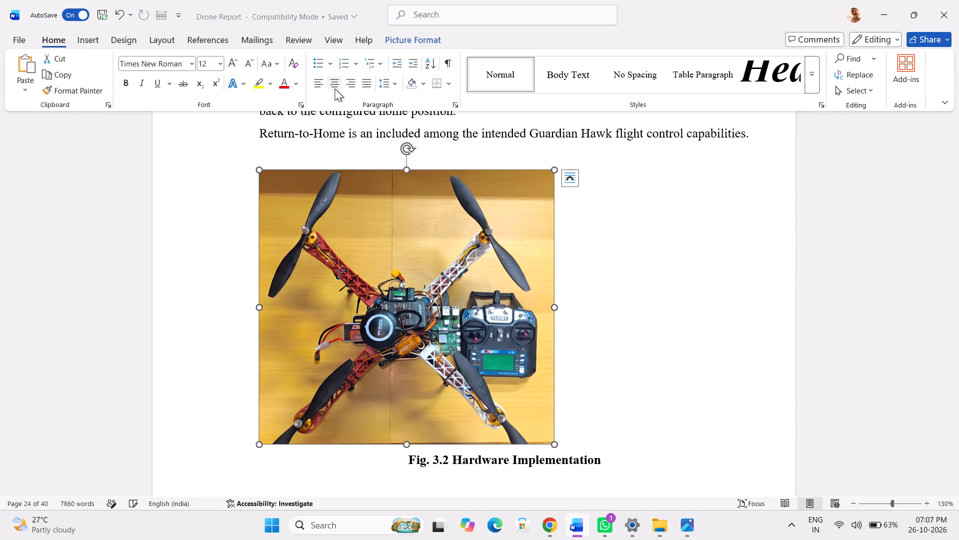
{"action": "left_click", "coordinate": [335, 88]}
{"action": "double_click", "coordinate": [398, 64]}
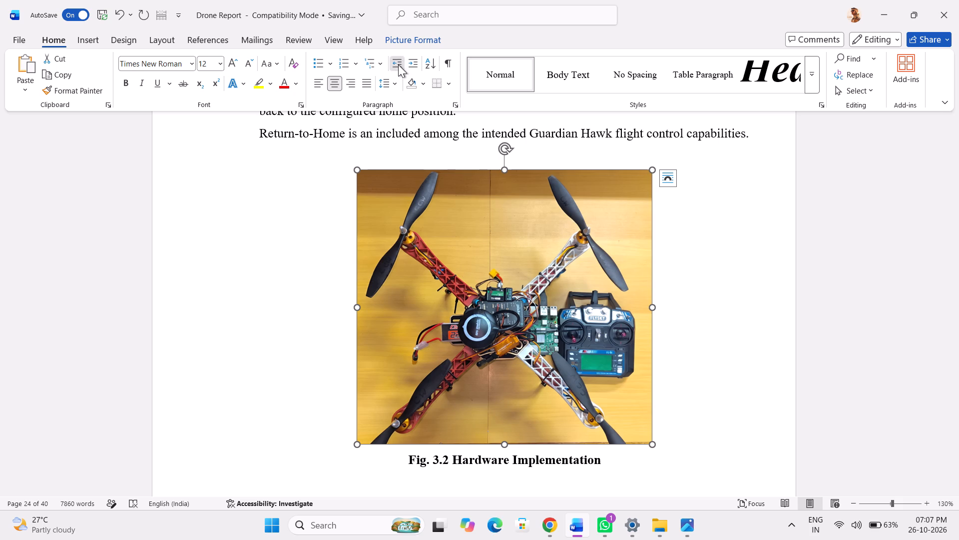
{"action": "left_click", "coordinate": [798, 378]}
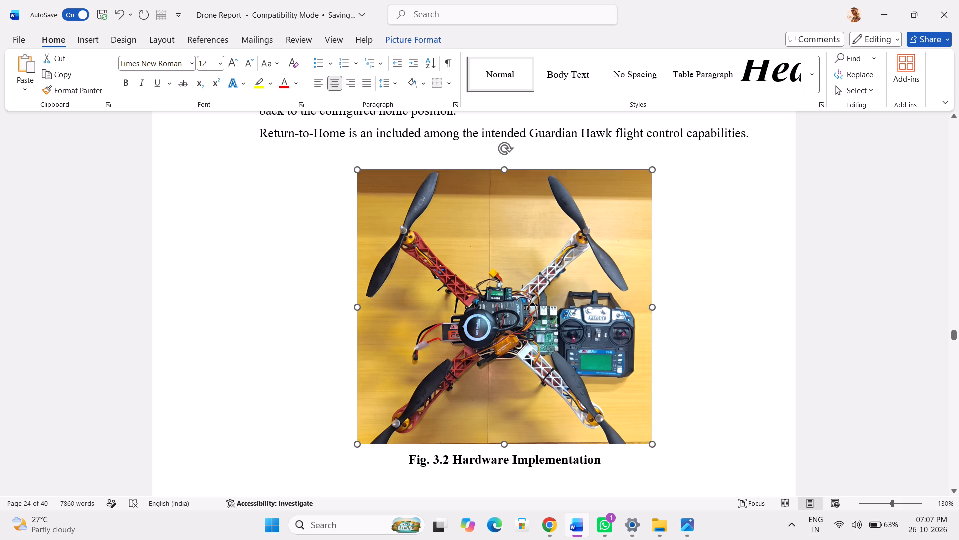
Remove the blank line between the Return-to-Home paragraph and the Fig. 3.2 drone picture.
{"action": "left_click", "coordinate": [521, 156]}
{"action": "key", "text": "BackSpace"}
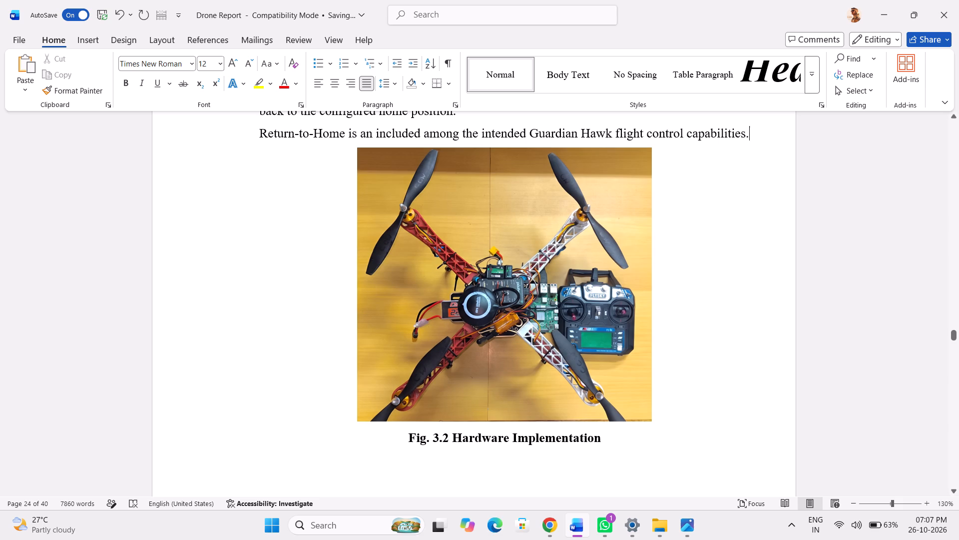
{"action": "right_click", "coordinate": [596, 328]}
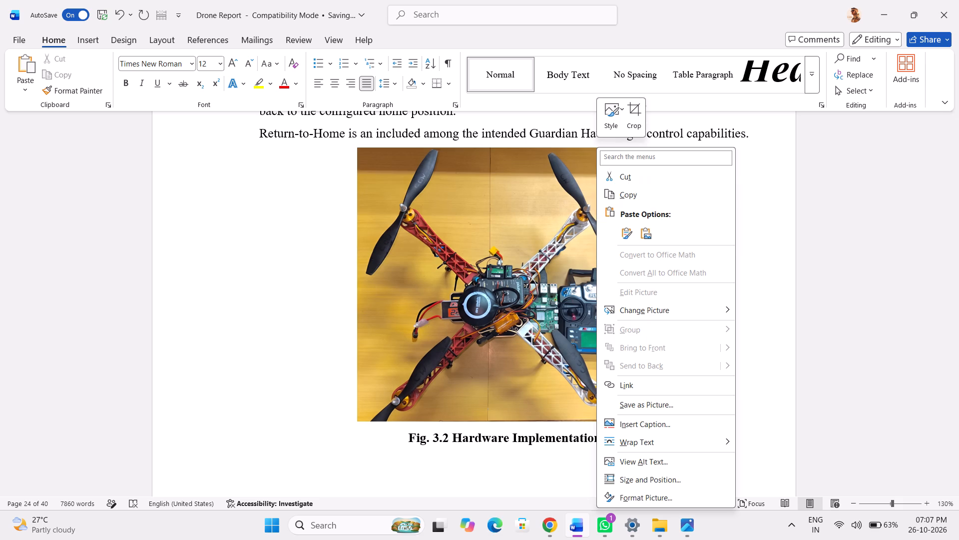
{"action": "left_click", "coordinate": [892, 275]}
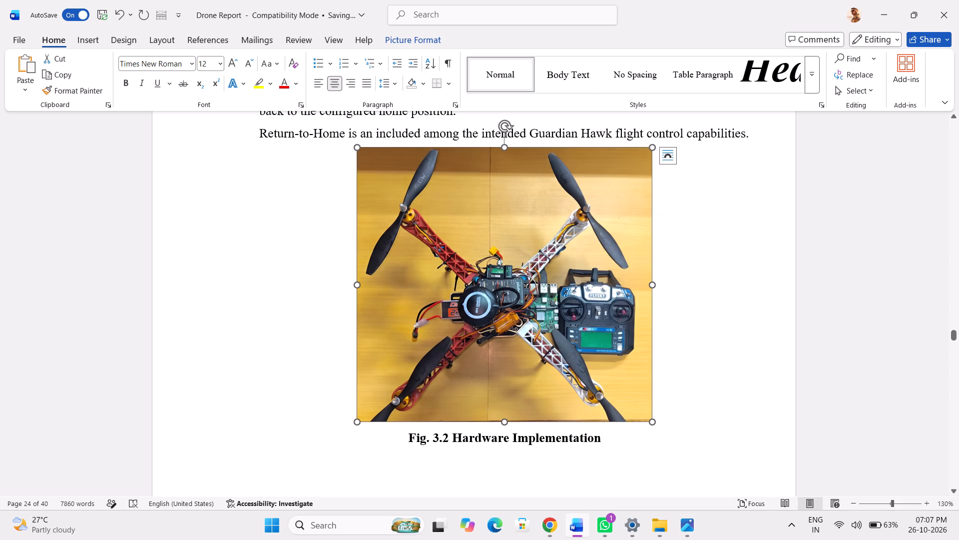
Place the Guardian Hawk dashboard image on the blank line above the Fig. 4.3 Guardian Hawk Ground Station Dashboard caption.
{"action": "scroll", "coordinate": [892, 275], "scroll_direction": "down", "scroll_amount": 3}
{"action": "scroll", "coordinate": [892, 275], "scroll_direction": "up", "scroll_amount": 2}
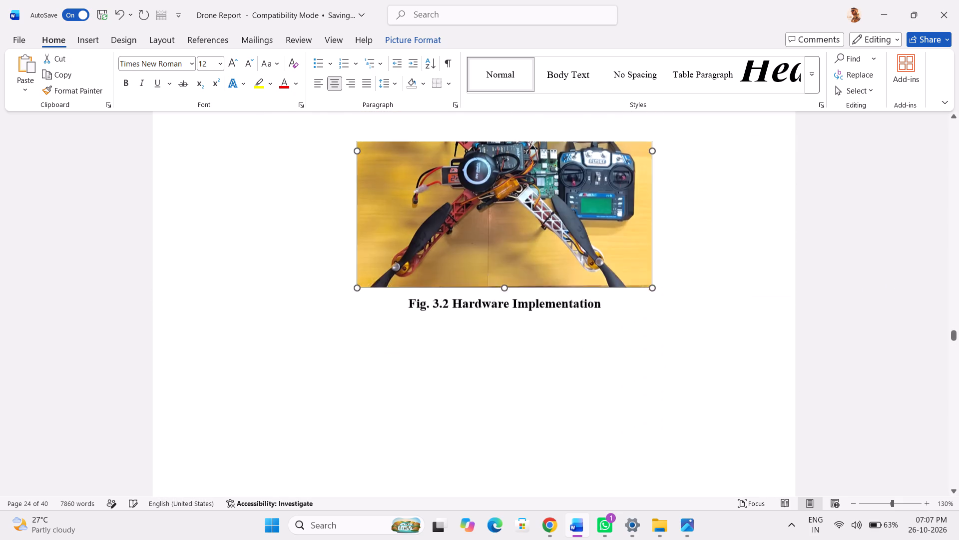
{"action": "scroll", "coordinate": [892, 275], "scroll_direction": "up", "scroll_amount": 4}
{"action": "scroll", "coordinate": [892, 275], "scroll_direction": "down", "scroll_amount": 3}
{"action": "scroll", "coordinate": [892, 275], "scroll_direction": "up", "scroll_amount": 1}
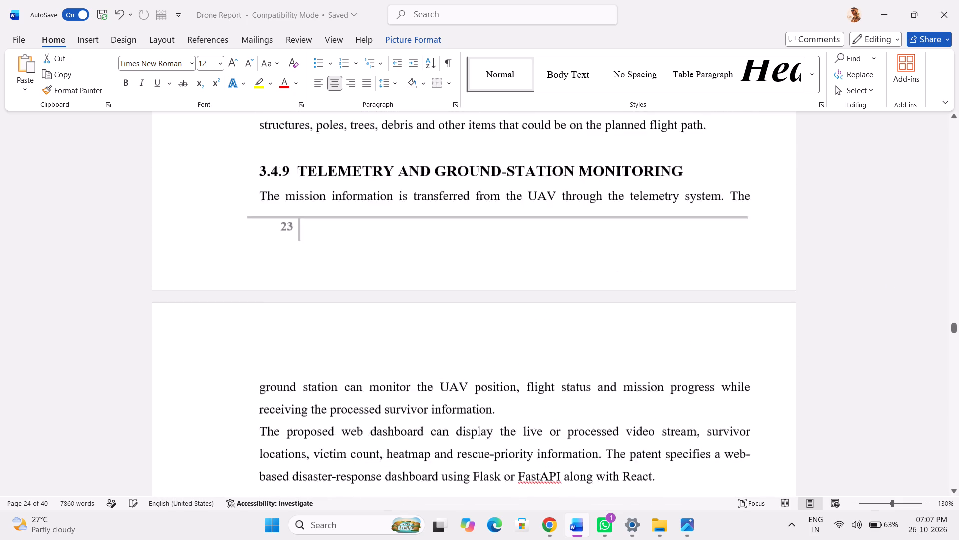
{"action": "scroll", "coordinate": [892, 275], "scroll_direction": "up", "scroll_amount": 3}
{"action": "scroll", "coordinate": [892, 275], "scroll_direction": "down", "scroll_amount": 3}
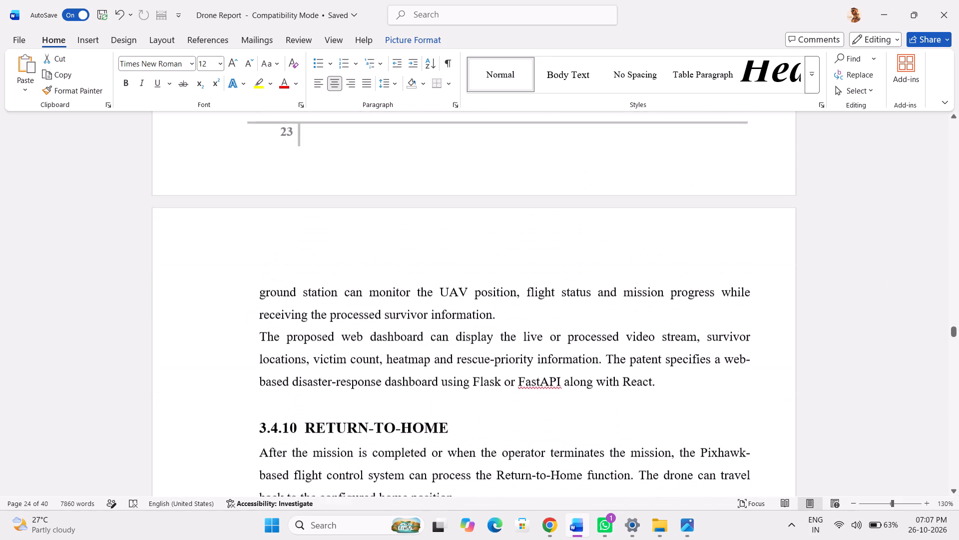
{"action": "scroll", "coordinate": [892, 275], "scroll_direction": "down", "scroll_amount": 5}
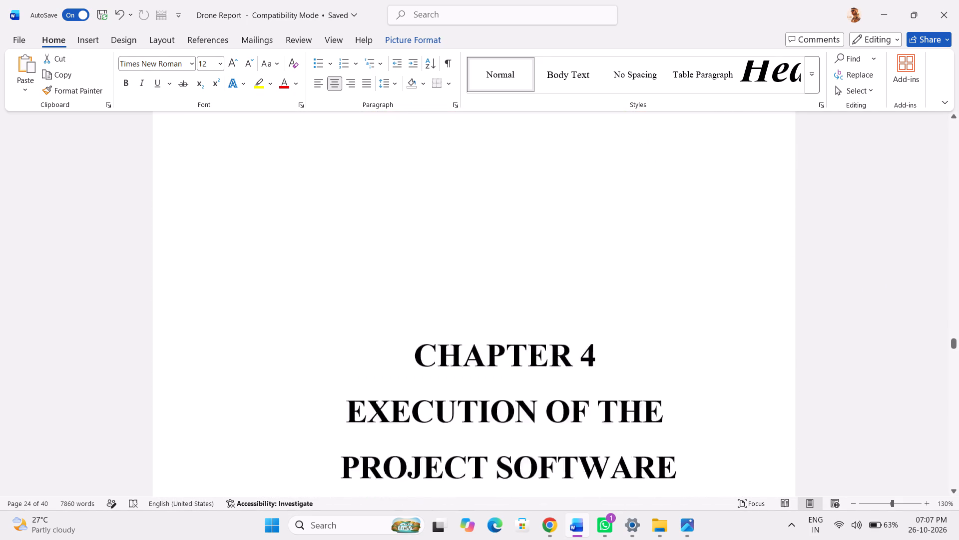
{"action": "scroll", "coordinate": [892, 275], "scroll_direction": "down", "scroll_amount": 7}
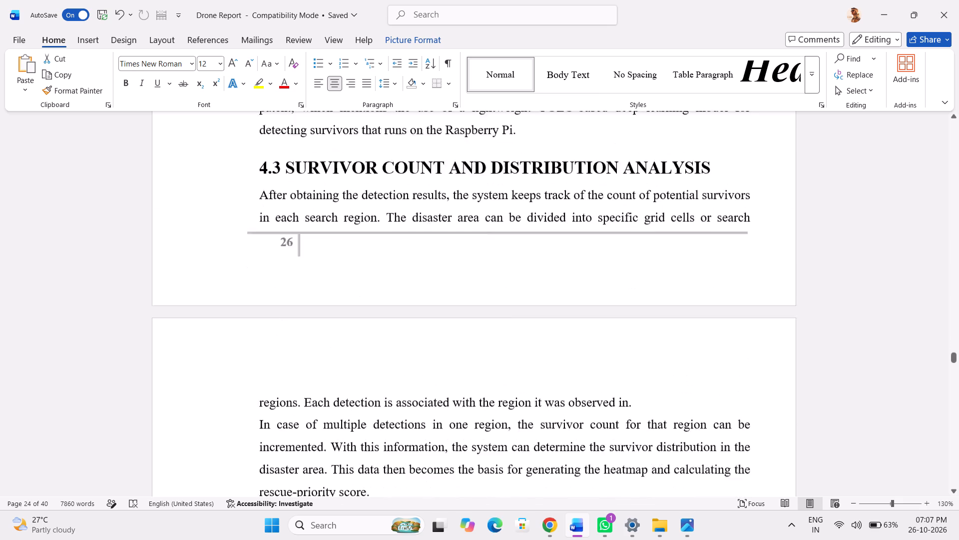
{"action": "scroll", "coordinate": [892, 275], "scroll_direction": "down", "scroll_amount": 6}
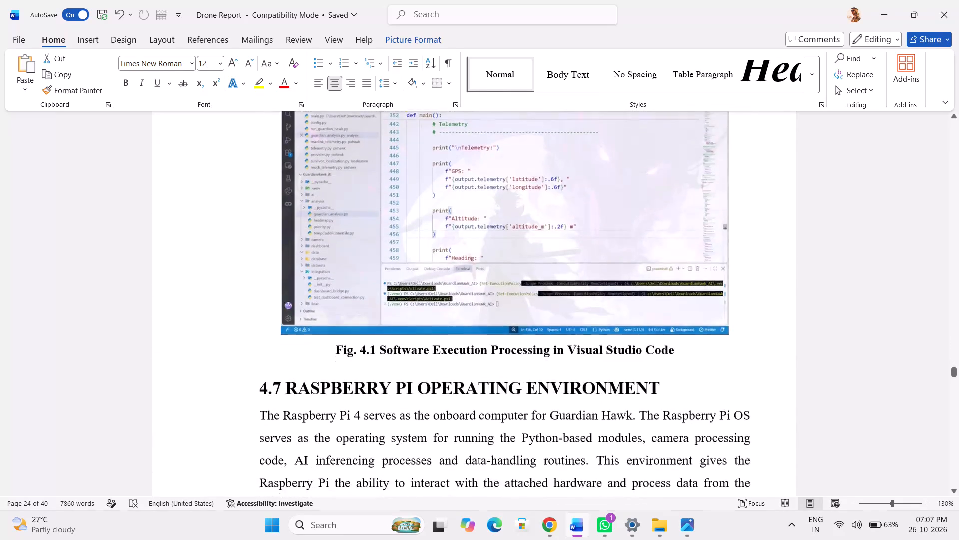
{"action": "scroll", "coordinate": [892, 275], "scroll_direction": "down", "scroll_amount": 2}
{"action": "scroll", "coordinate": [892, 275], "scroll_direction": "up", "scroll_amount": 1}
{"action": "scroll", "coordinate": [892, 275], "scroll_direction": "down", "scroll_amount": 6}
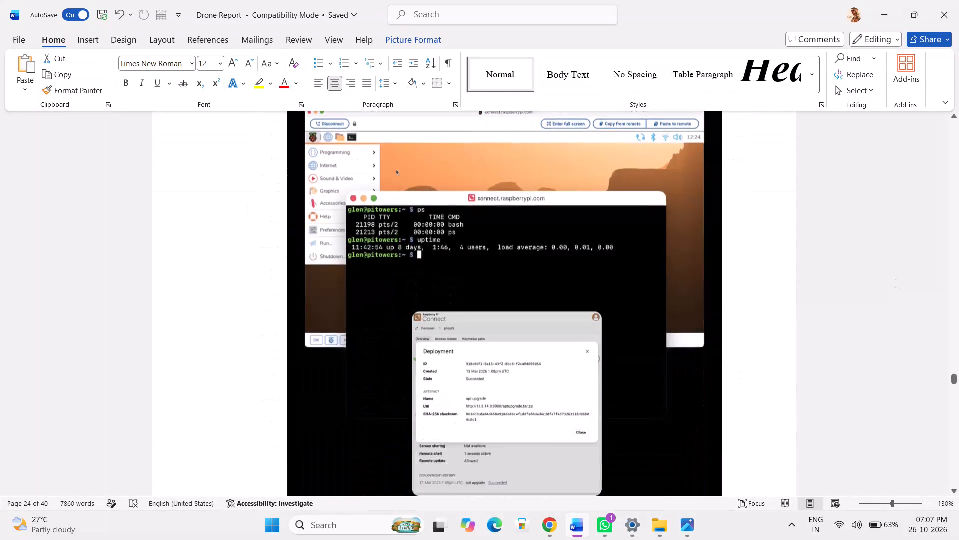
{"action": "scroll", "coordinate": [892, 275], "scroll_direction": "down", "scroll_amount": 5}
{"action": "scroll", "coordinate": [892, 275], "scroll_direction": "up", "scroll_amount": 1}
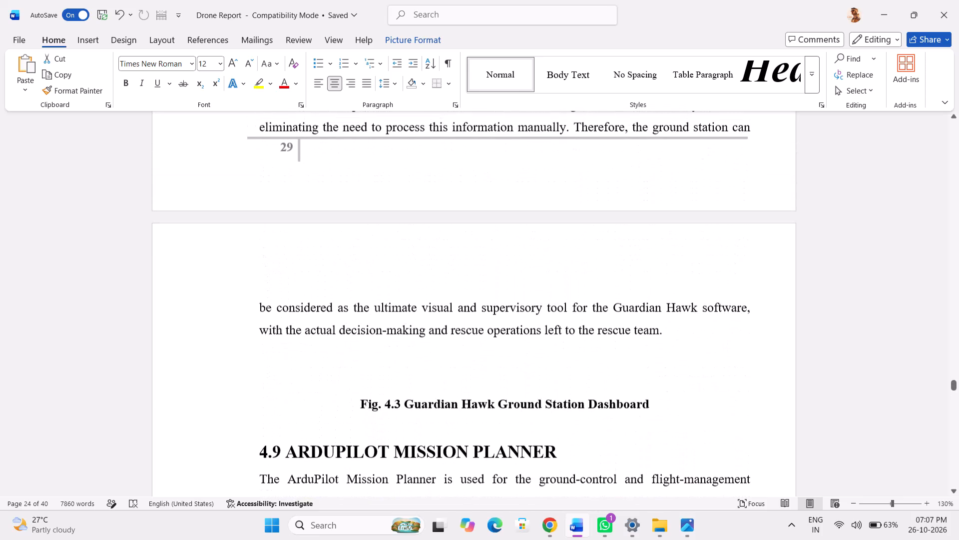
{"action": "left_click", "coordinate": [468, 359]}
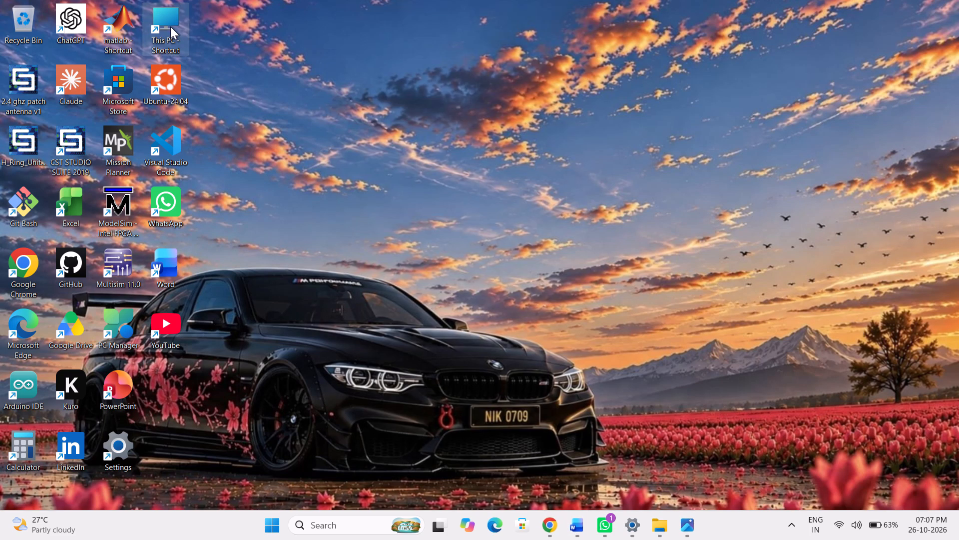
Copy the first of the two WhatsApp 6.27.59 PM dashboard images from Downloads and paste it above the Fig. 4.3 caption in the Drone Report.
{"action": "double_click", "coordinate": [170, 26]}
{"action": "left_click", "coordinate": [85, 153]}
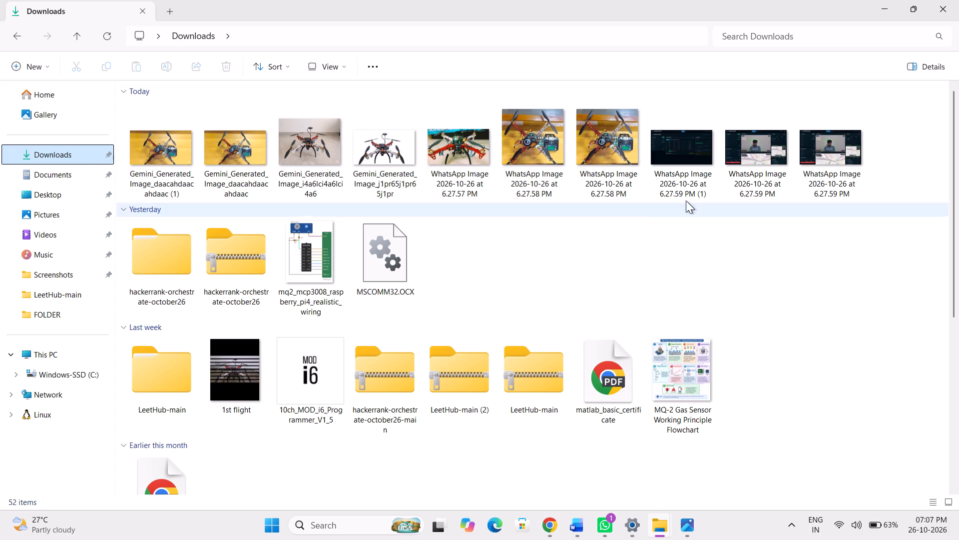
{"action": "double_click", "coordinate": [743, 155]}
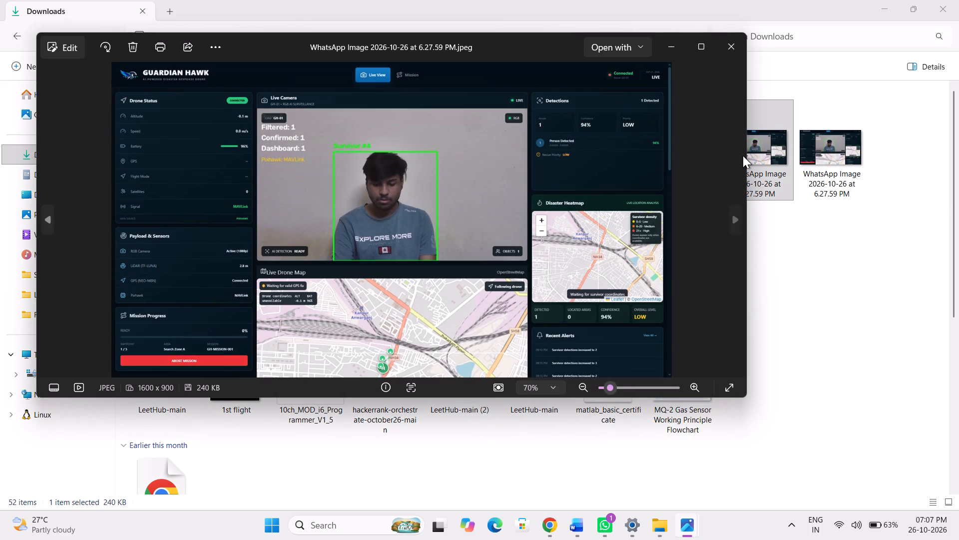
{"action": "left_click", "coordinate": [732, 41]}
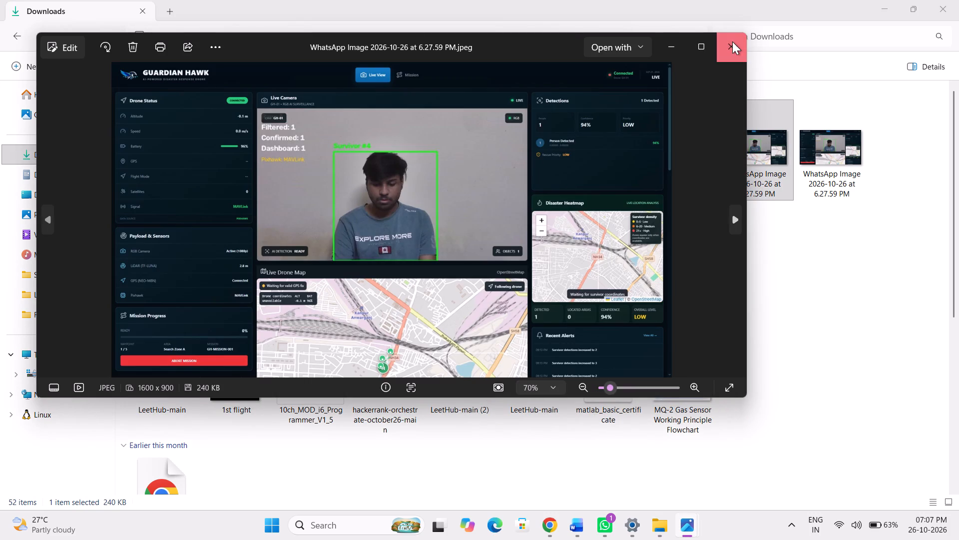
{"action": "left_click", "coordinate": [757, 147]}
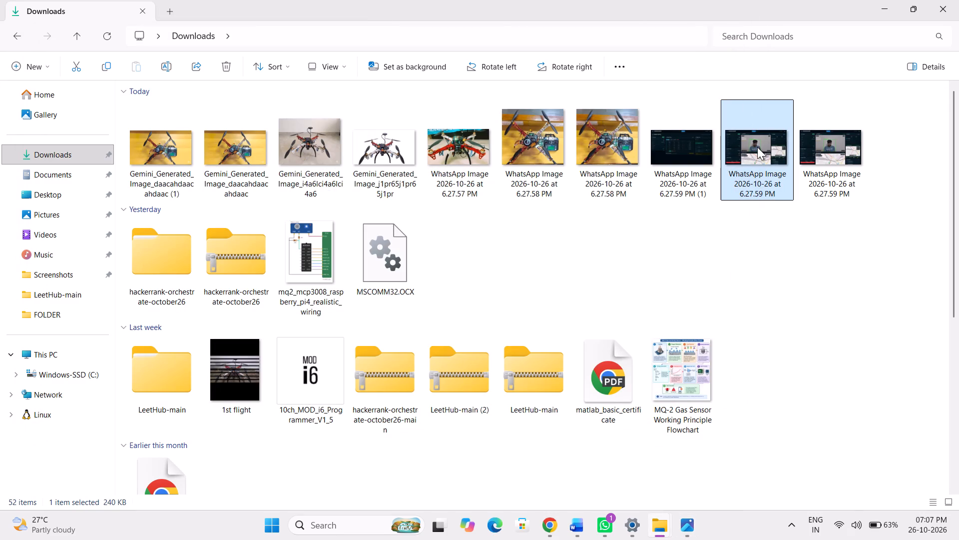
{"action": "double_click", "coordinate": [757, 147]}
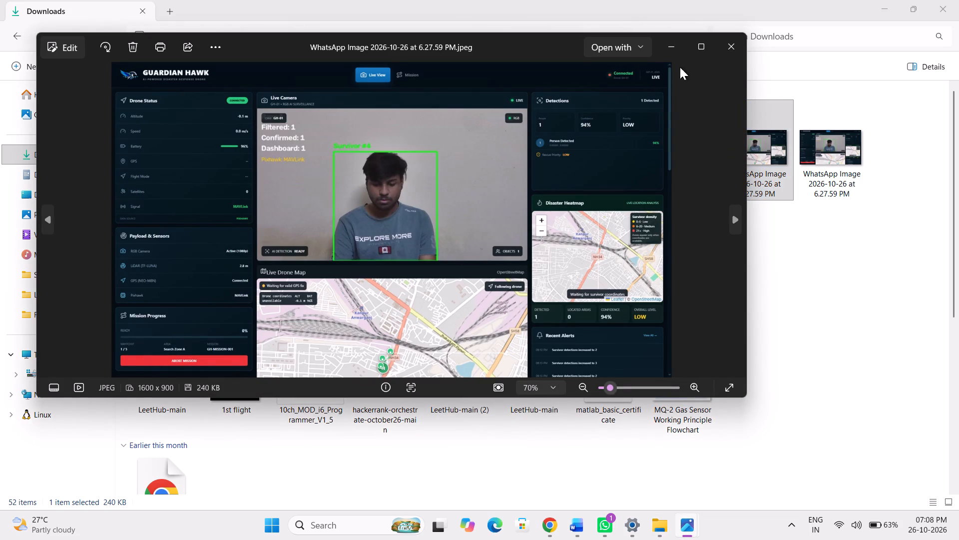
{"action": "right_click", "coordinate": [441, 192]}
{"action": "left_click", "coordinate": [469, 208]}
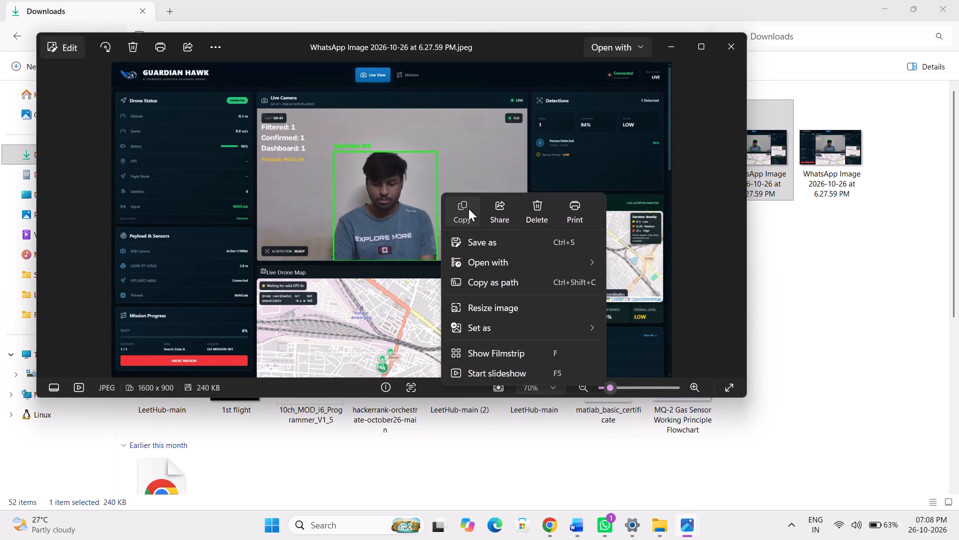
{"action": "left_click", "coordinate": [578, 527]}
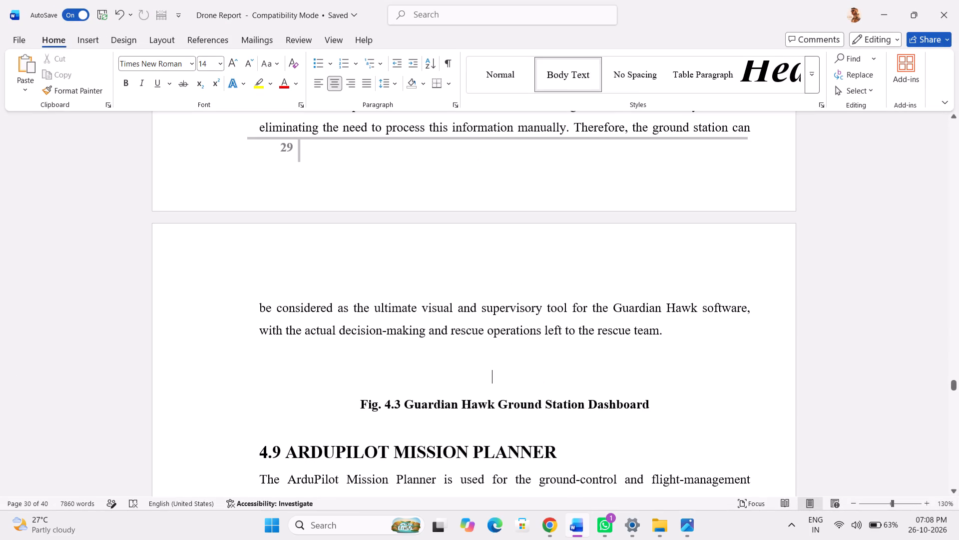
{"action": "key", "text": "ctrl+v"}
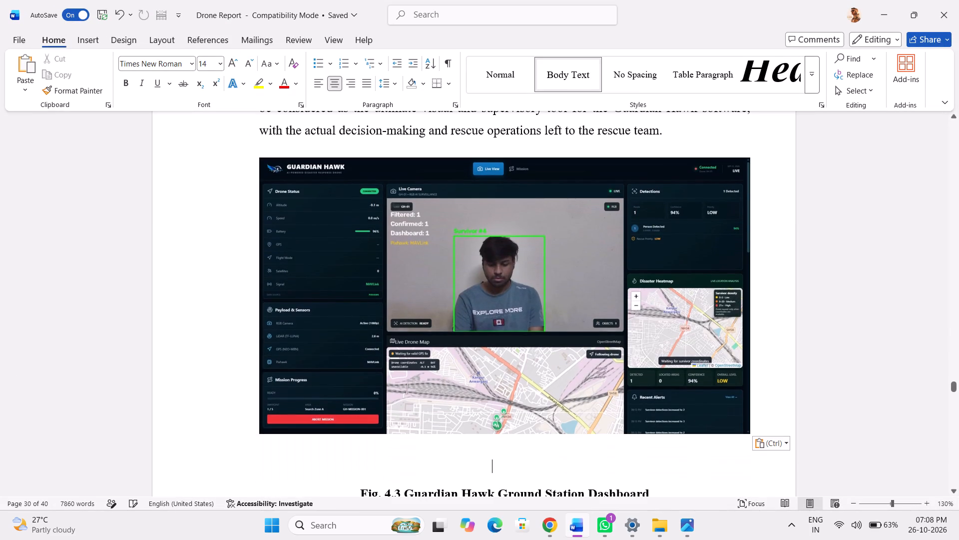
Delete the extra blank line between the dashboard picture and the Fig. 4.3 caption, undoing the deletion of the picture.
{"action": "key", "text": "BackSpace"}
{"action": "key", "text": "BackSpace"}
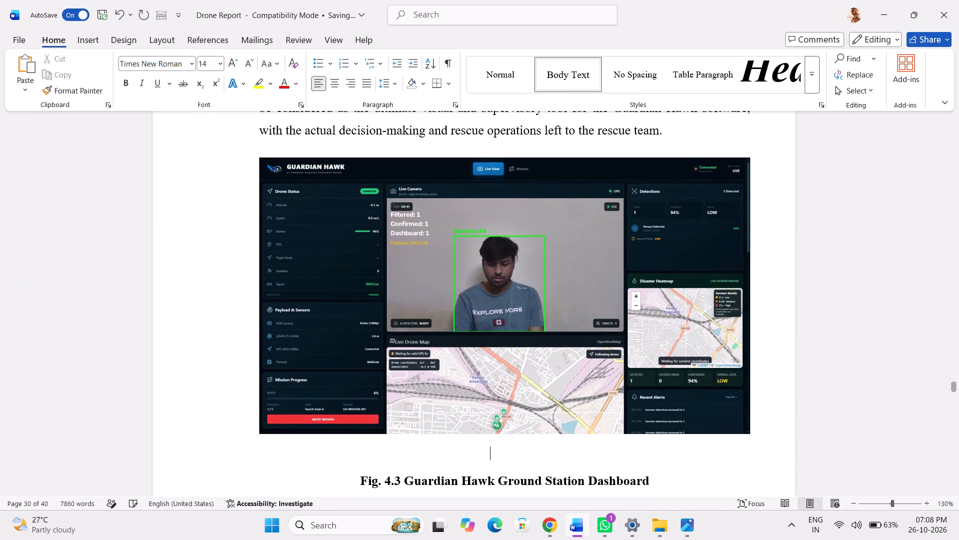
{"action": "key", "text": "BackSpace"}
{"action": "key", "text": "BackSpace"}
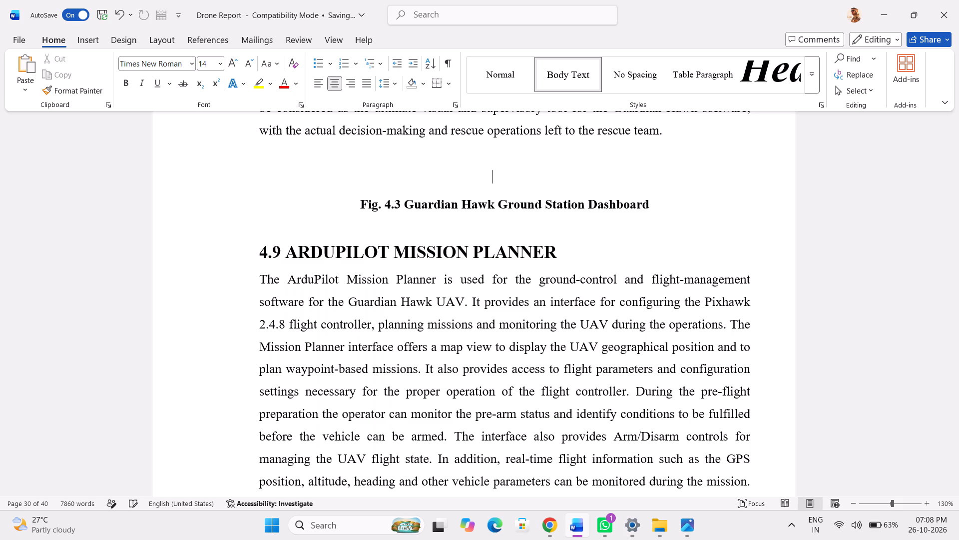
{"action": "key", "text": "ctrl+z"}
{"action": "left_click", "coordinate": [491, 468]}
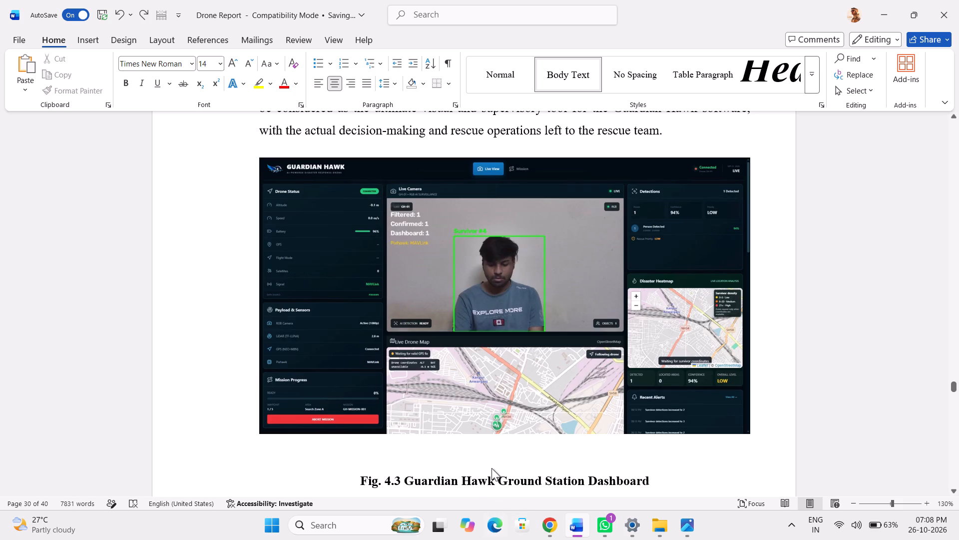
{"action": "left_click", "coordinate": [491, 467]}
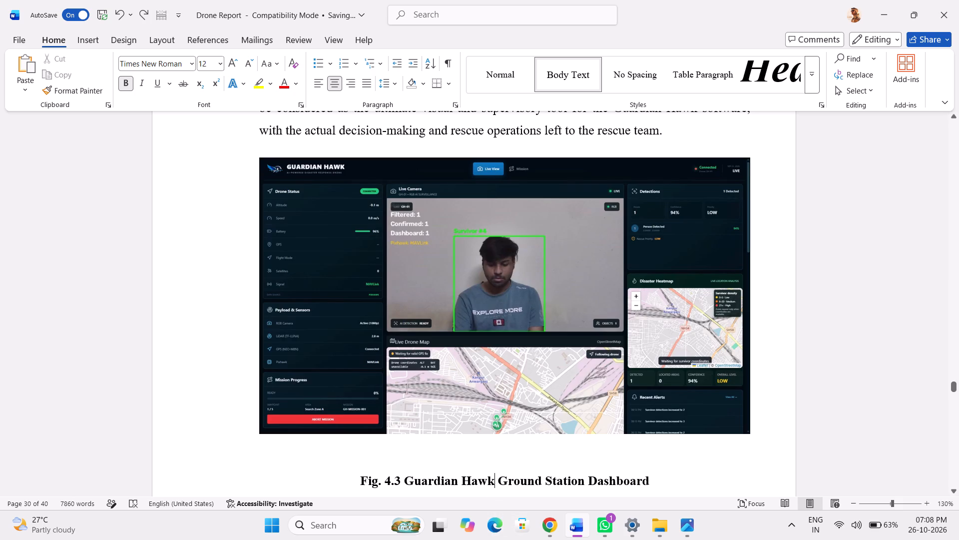
Remove the small empty shape between the Guardian Hawk dashboard image and the Fig. 4.3 Guardian Hawk Ground Station Dashboard caption.
{"action": "left_click", "coordinate": [494, 461]}
{"action": "left_click", "coordinate": [504, 448]}
{"action": "left_click", "coordinate": [363, 479]}
{"action": "left_click", "coordinate": [486, 382]}
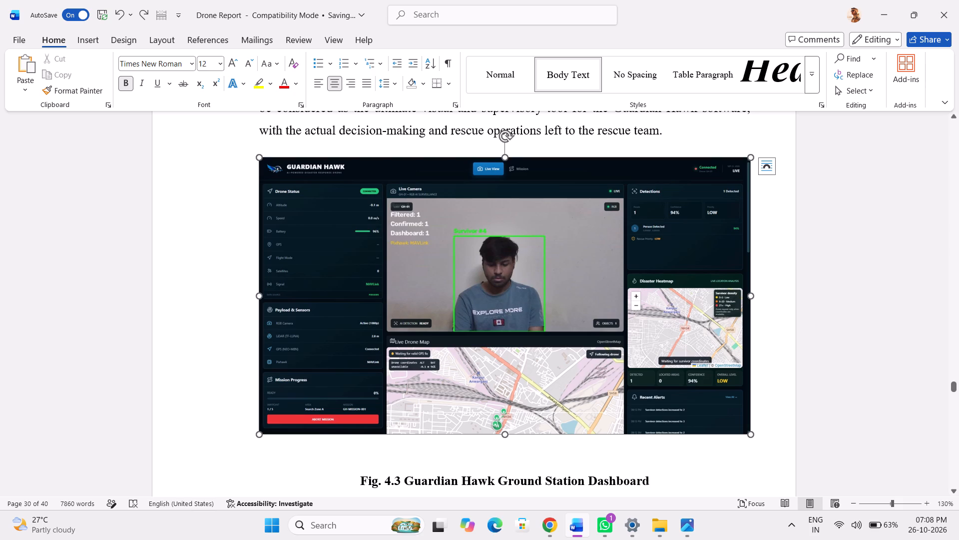
{"action": "left_click", "coordinate": [514, 469]}
{"action": "left_click", "coordinate": [506, 466]}
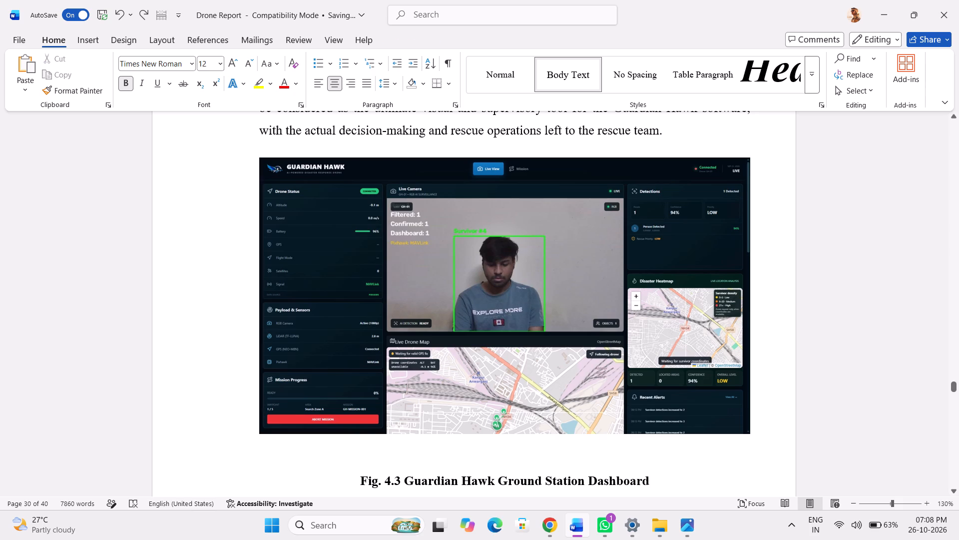
{"action": "left_click", "coordinate": [502, 460]}
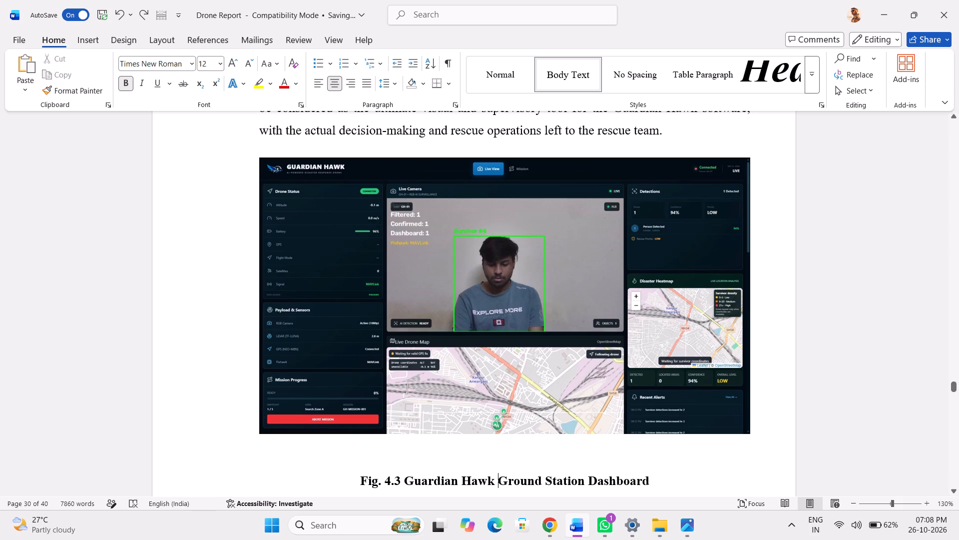
{"action": "left_click", "coordinate": [500, 458]}
{"action": "key", "text": "BackSpace"}
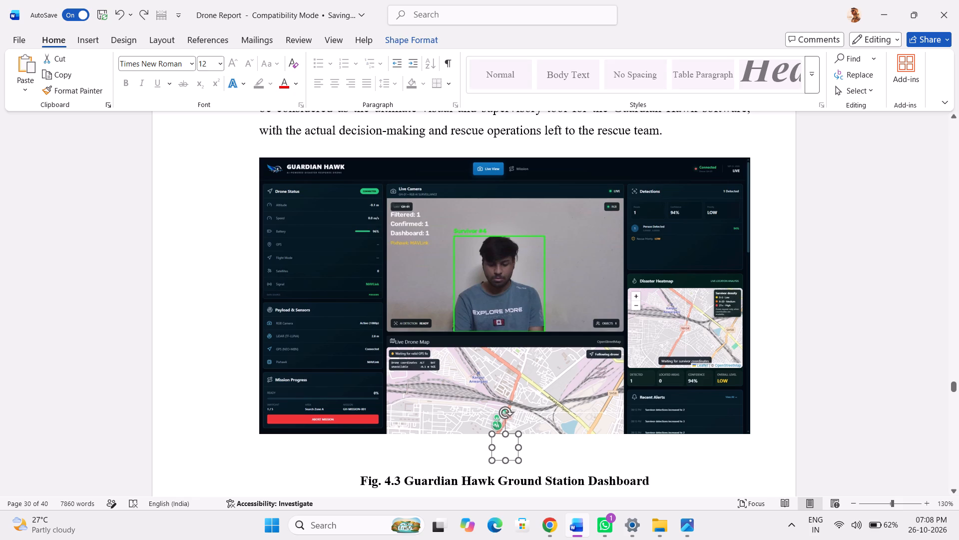
Review the figures and their captions from Fig. 4.1 through the ArduPilot Mission Planner figure, checking placement and numbering.
{"action": "scroll", "coordinate": [584, 305], "scroll_direction": "up", "scroll_amount": 1}
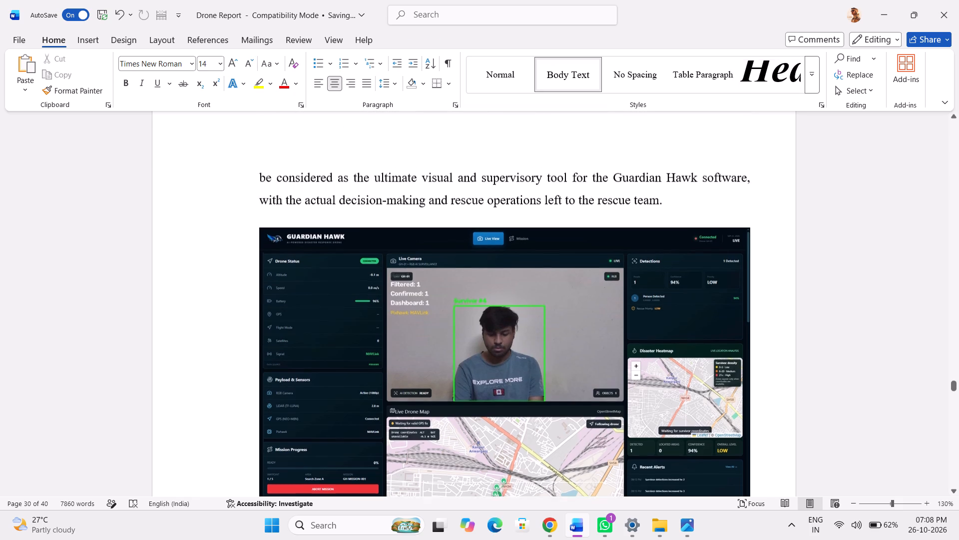
{"action": "scroll", "coordinate": [584, 305], "scroll_direction": "up", "scroll_amount": 3}
{"action": "scroll", "coordinate": [584, 305], "scroll_direction": "down", "scroll_amount": 1}
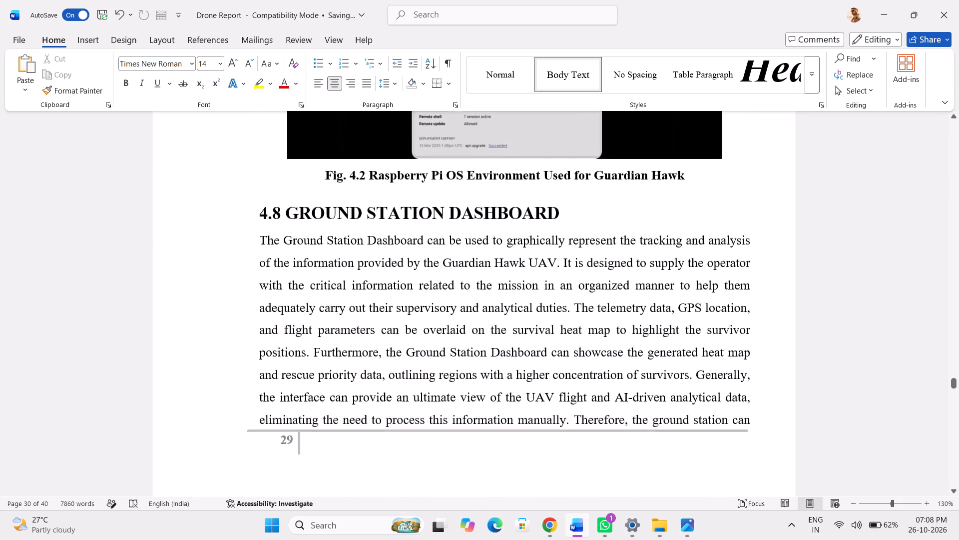
{"action": "scroll", "coordinate": [584, 305], "scroll_direction": "down", "scroll_amount": 3}
{"action": "scroll", "coordinate": [584, 305], "scroll_direction": "up", "scroll_amount": 1}
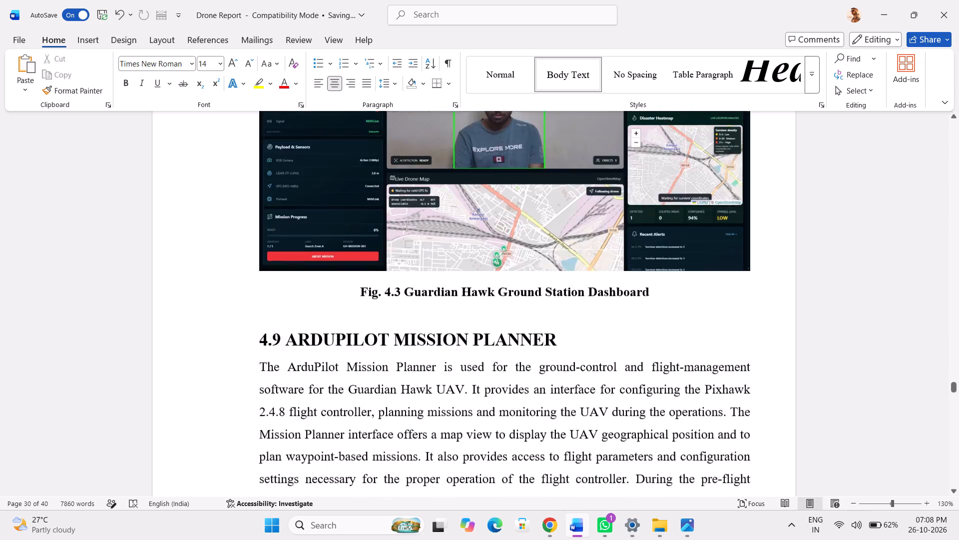
{"action": "scroll", "coordinate": [584, 305], "scroll_direction": "up", "scroll_amount": 4}
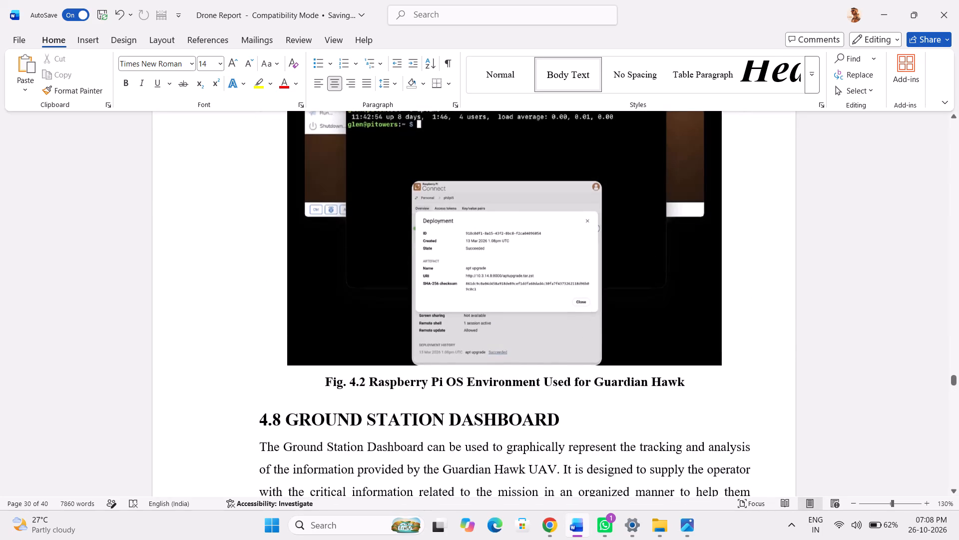
{"action": "scroll", "coordinate": [584, 305], "scroll_direction": "up", "scroll_amount": 3}
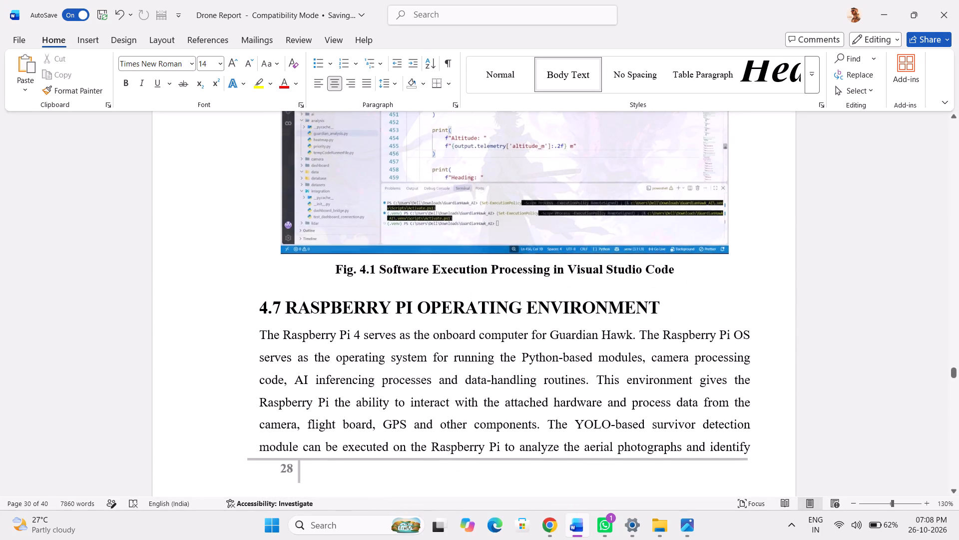
{"action": "scroll", "coordinate": [584, 305], "scroll_direction": "up", "scroll_amount": 1}
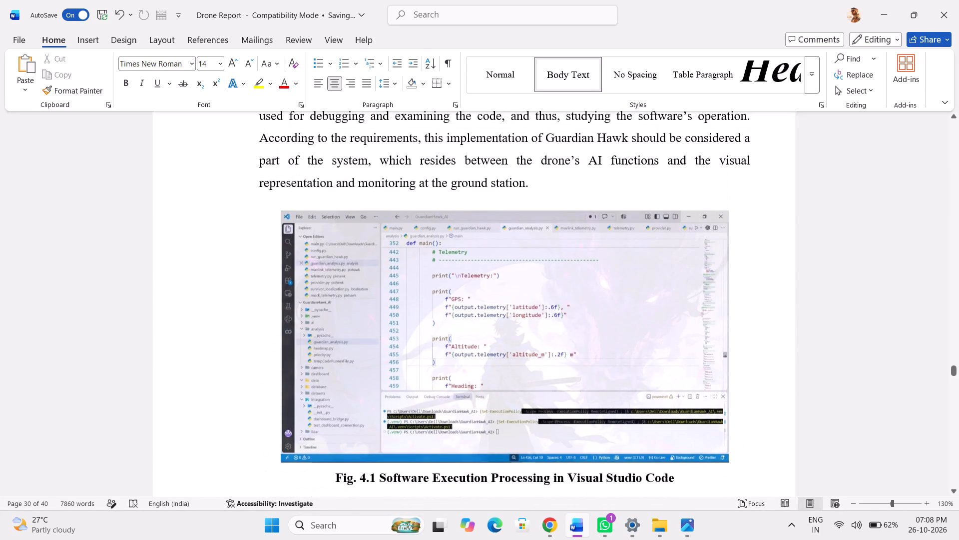
{"action": "scroll", "coordinate": [584, 305], "scroll_direction": "down", "scroll_amount": 4}
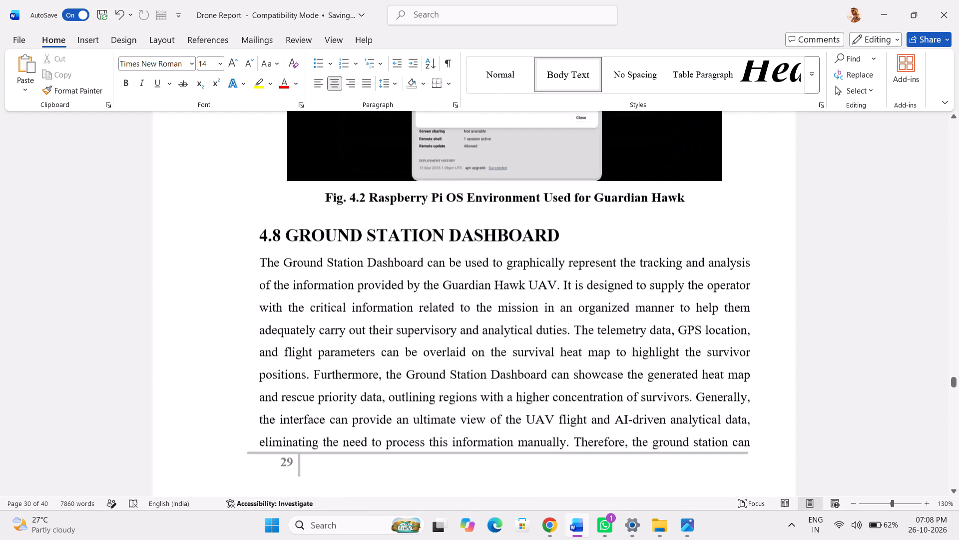
{"action": "scroll", "coordinate": [584, 305], "scroll_direction": "down", "scroll_amount": 4}
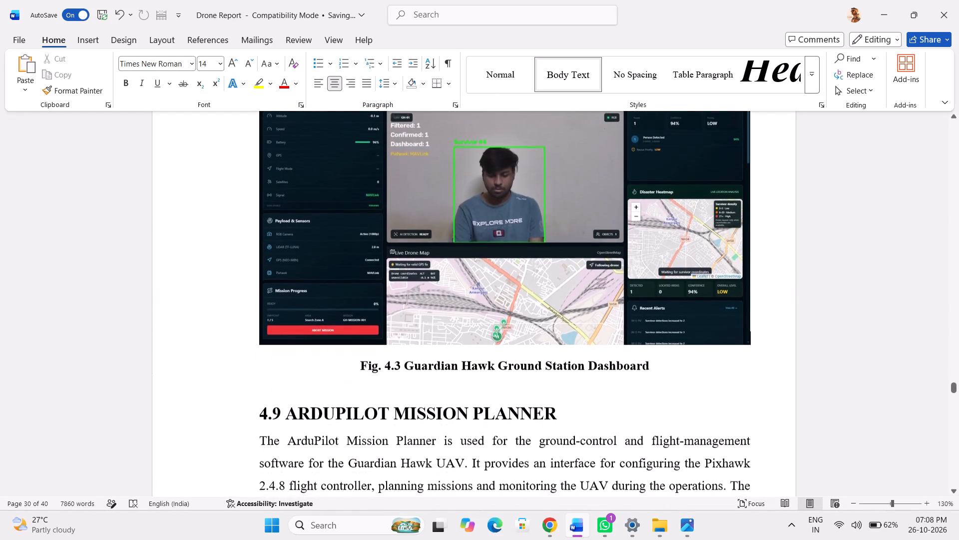
{"action": "scroll", "coordinate": [584, 305], "scroll_direction": "down", "scroll_amount": 1}
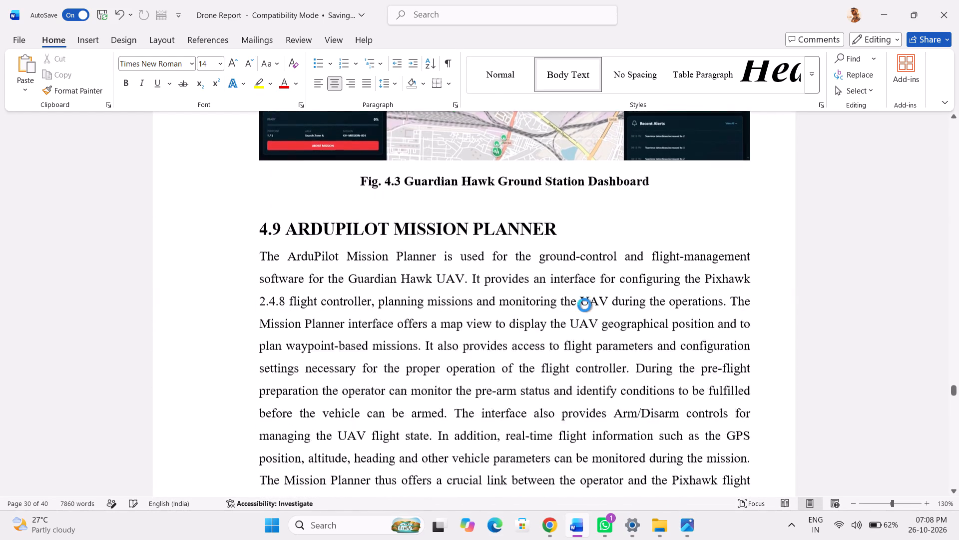
{"action": "scroll", "coordinate": [584, 305], "scroll_direction": "down", "scroll_amount": 1}
{"action": "scroll", "coordinate": [584, 305], "scroll_direction": "up", "scroll_amount": 1}
{"action": "scroll", "coordinate": [584, 305], "scroll_direction": "down", "scroll_amount": 1}
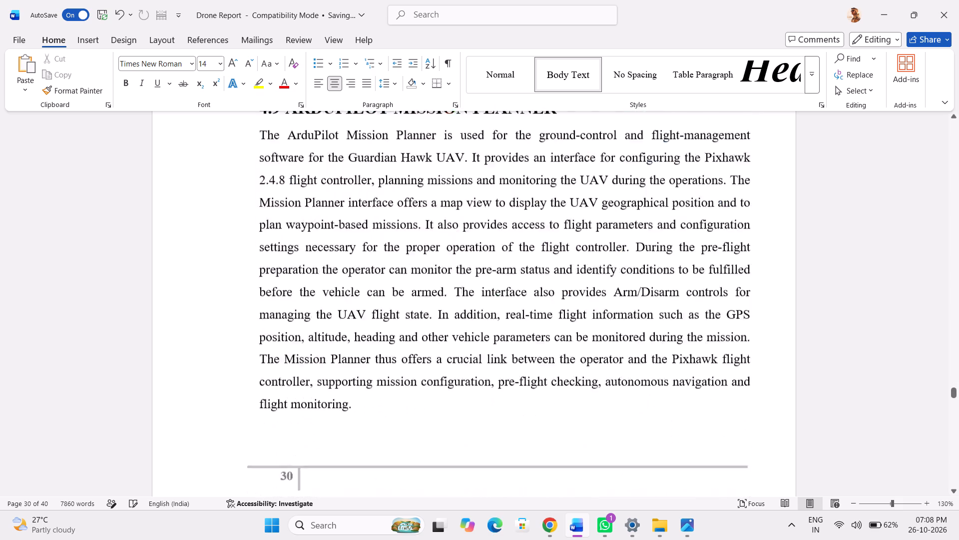
{"action": "scroll", "coordinate": [584, 305], "scroll_direction": "down", "scroll_amount": 5}
{"action": "scroll", "coordinate": [584, 305], "scroll_direction": "up", "scroll_amount": 2}
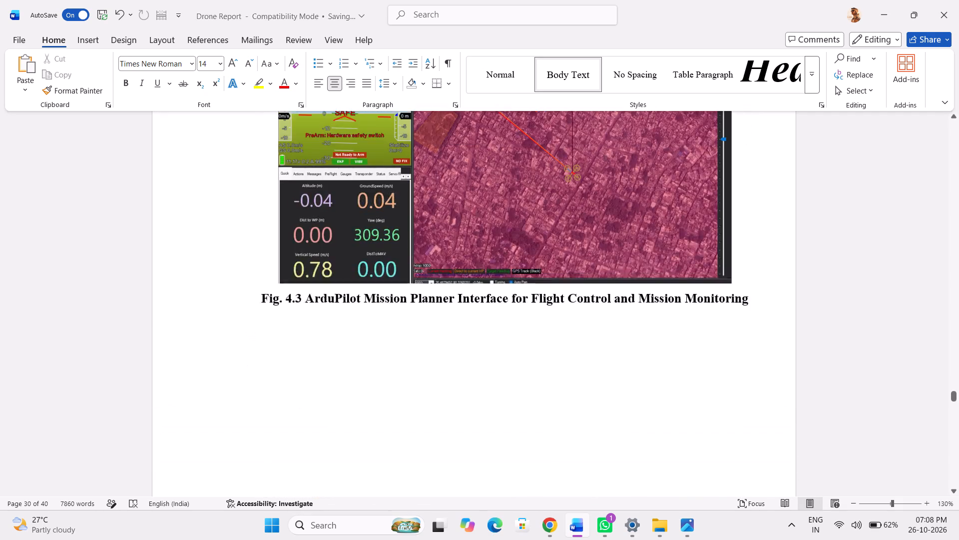
{"action": "scroll", "coordinate": [584, 305], "scroll_direction": "up", "scroll_amount": 3}
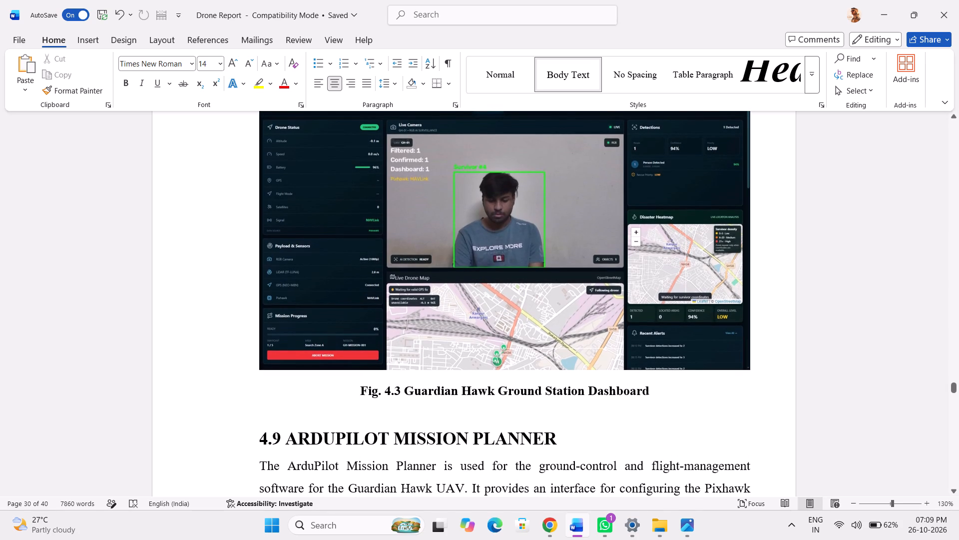
Insert "(a)" after the figure number so the dashboard caption reads "Fig. 4.3 (a) Guardian Hawk Ground Station Dashboard".
{"action": "left_click", "coordinate": [403, 392]}
{"action": "key", "text": "BackSpace"}
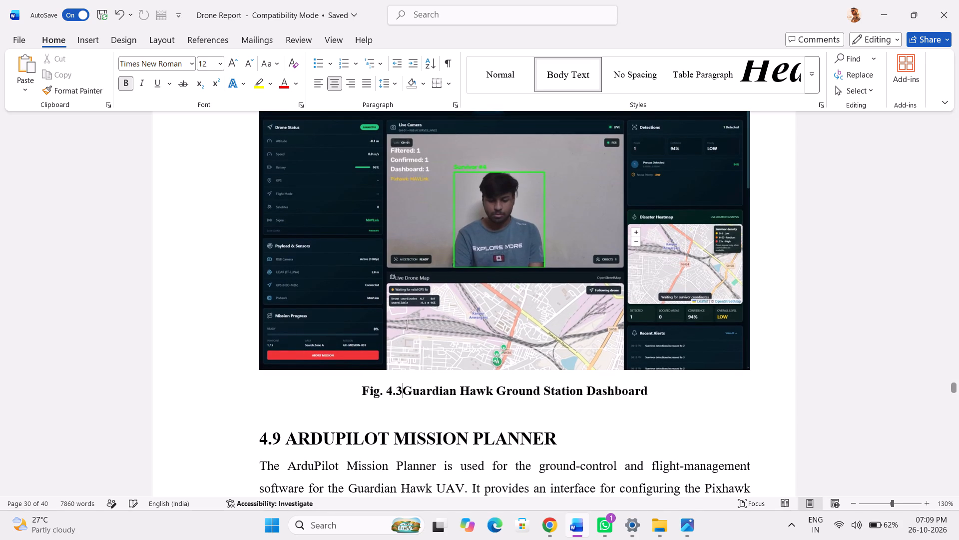
{"action": "key", "text": "space"}
{"action": "type", "text": "(a"}
{"action": "type", "text": ")"}
{"action": "key", "text": "space"}
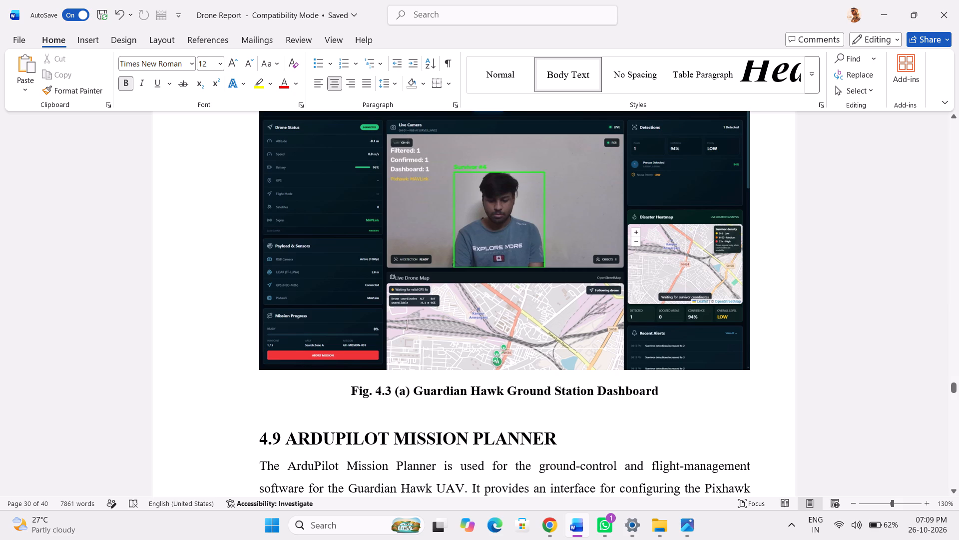
Copy the whole Fig. 4.3 (a) Guardian Hawk Ground Station Dashboard caption.
{"action": "scroll", "coordinate": [749, 385], "scroll_direction": "up", "scroll_amount": 2}
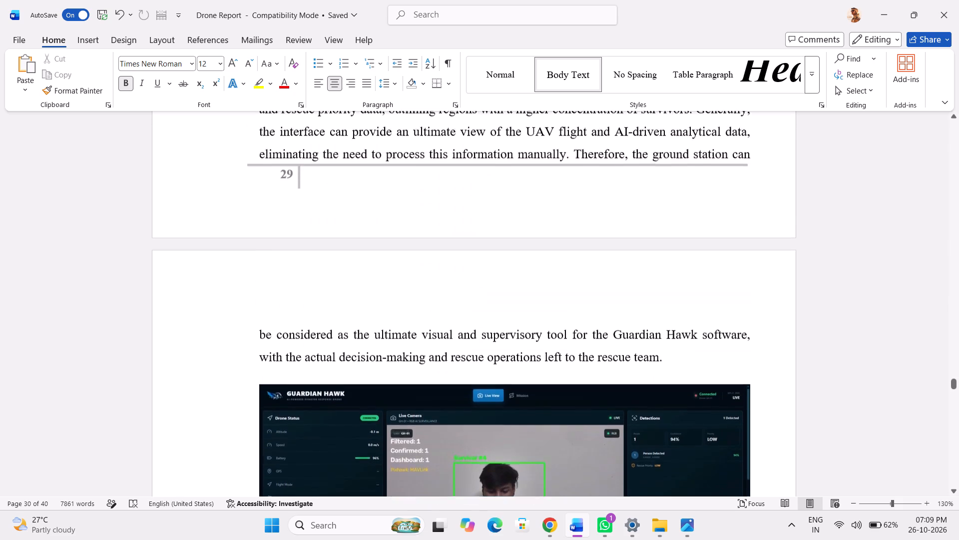
{"action": "scroll", "coordinate": [749, 385], "scroll_direction": "up", "scroll_amount": 2}
{"action": "scroll", "coordinate": [749, 385], "scroll_direction": "down", "scroll_amount": 3}
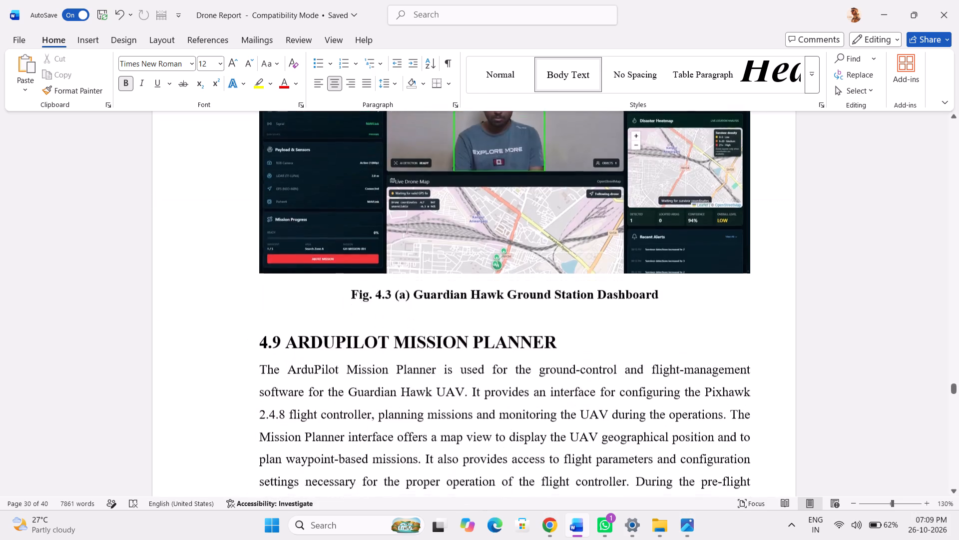
{"action": "scroll", "coordinate": [749, 385], "scroll_direction": "up", "scroll_amount": 5}
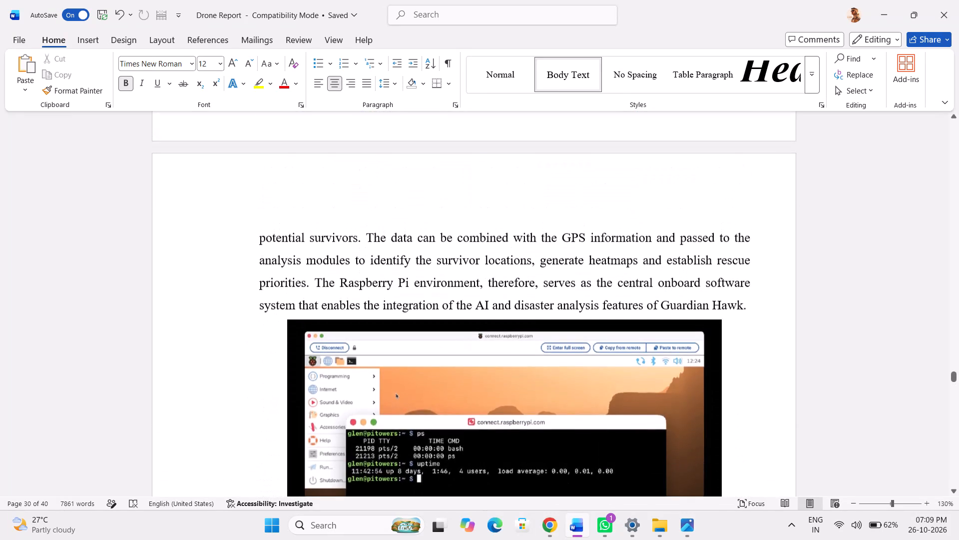
{"action": "scroll", "coordinate": [749, 385], "scroll_direction": "down", "scroll_amount": 2}
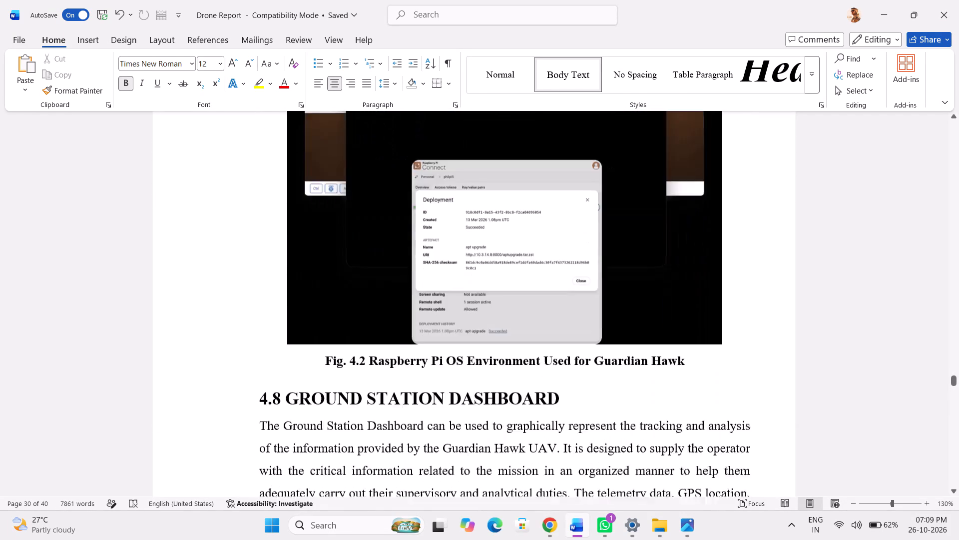
{"action": "scroll", "coordinate": [749, 385], "scroll_direction": "down", "scroll_amount": 2}
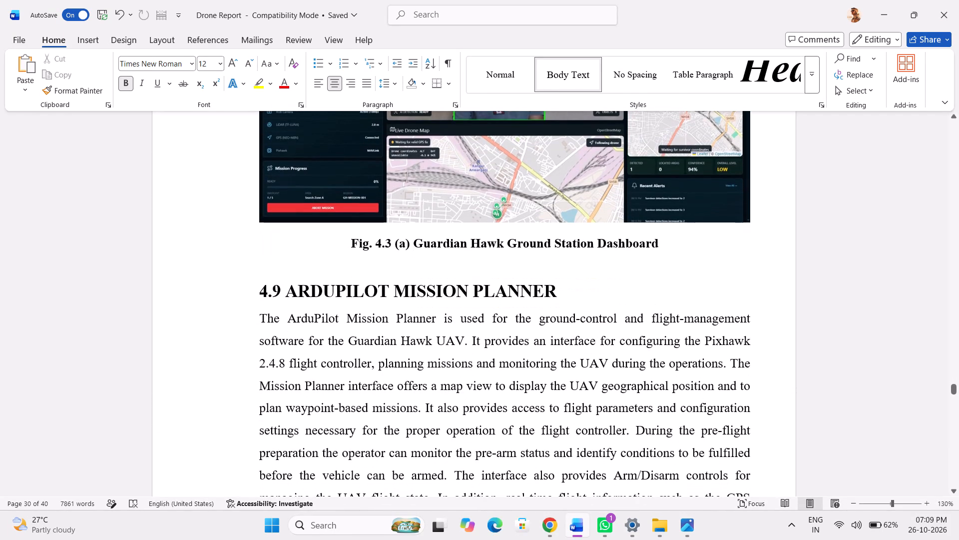
{"action": "left_click_drag", "start_coordinate": [665, 240], "coordinate": [407, 250]}
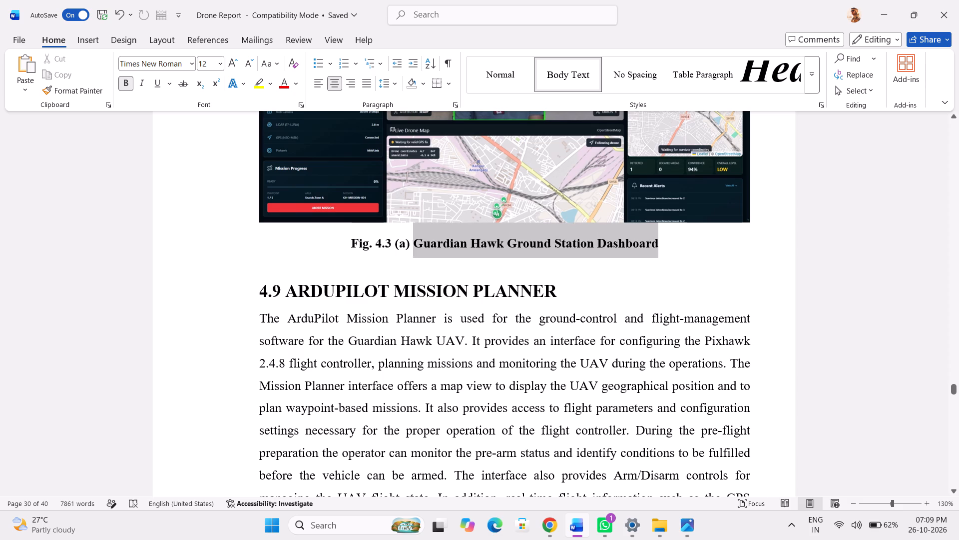
{"action": "left_click_drag", "start_coordinate": [407, 250], "coordinate": [348, 246]}
{"action": "key", "text": "ctrl+c"}
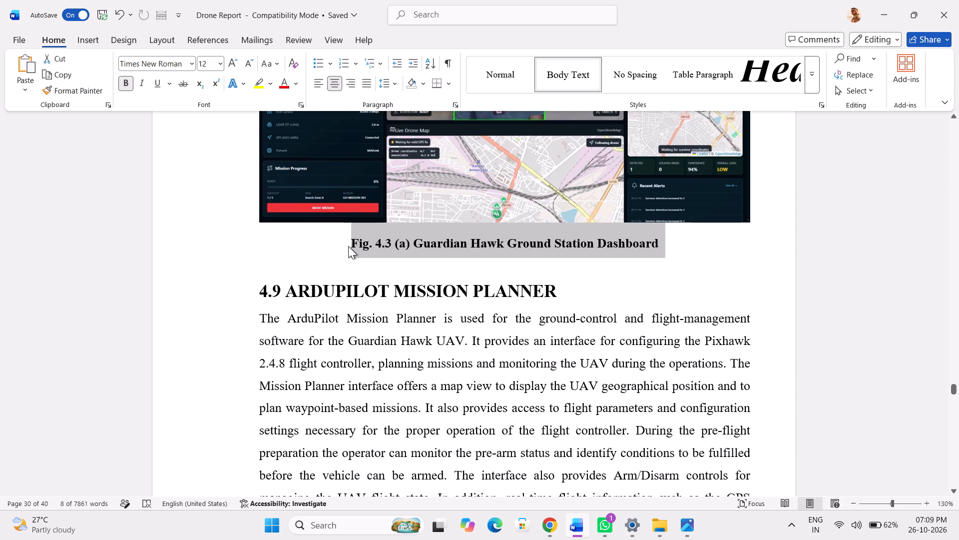
Add a new line below the Fig. 4.3 (a) caption and place the Guardian Hawk Mission Control image from the photo viewer there.
{"action": "left_click", "coordinate": [669, 250]}
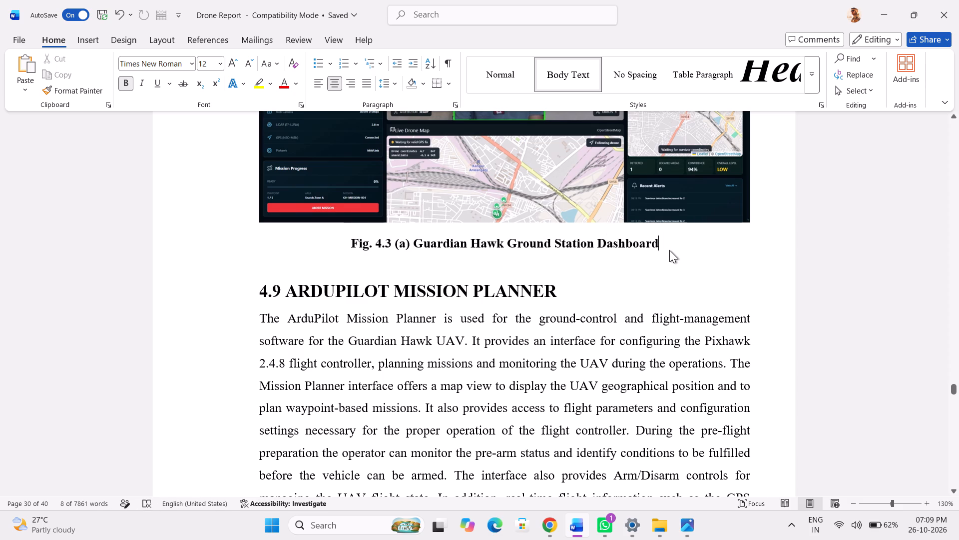
{"action": "key", "text": "Return"}
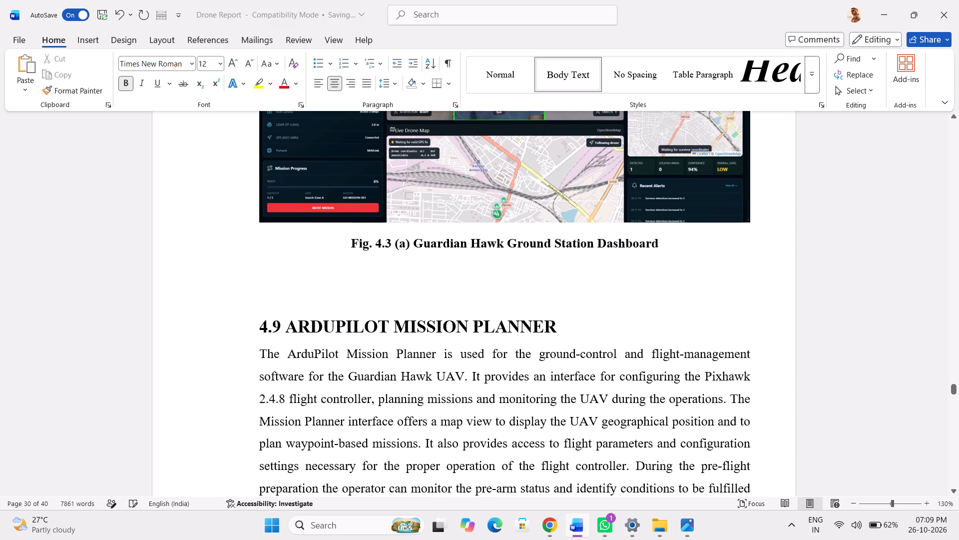
{"action": "left_click", "coordinate": [682, 525]}
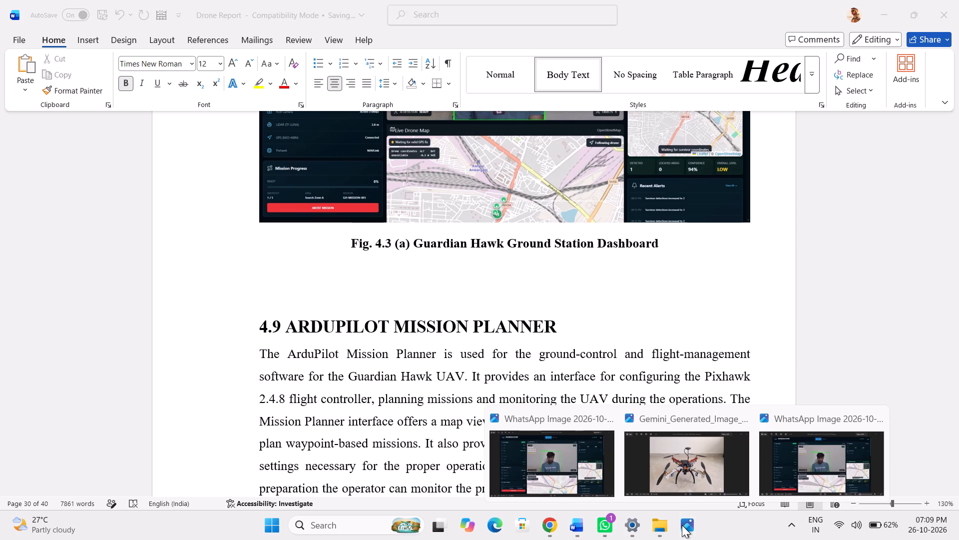
Open the Mission Control screenshot, WhatsApp Image 2026-10-26 at 6.27.59 PM (1), from Downloads and copy it into the Drone Report below the Fig. 4.3 (a) caption.
{"action": "left_click", "coordinate": [657, 533]}
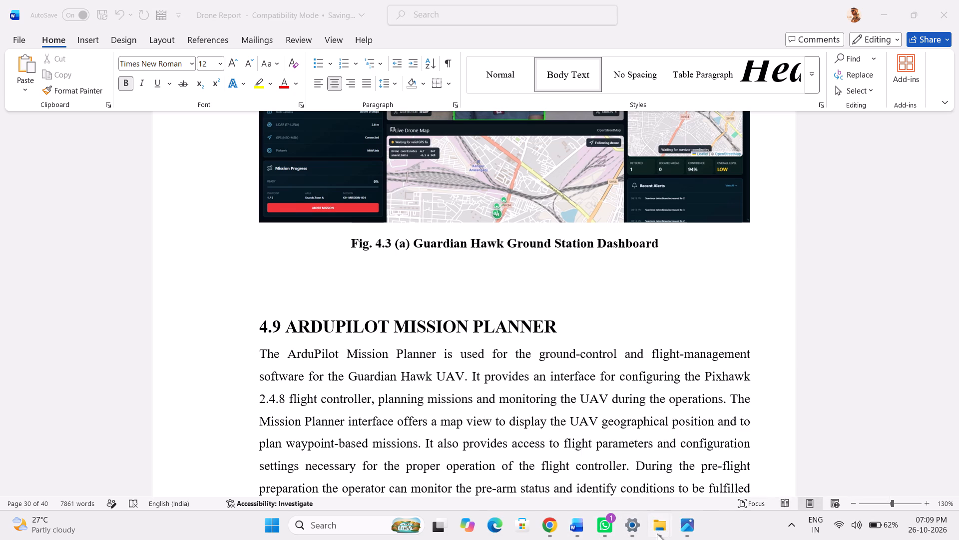
{"action": "left_click", "coordinate": [689, 458]}
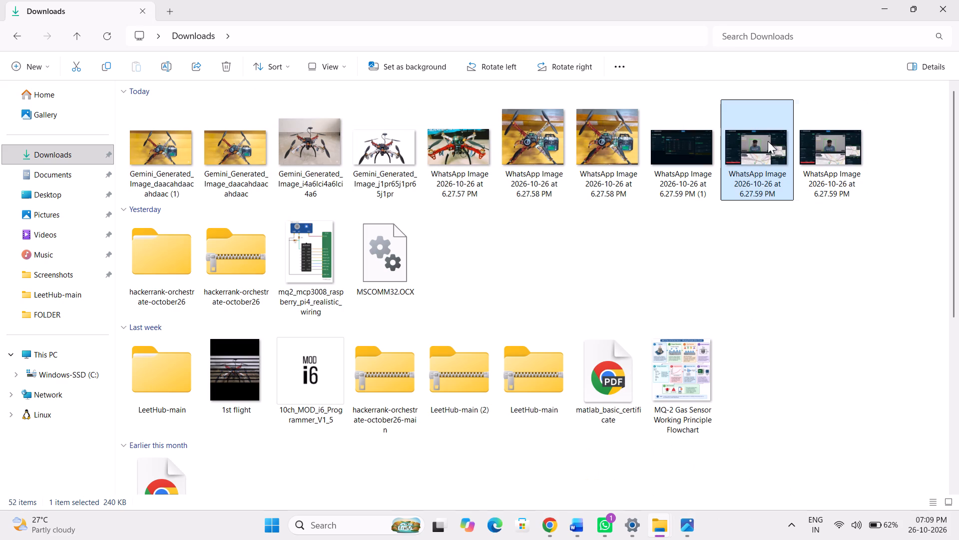
{"action": "double_click", "coordinate": [691, 150]}
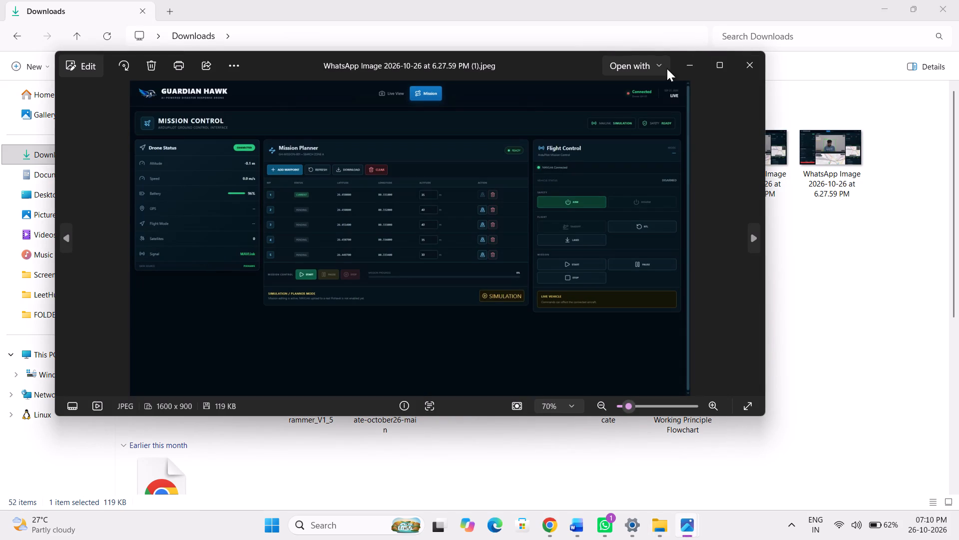
{"action": "left_click", "coordinate": [719, 62]}
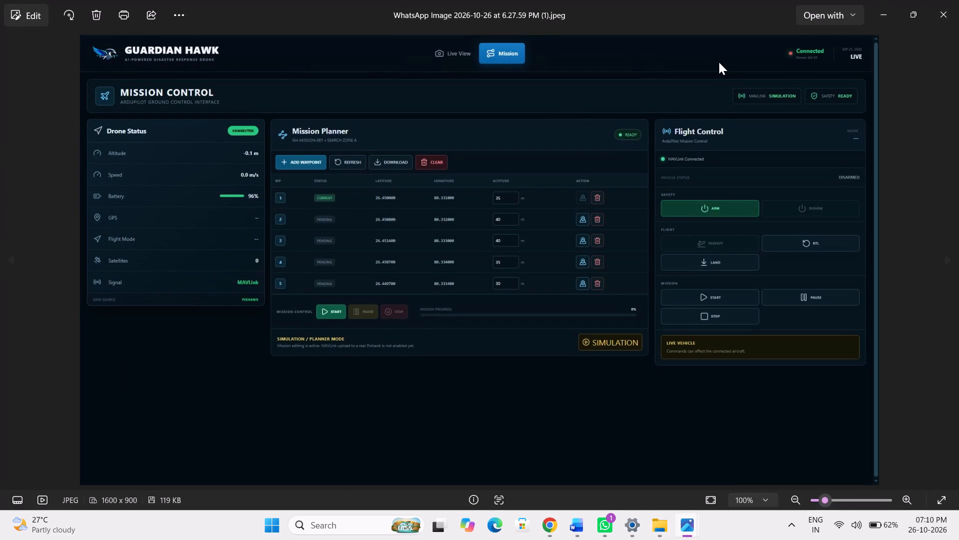
{"action": "right_click", "coordinate": [512, 186]}
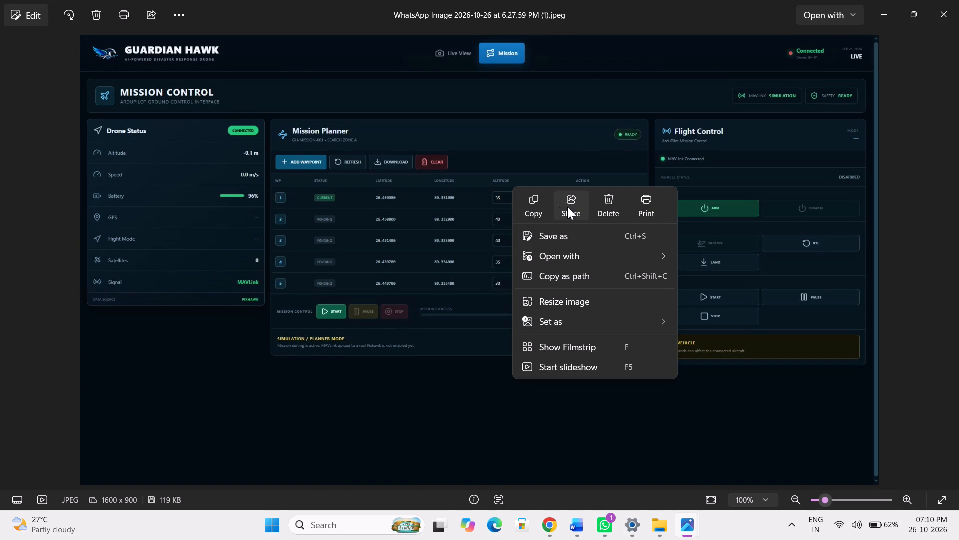
{"action": "left_click", "coordinate": [532, 207]}
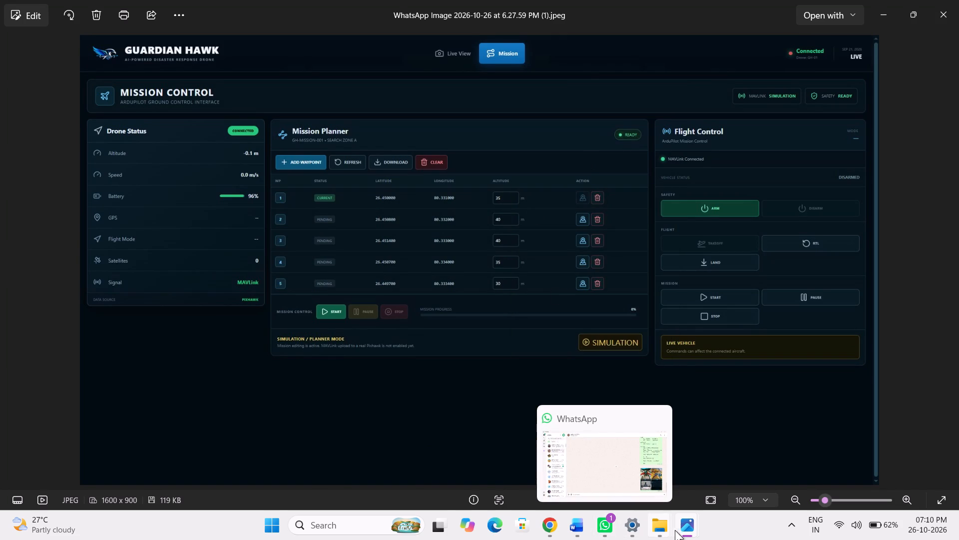
{"action": "left_click", "coordinate": [574, 528]}
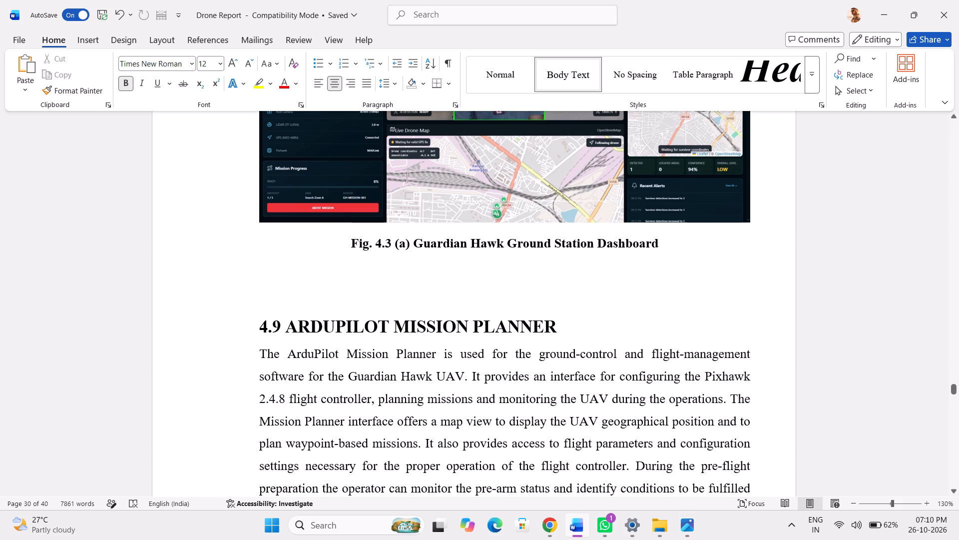
{"action": "key", "text": "ctrl+v"}
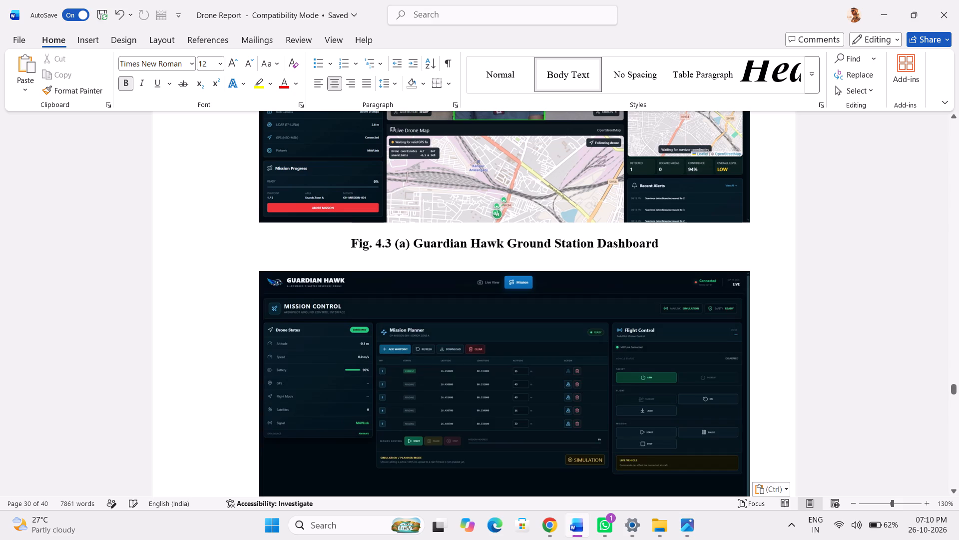
Select the inserted Mission Control picture below the Fig. 4.3 (a) caption and open its picture editing options.
{"action": "scroll", "coordinate": [492, 323], "scroll_direction": "up", "scroll_amount": 1}
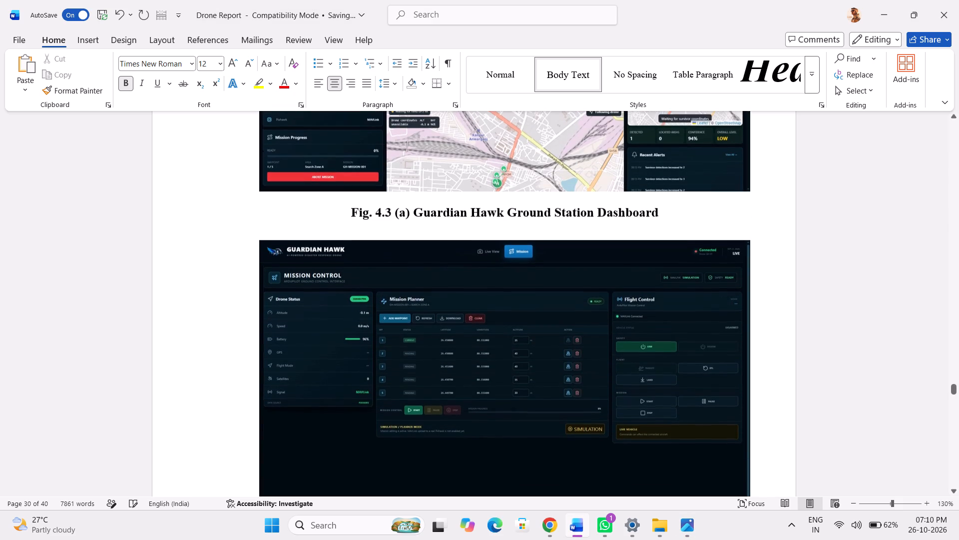
{"action": "left_click", "coordinate": [492, 323]}
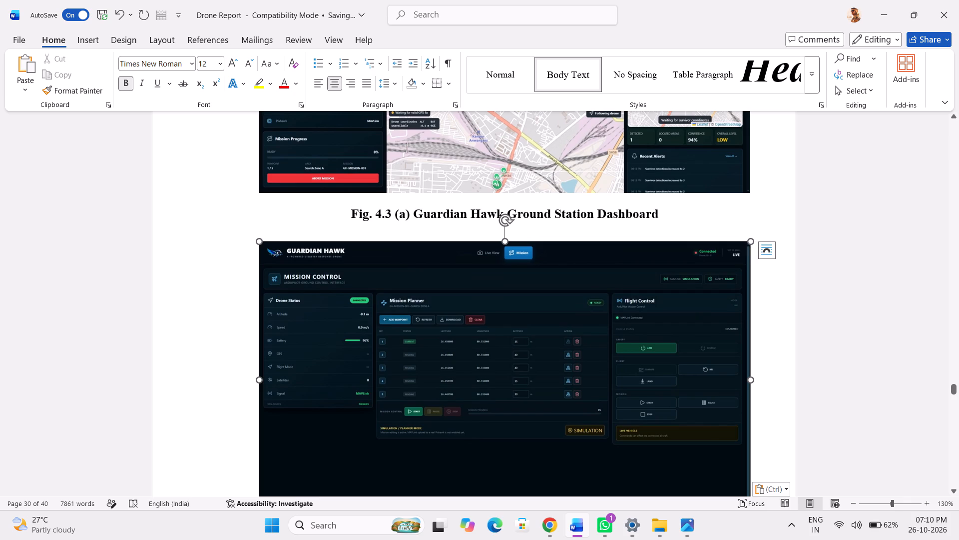
{"action": "right_click", "coordinate": [508, 301]}
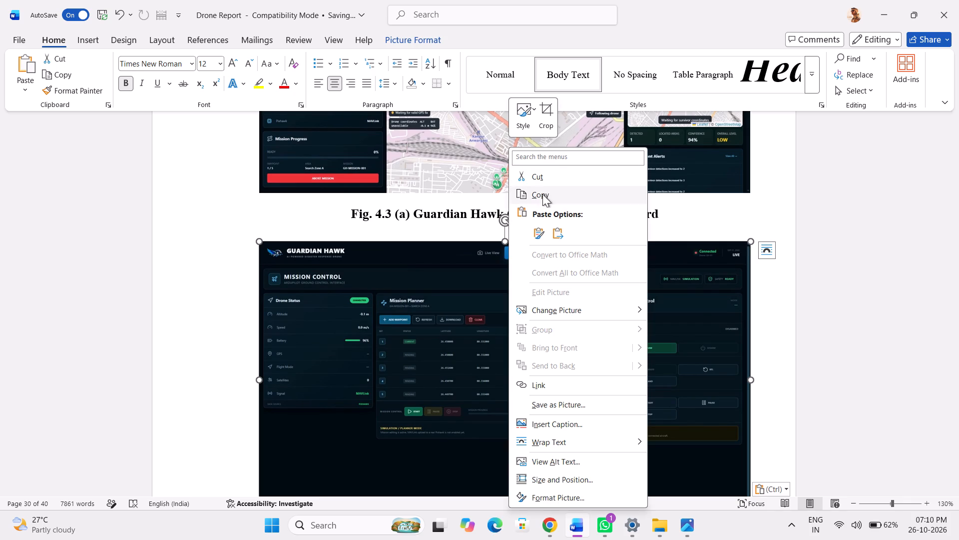
Crop the empty dark area off the bottom of the Mission Control image, ending just below the Simulation and Flight Control panels.
{"action": "left_click", "coordinate": [543, 116]}
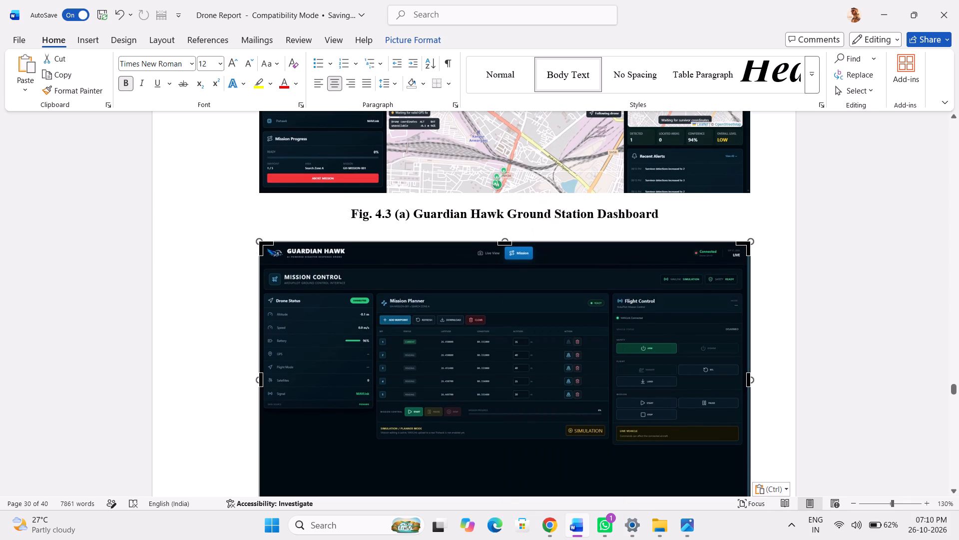
{"action": "scroll", "coordinate": [543, 301], "scroll_direction": "down", "scroll_amount": 1}
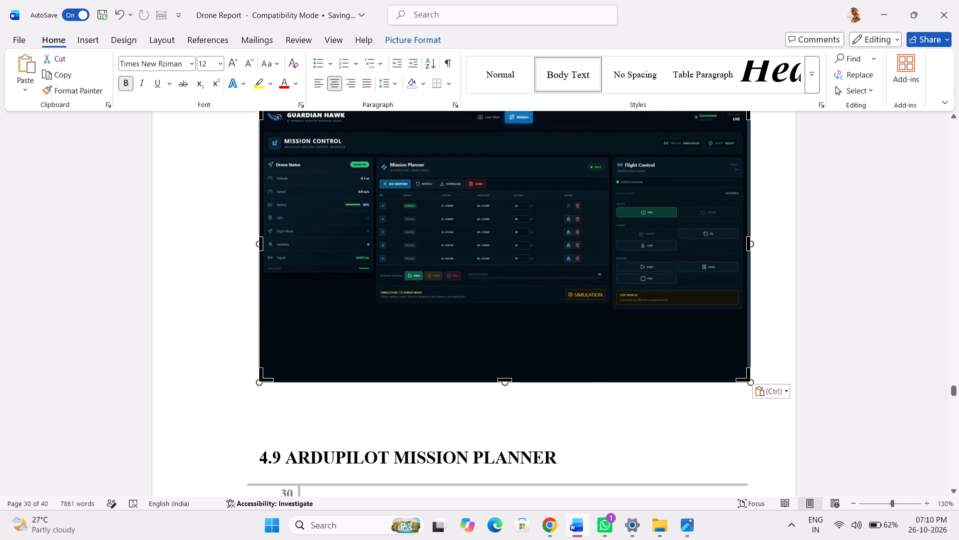
{"action": "left_click_drag", "start_coordinate": [503, 381], "coordinate": [505, 321]}
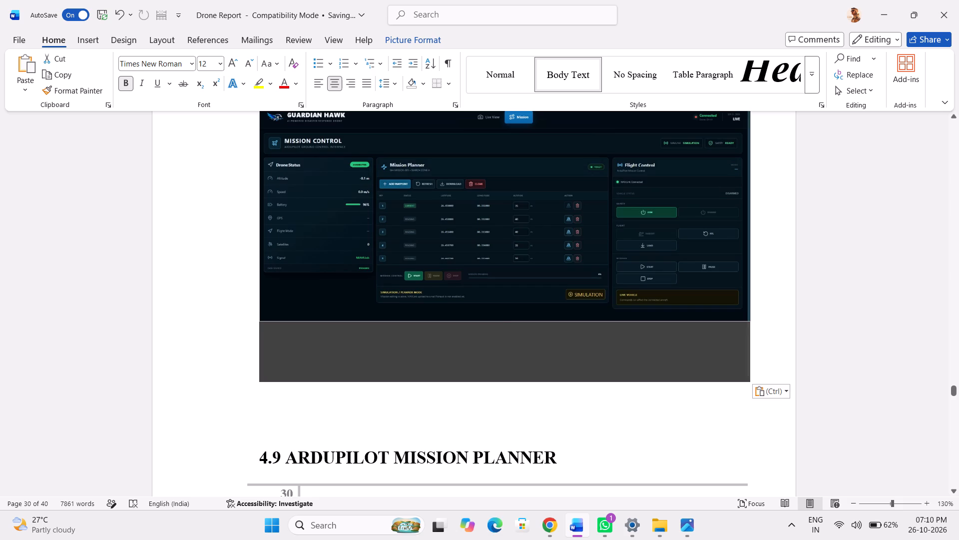
{"action": "left_click_drag", "start_coordinate": [505, 321], "coordinate": [505, 321]}
{"action": "left_click", "coordinate": [866, 325]}
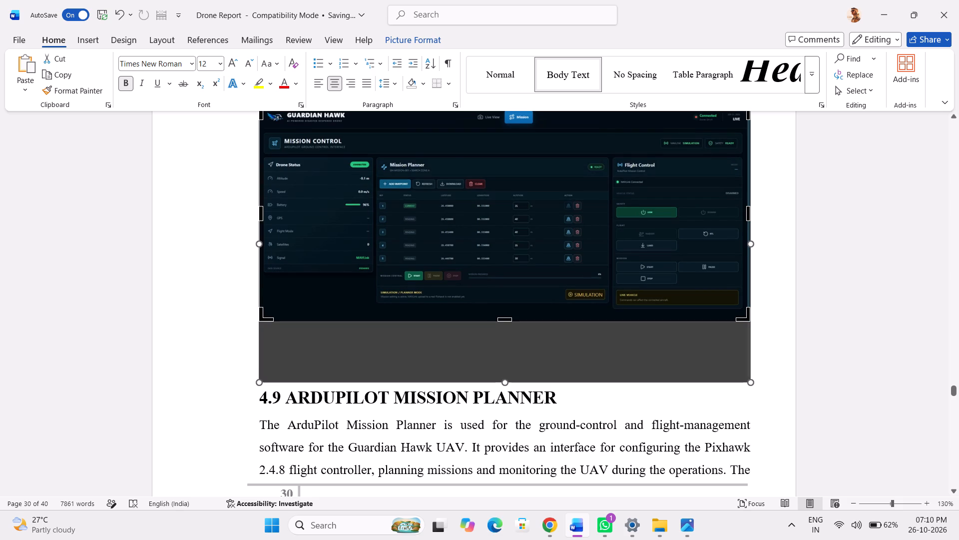
{"action": "scroll", "coordinate": [866, 325], "scroll_direction": "up", "scroll_amount": 1}
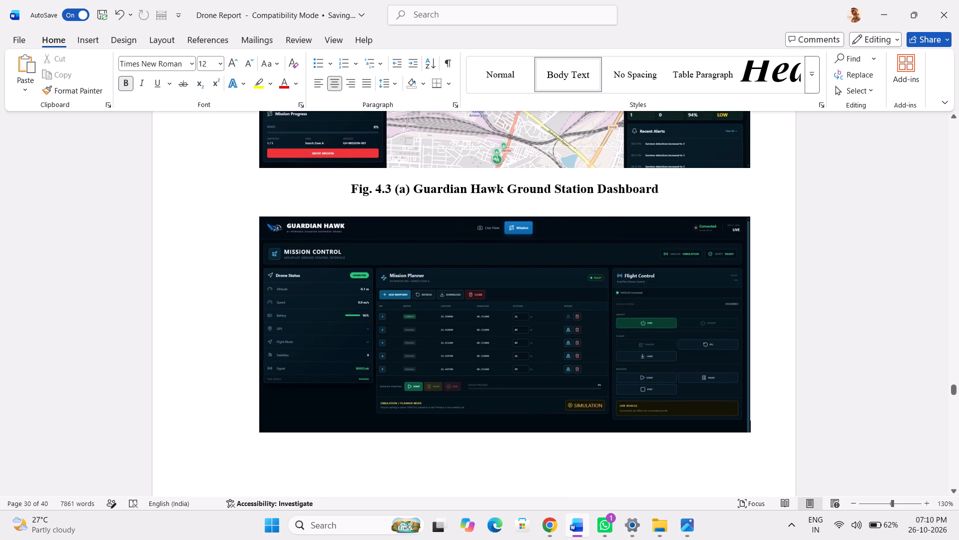
Copy the Fig. 4.3 (a) caption below the Mission Control image and change the copy's letter to (b).
{"action": "left_click_drag", "start_coordinate": [668, 187], "coordinate": [359, 192]}
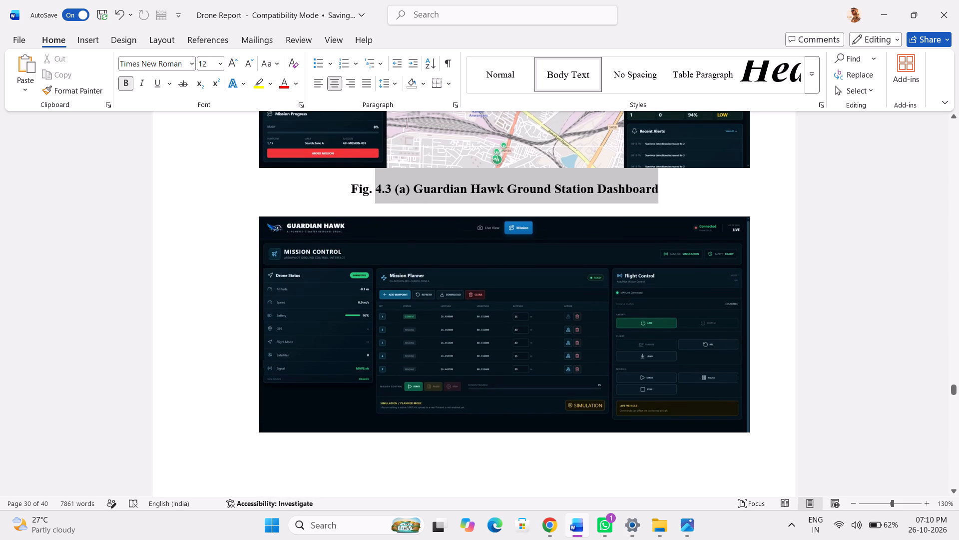
{"action": "left_click_drag", "start_coordinate": [359, 192], "coordinate": [341, 194]}
{"action": "key", "text": "ctrl+c"}
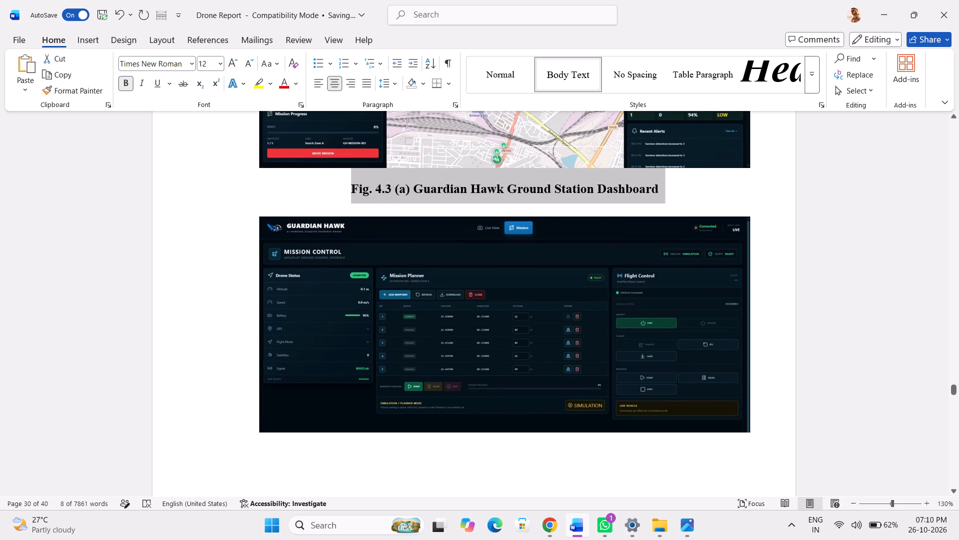
{"action": "left_click", "coordinate": [471, 450]}
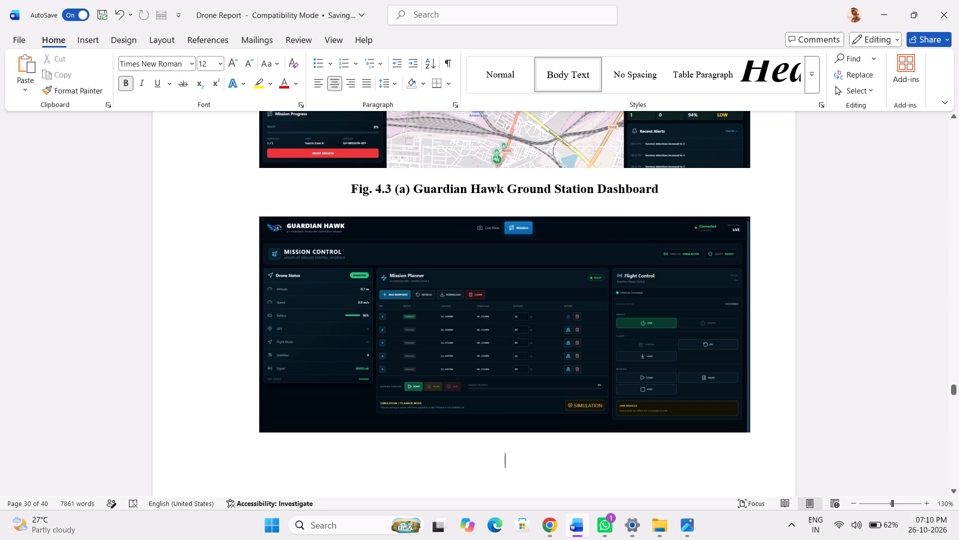
{"action": "key", "text": "ctrl+v"}
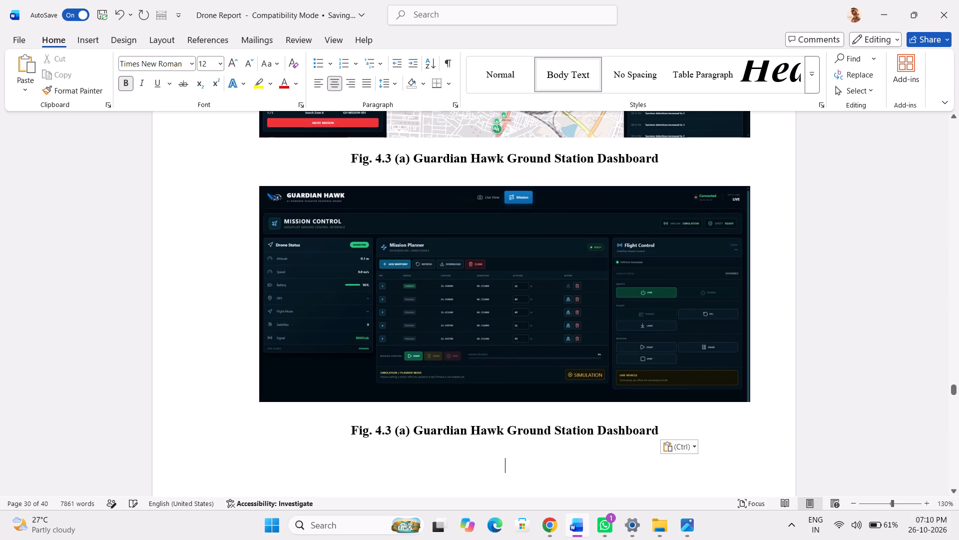
{"action": "left_click", "coordinate": [405, 434]}
{"action": "key", "text": "BackSpace"}
{"action": "key", "text": "b"}
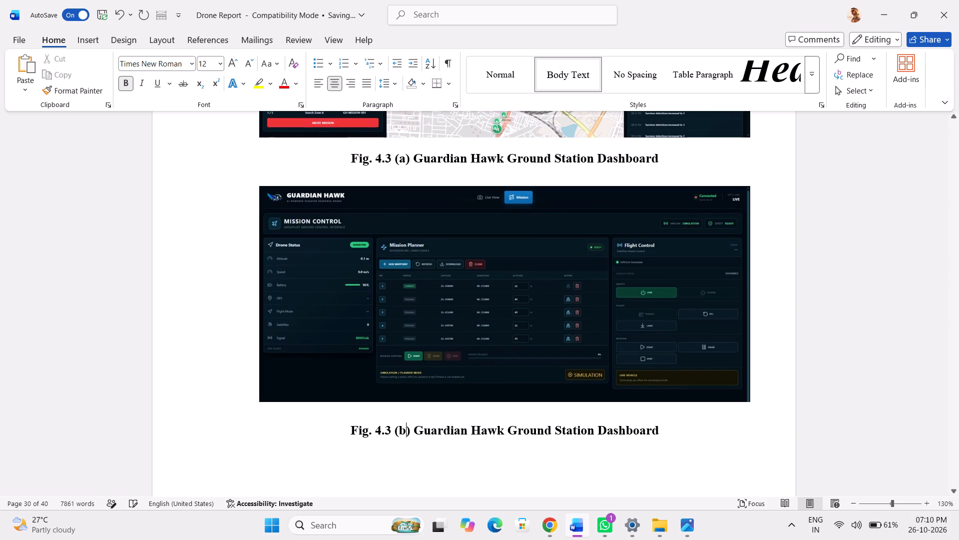
Set the line spacing of the Mission Control image's paragraph to 1.15.
{"action": "left_click", "coordinate": [497, 417]}
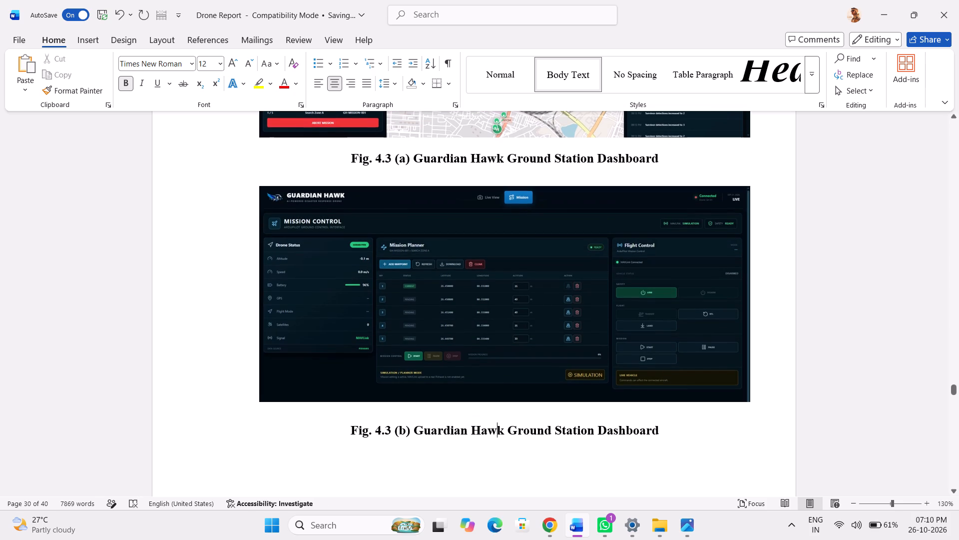
{"action": "left_click", "coordinate": [492, 412]}
{"action": "left_click_drag", "start_coordinate": [492, 412], "coordinate": [492, 405]}
{"action": "left_click", "coordinate": [492, 405]}
{"action": "left_click", "coordinate": [492, 405]}
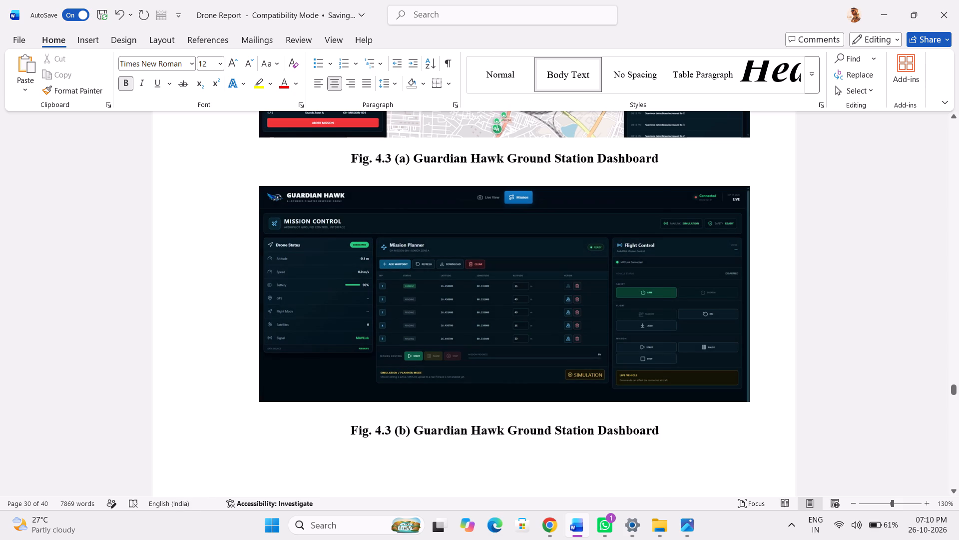
{"action": "right_click", "coordinate": [523, 284]}
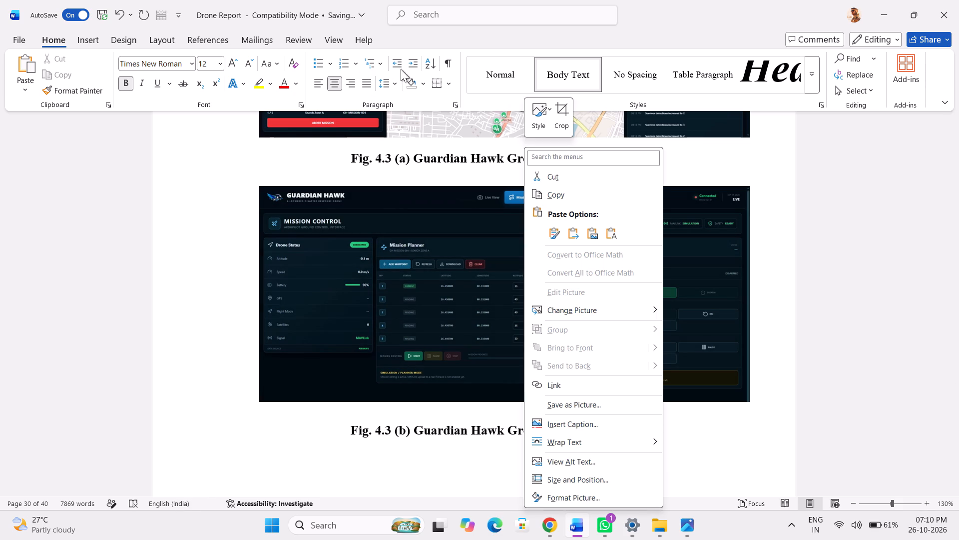
{"action": "left_click_drag", "start_coordinate": [396, 63], "coordinate": [380, 268]}
{"action": "left_click", "coordinate": [380, 268]}
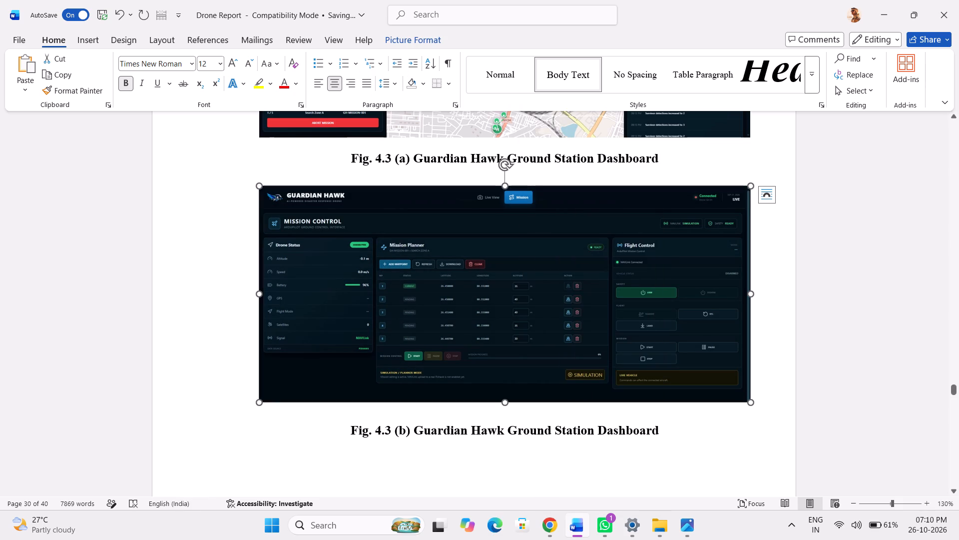
{"action": "left_click", "coordinate": [400, 66]}
{"action": "left_click", "coordinate": [400, 66]}
{"action": "left_click", "coordinate": [394, 87]}
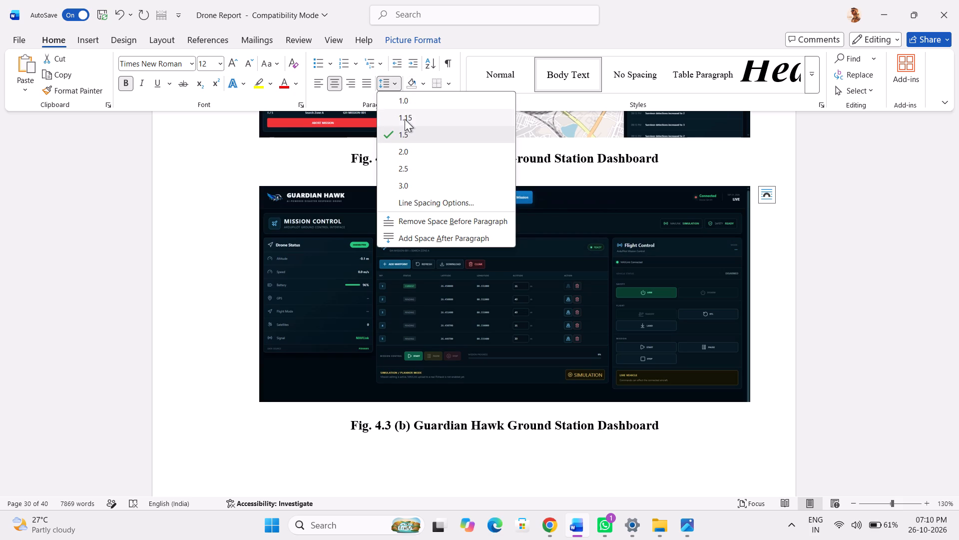
{"action": "left_click", "coordinate": [405, 122]}
Delete the blank lines between the Fig. 4.3 (b) caption and the 4.9 ArduPilot Mission Planner heading.
{"action": "scroll", "coordinate": [825, 286], "scroll_direction": "up", "scroll_amount": 1}
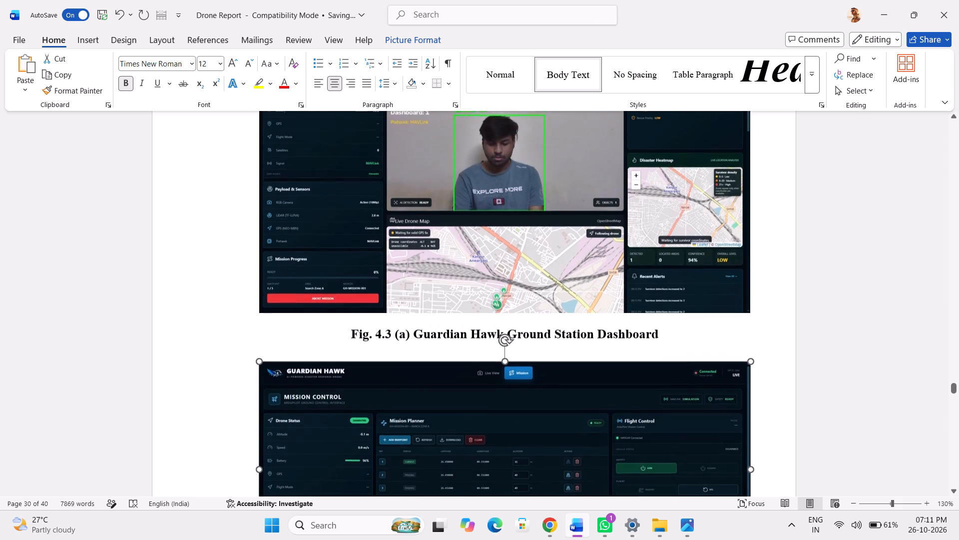
{"action": "left_click", "coordinate": [798, 343]}
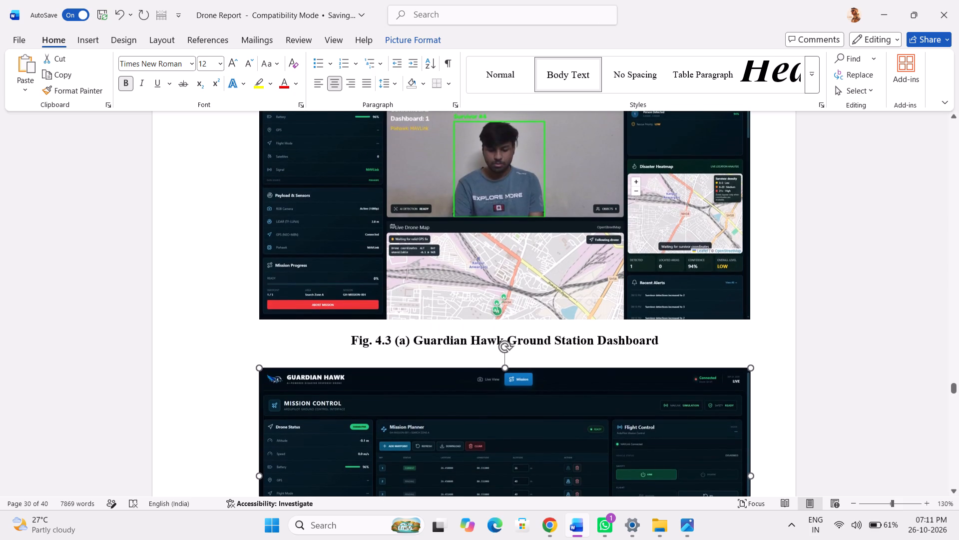
{"action": "scroll", "coordinate": [798, 343], "scroll_direction": "down", "scroll_amount": 1}
{"action": "scroll", "coordinate": [798, 343], "scroll_direction": "up", "scroll_amount": 2}
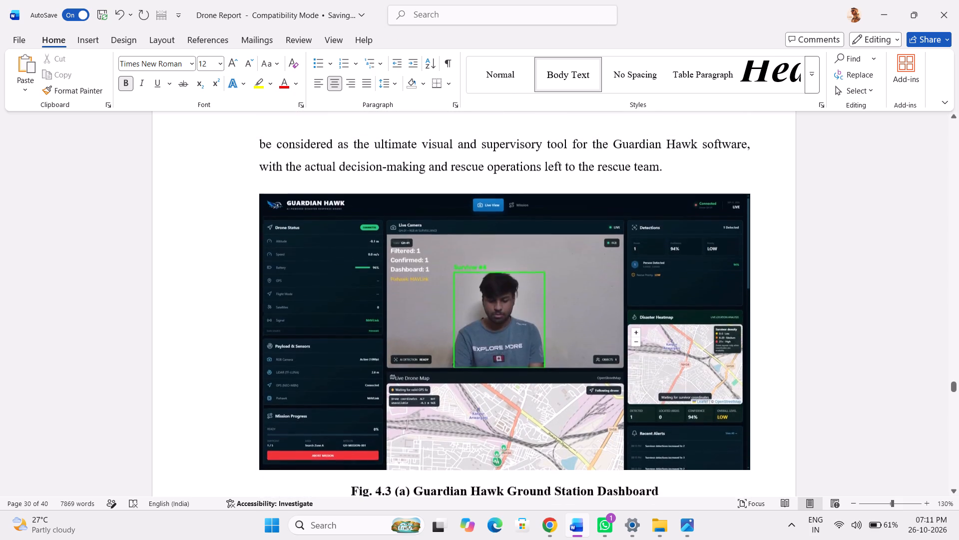
{"action": "scroll", "coordinate": [798, 343], "scroll_direction": "up", "scroll_amount": 3}
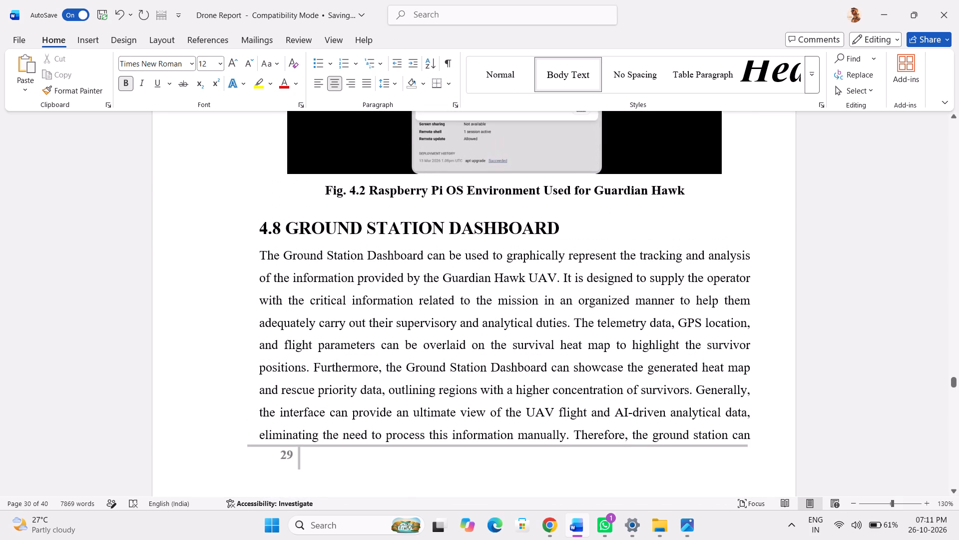
{"action": "scroll", "coordinate": [798, 343], "scroll_direction": "down", "scroll_amount": 7}
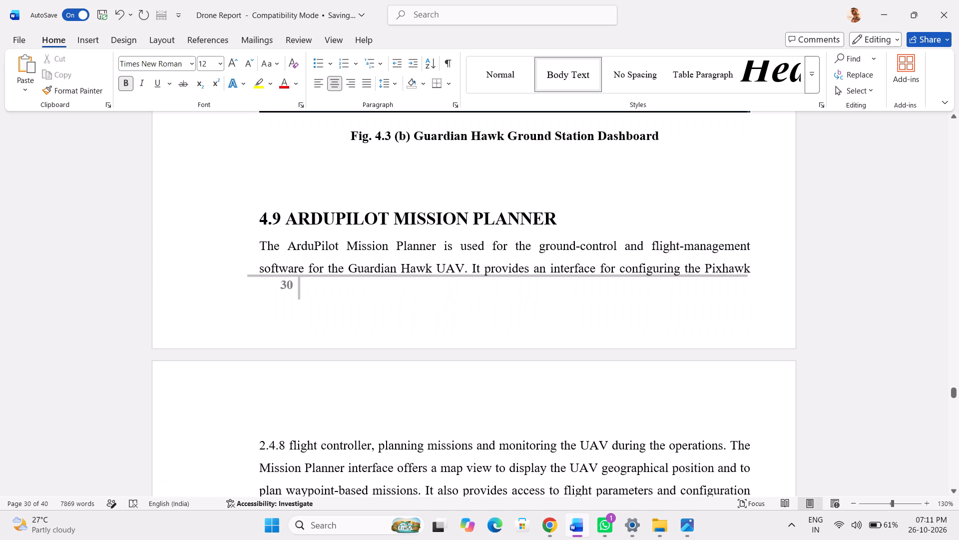
{"action": "left_click", "coordinate": [465, 174]}
{"action": "key", "text": "BackSpace"}
{"action": "key", "text": "BackSpace"}
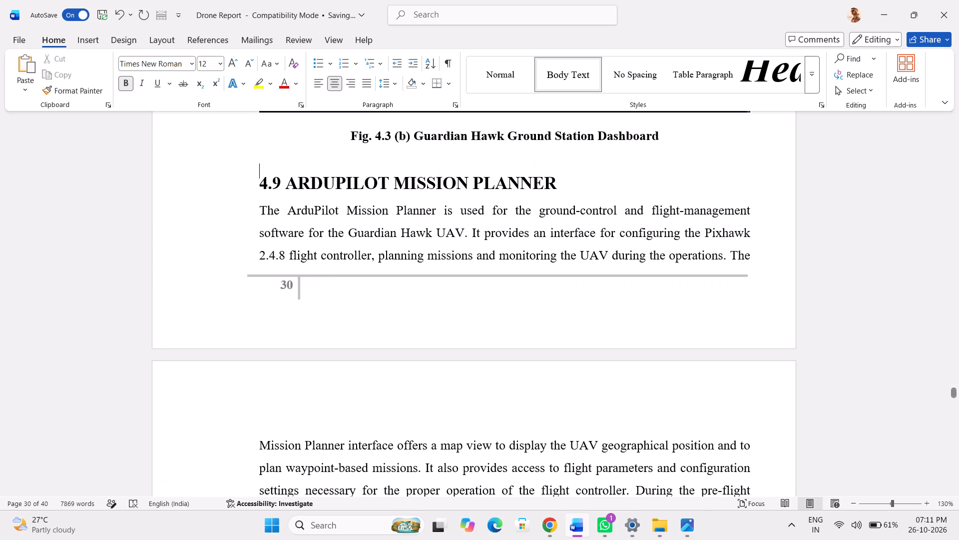
{"action": "left_click", "coordinate": [465, 165]}
{"action": "key", "text": "BackSpace"}
{"action": "key", "text": "BackSpace"}
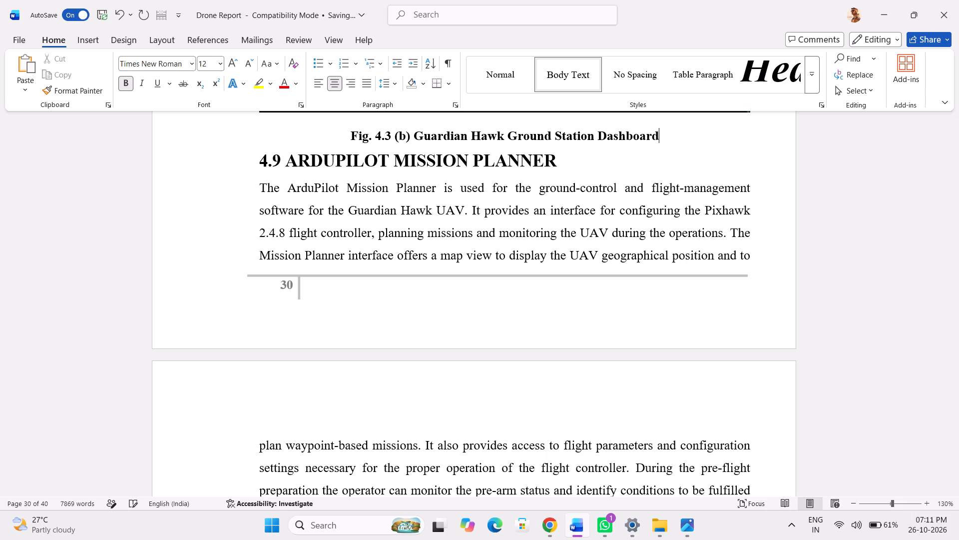
Review the layout, headings and figure captions across Chapter Four and the start of Chapter Five.
{"action": "left_click", "coordinate": [482, 162]}
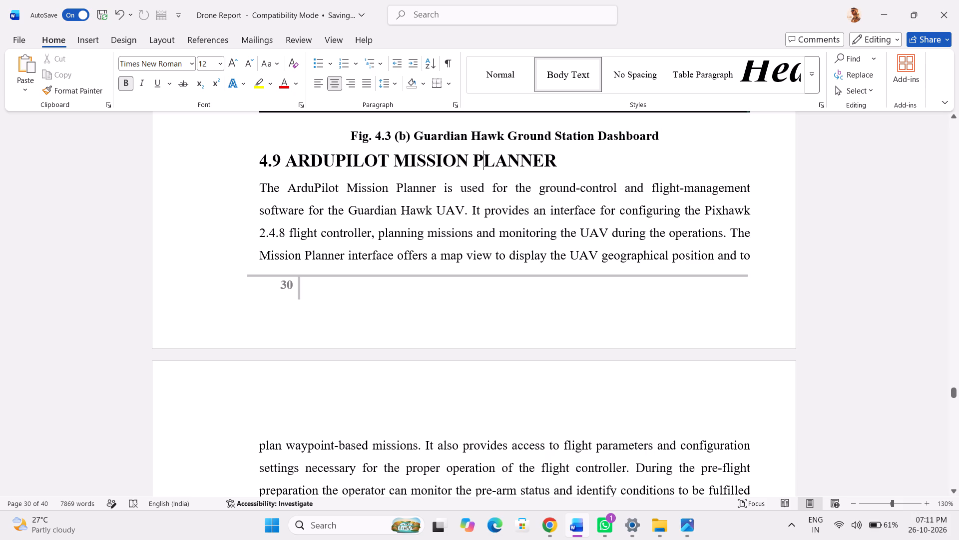
{"action": "scroll", "coordinate": [482, 162], "scroll_direction": "up", "scroll_amount": 1}
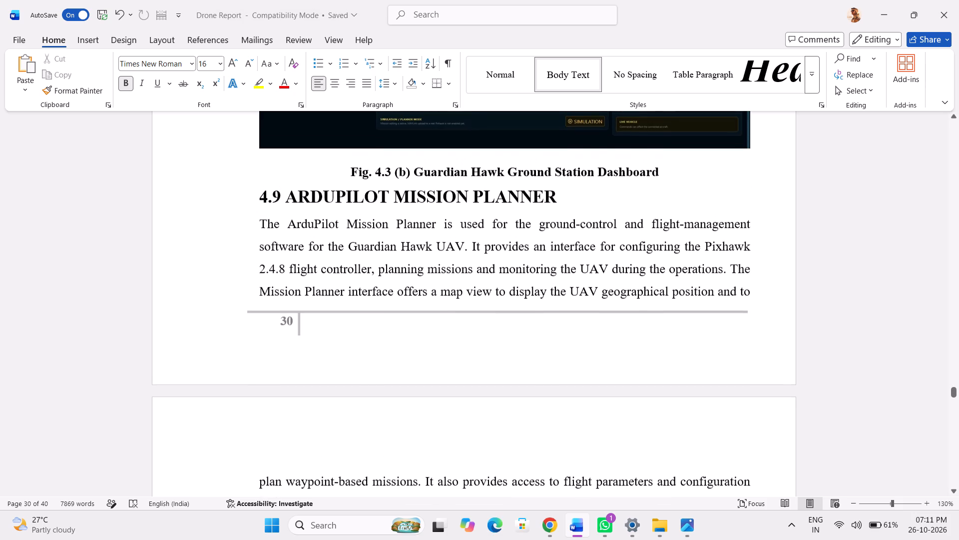
{"action": "left_click_drag", "start_coordinate": [561, 203], "coordinate": [467, 198]}
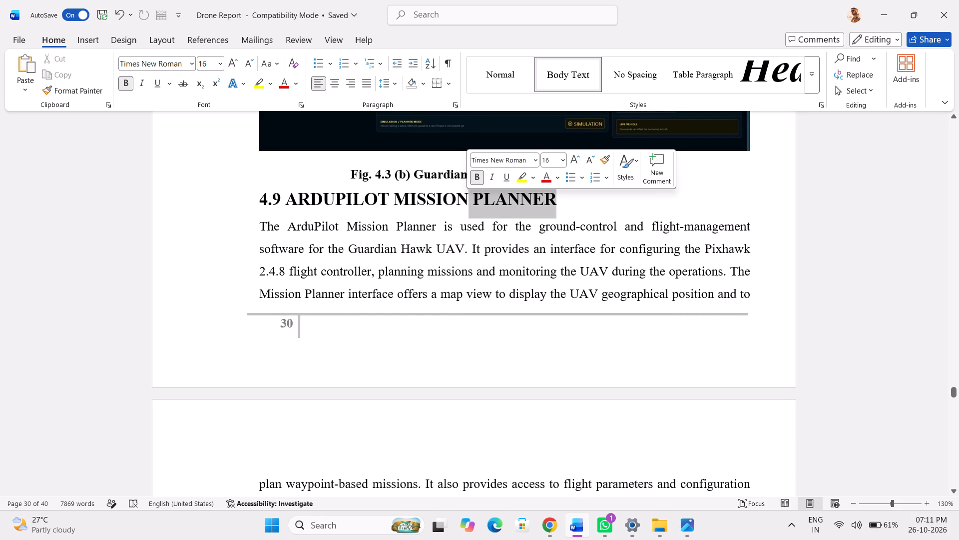
{"action": "left_click", "coordinate": [861, 267]}
{"action": "scroll", "coordinate": [861, 267], "scroll_direction": "down", "scroll_amount": 3}
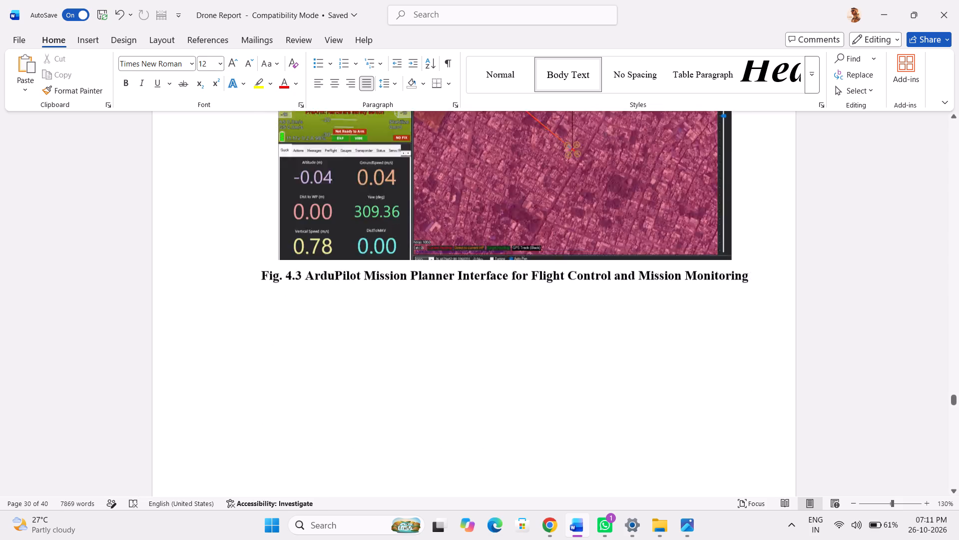
{"action": "scroll", "coordinate": [861, 267], "scroll_direction": "down", "scroll_amount": 7}
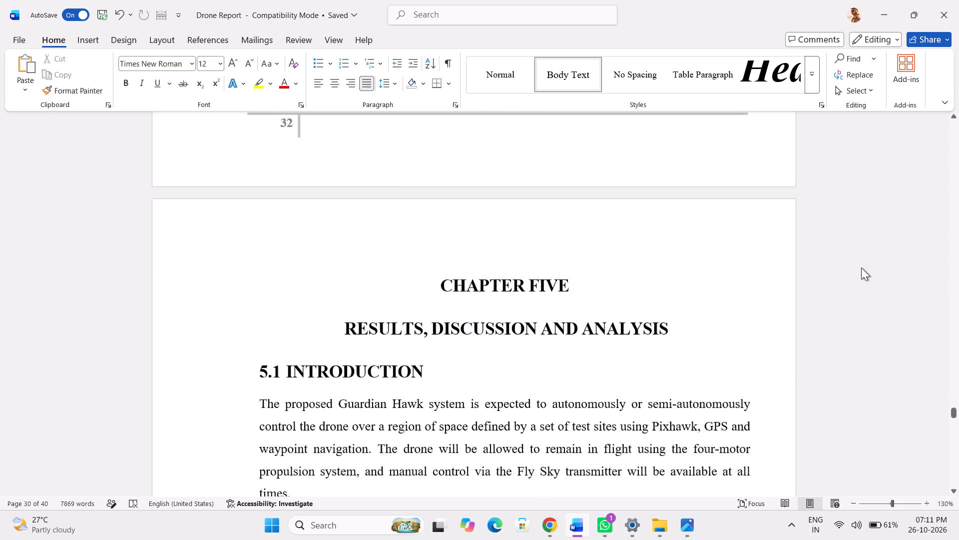
{"action": "scroll", "coordinate": [861, 267], "scroll_direction": "down", "scroll_amount": 1}
{"action": "left_click_drag", "start_coordinate": [434, 165], "coordinate": [337, 150]}
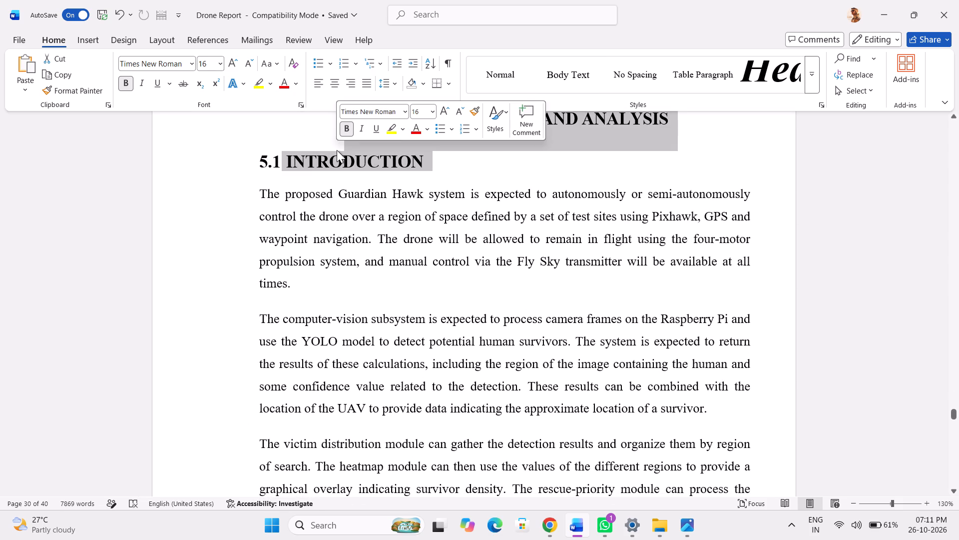
{"action": "left_click", "coordinate": [324, 159]}
{"action": "scroll", "coordinate": [324, 159], "scroll_direction": "up", "scroll_amount": 1}
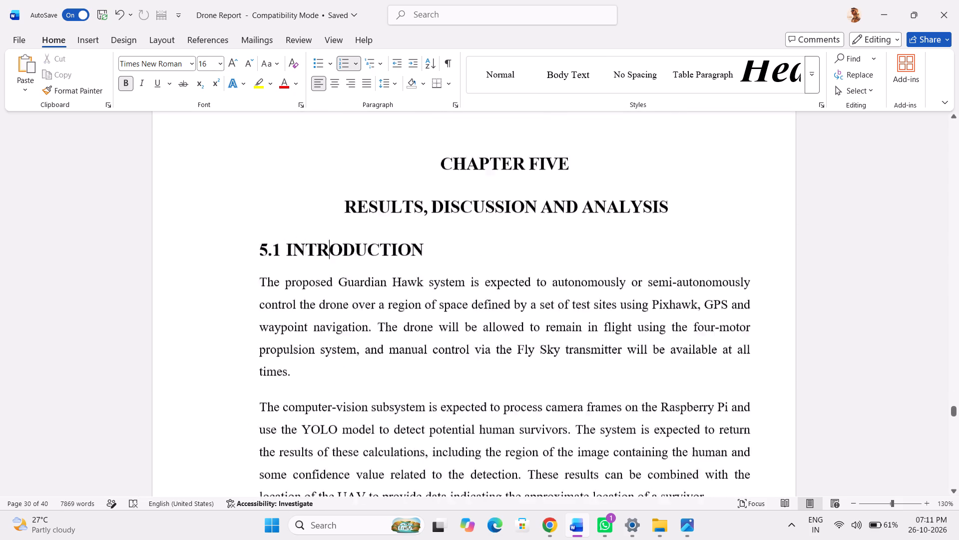
{"action": "scroll", "coordinate": [324, 159], "scroll_direction": "up", "scroll_amount": 12}
{"action": "scroll", "coordinate": [324, 159], "scroll_direction": "down", "scroll_amount": 1}
{"action": "scroll", "coordinate": [324, 159], "scroll_direction": "up", "scroll_amount": 1}
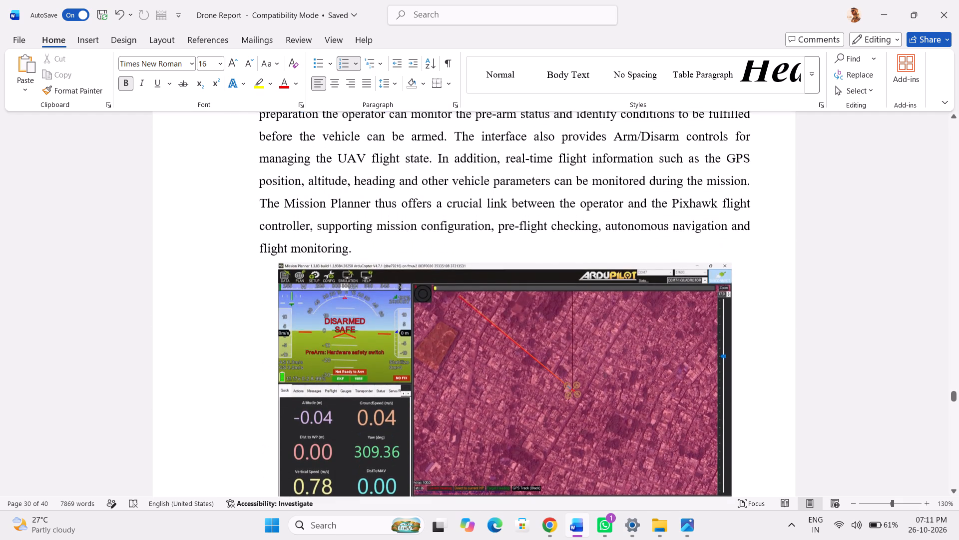
{"action": "scroll", "coordinate": [324, 159], "scroll_direction": "down", "scroll_amount": 1}
{"action": "scroll", "coordinate": [324, 159], "scroll_direction": "up", "scroll_amount": 3}
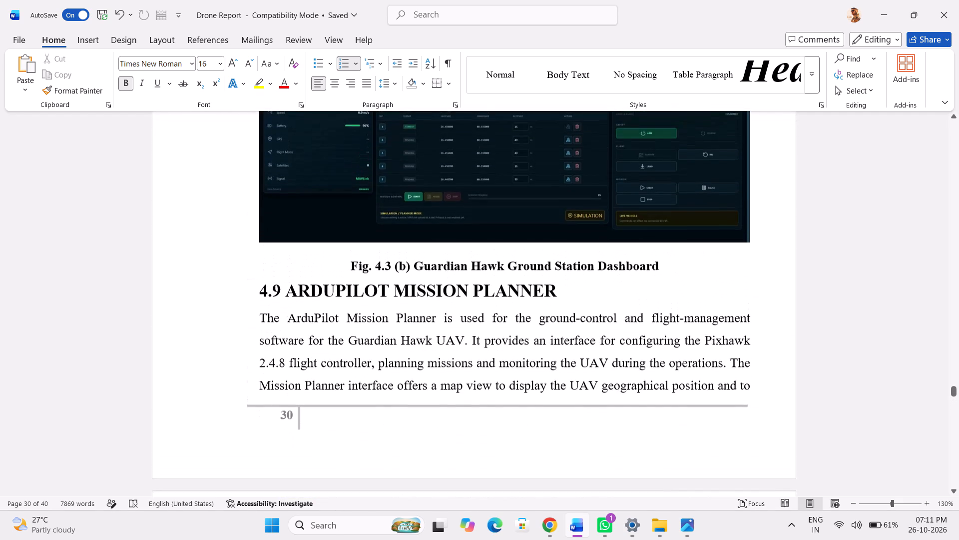
{"action": "scroll", "coordinate": [324, 159], "scroll_direction": "up", "scroll_amount": 7}
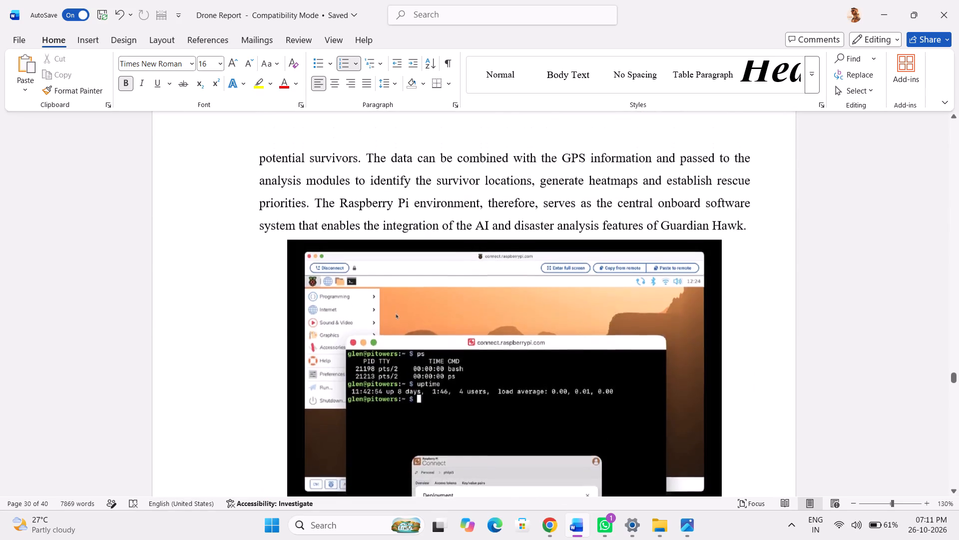
{"action": "scroll", "coordinate": [324, 159], "scroll_direction": "up", "scroll_amount": 8}
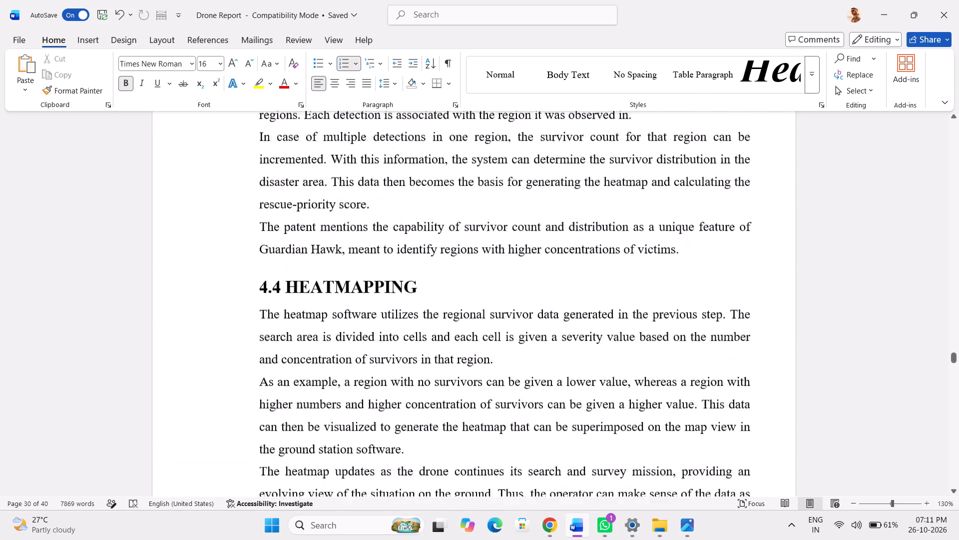
{"action": "scroll", "coordinate": [324, 159], "scroll_direction": "up", "scroll_amount": 6}
{"action": "scroll", "coordinate": [324, 159], "scroll_direction": "down", "scroll_amount": 2}
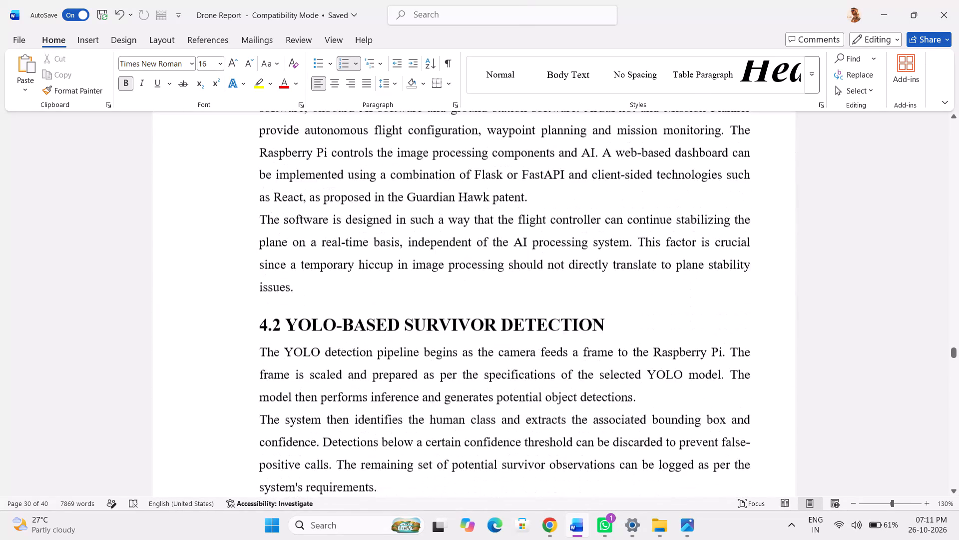
{"action": "scroll", "coordinate": [324, 159], "scroll_direction": "down", "scroll_amount": 7}
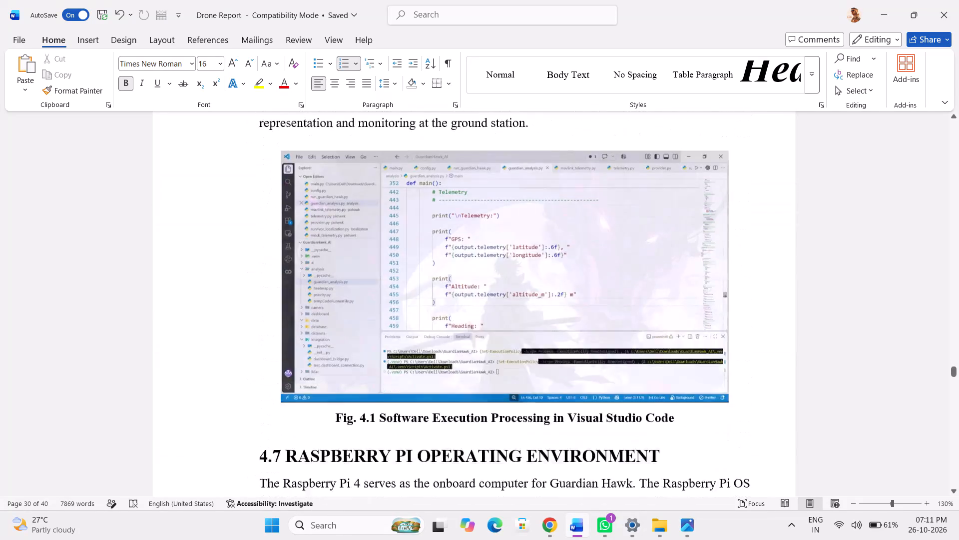
{"action": "scroll", "coordinate": [324, 159], "scroll_direction": "down", "scroll_amount": 7}
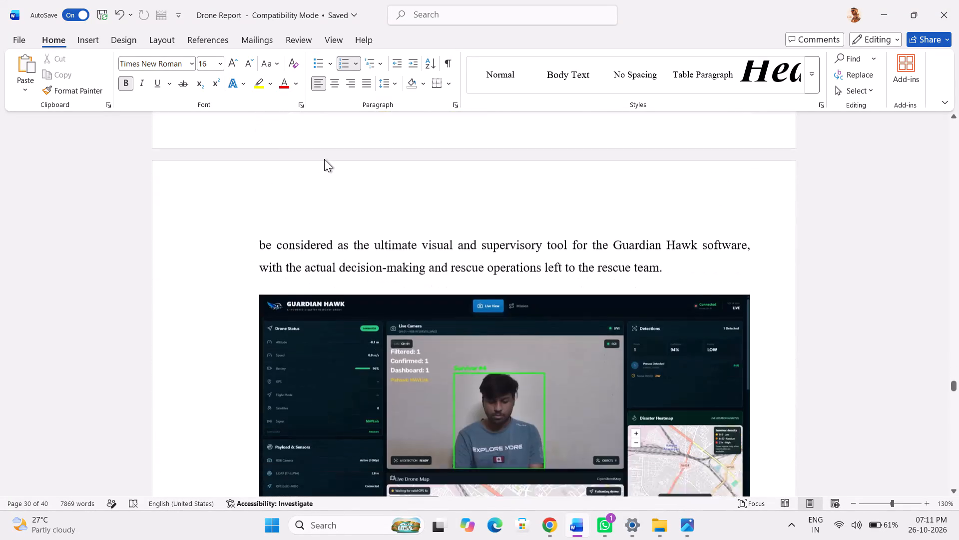
{"action": "scroll", "coordinate": [324, 159], "scroll_direction": "down", "scroll_amount": 6}
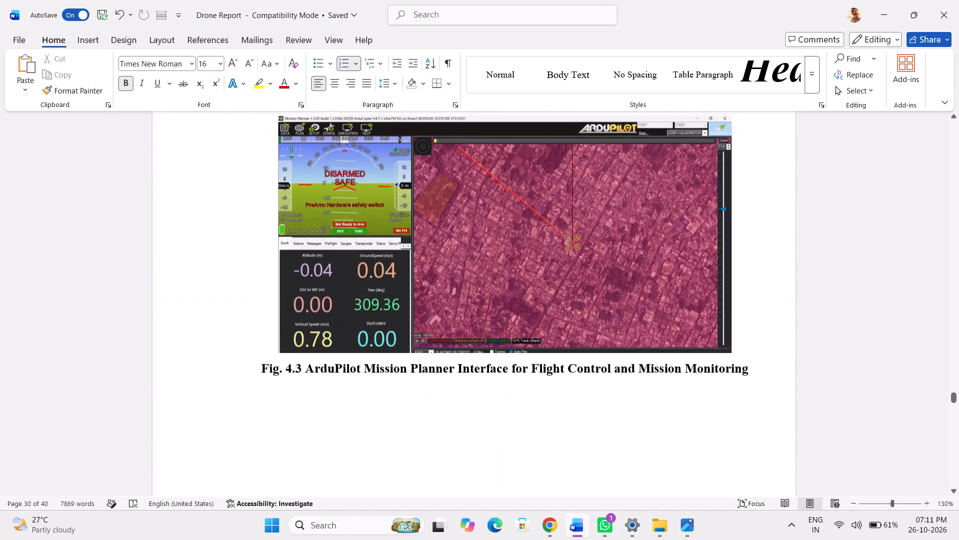
Change the figure number in the ArduPilot Mission Planner Interface caption to Fig. 4.4.
{"action": "scroll", "coordinate": [324, 159], "scroll_direction": "down", "scroll_amount": 2}
{"action": "left_click", "coordinate": [302, 273]}
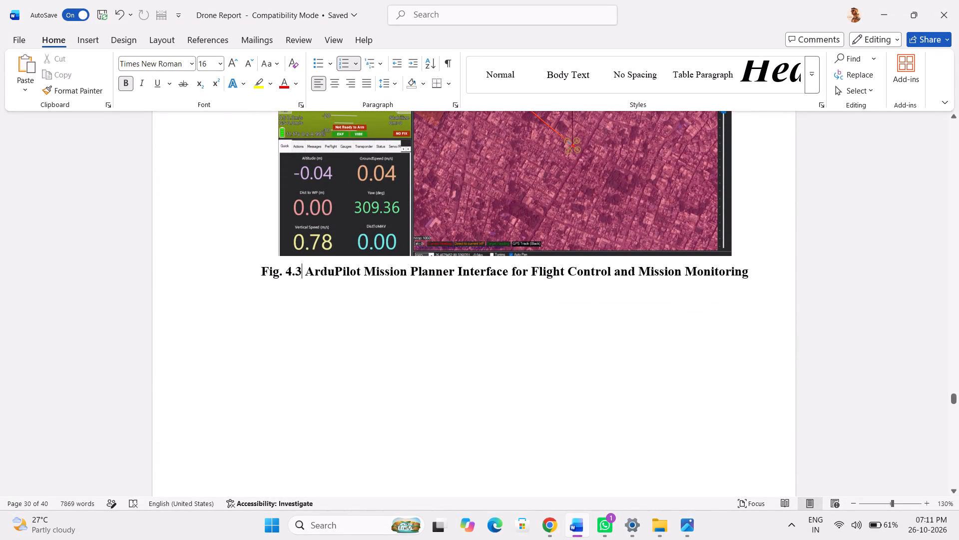
{"action": "key", "text": "BackSpace"}
{"action": "key", "text": "4"}
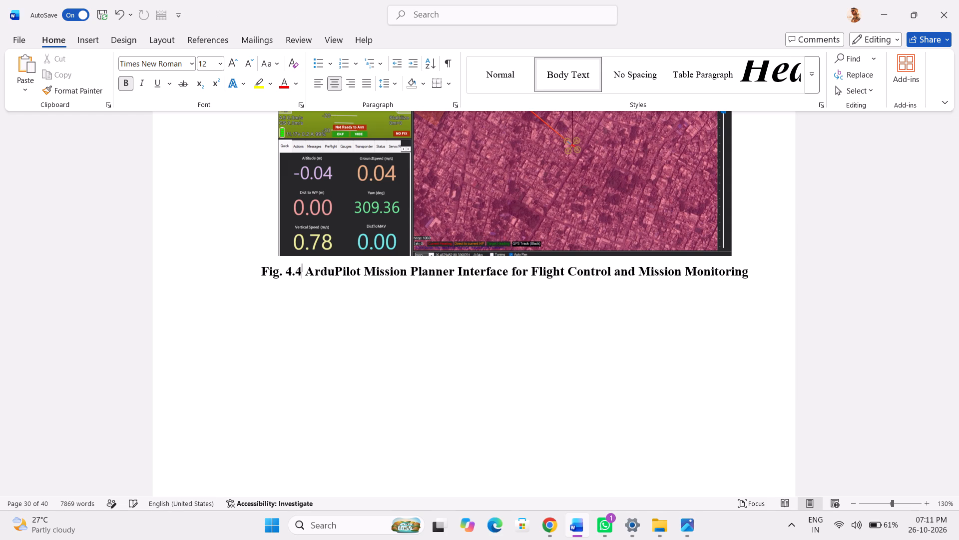
Review figure placement, captions and heading spacing from the Mission Planner figure back through Chapter Four into section 3.4.
{"action": "scroll", "coordinate": [289, 371], "scroll_direction": "up", "scroll_amount": 1}
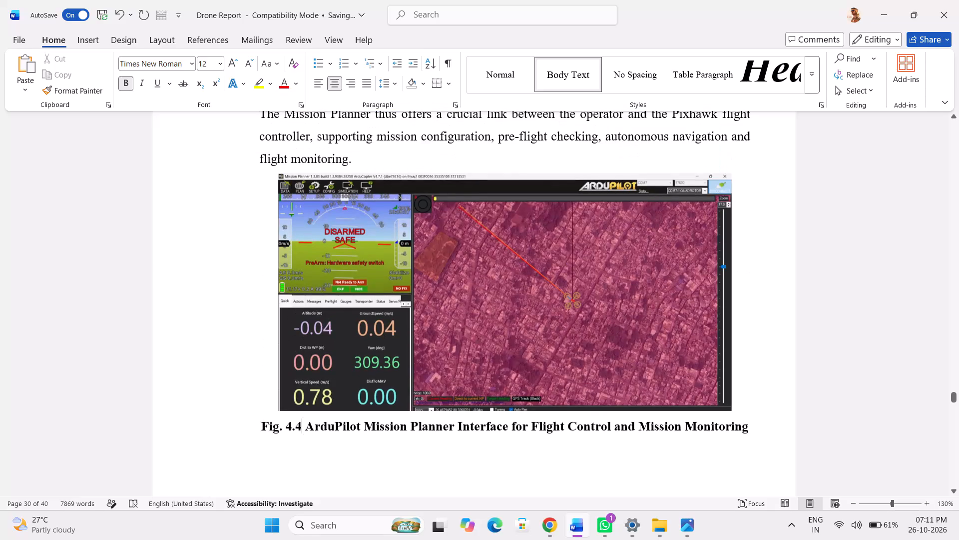
{"action": "left_click", "coordinate": [381, 341]}
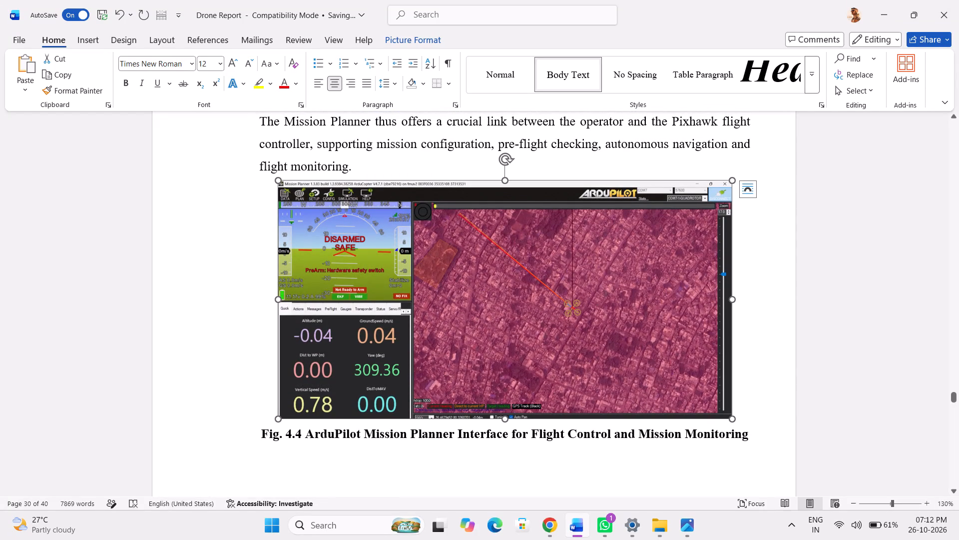
{"action": "left_click", "coordinate": [863, 271]}
{"action": "scroll", "coordinate": [637, 281], "scroll_direction": "up", "scroll_amount": 5}
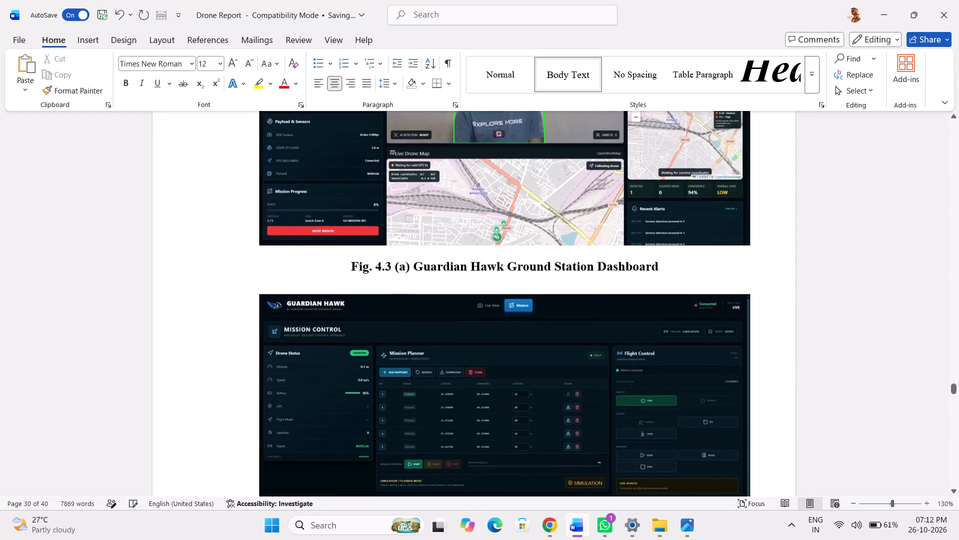
{"action": "scroll", "coordinate": [637, 281], "scroll_direction": "up", "scroll_amount": 1}
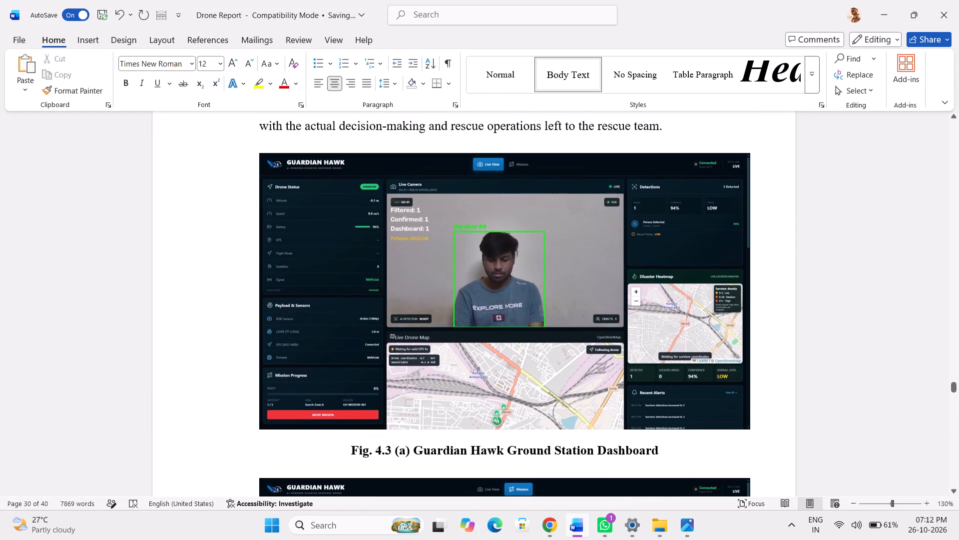
{"action": "scroll", "coordinate": [637, 281], "scroll_direction": "down", "scroll_amount": 1}
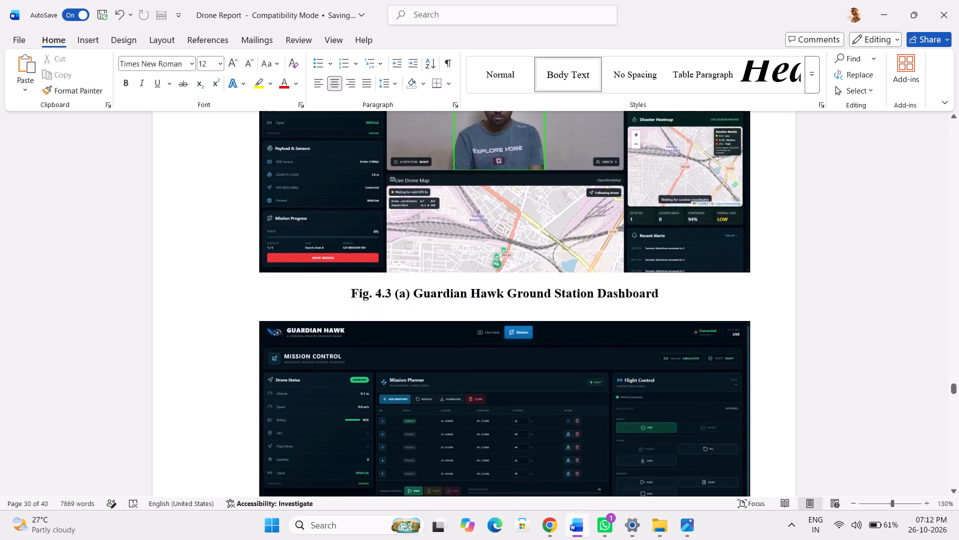
{"action": "scroll", "coordinate": [637, 281], "scroll_direction": "down", "scroll_amount": 1}
{"action": "scroll", "coordinate": [637, 281], "scroll_direction": "up", "scroll_amount": 4}
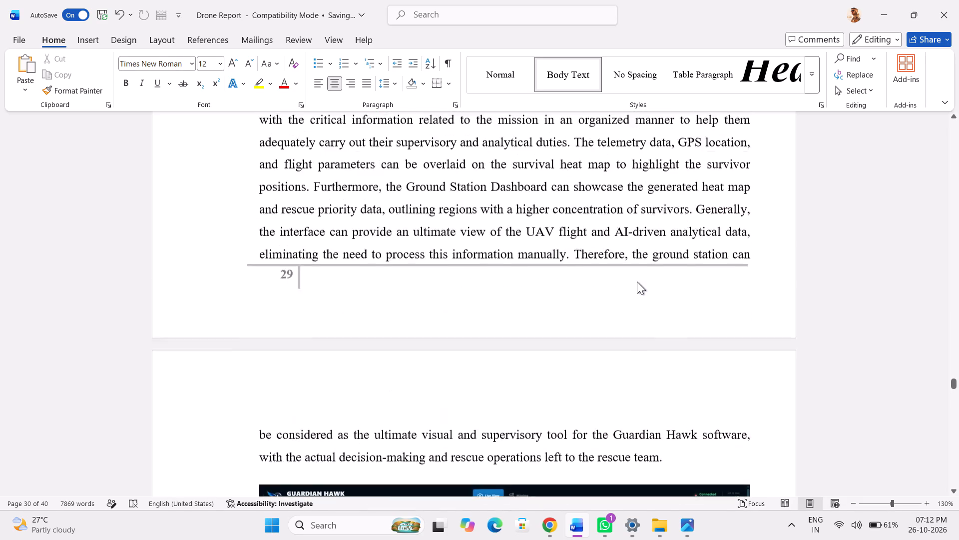
{"action": "scroll", "coordinate": [637, 281], "scroll_direction": "up", "scroll_amount": 5}
{"action": "scroll", "coordinate": [637, 281], "scroll_direction": "down", "scroll_amount": 1}
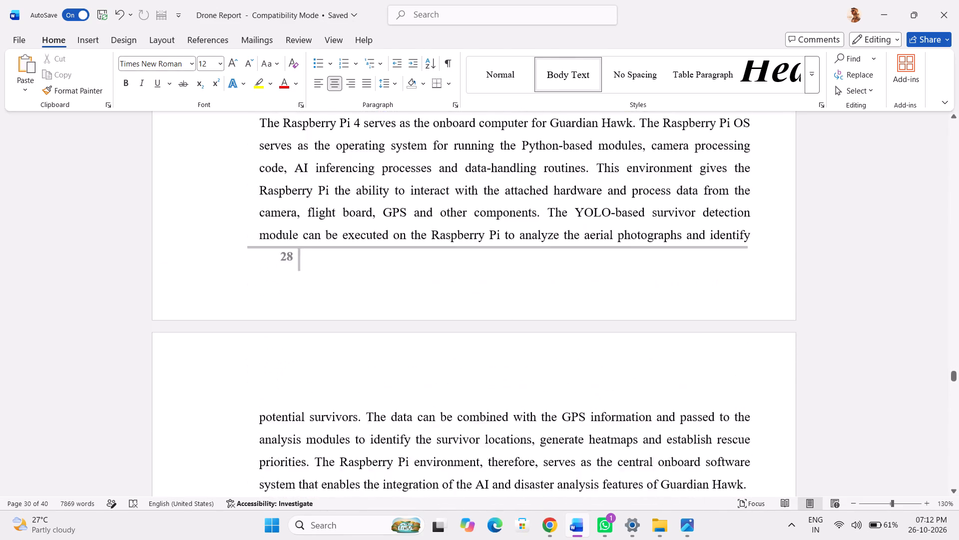
{"action": "scroll", "coordinate": [637, 281], "scroll_direction": "down", "scroll_amount": 1}
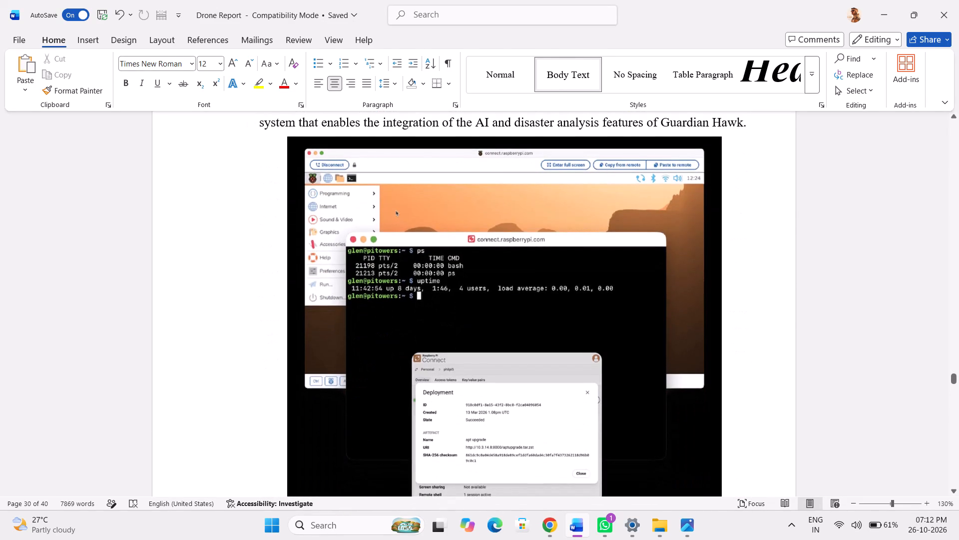
{"action": "scroll", "coordinate": [637, 281], "scroll_direction": "up", "scroll_amount": 2}
{"action": "scroll", "coordinate": [637, 281], "scroll_direction": "down", "scroll_amount": 2}
{"action": "scroll", "coordinate": [637, 281], "scroll_direction": "up", "scroll_amount": 1}
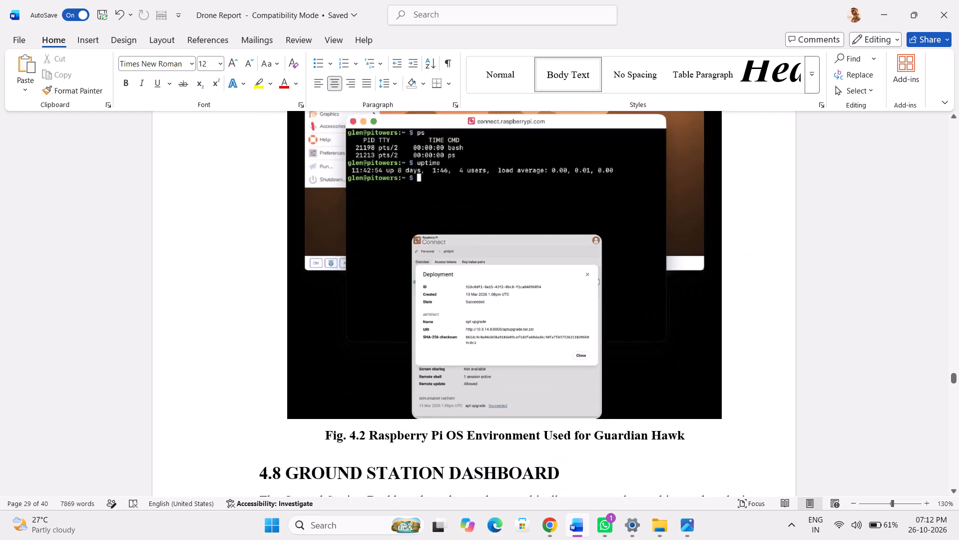
{"action": "scroll", "coordinate": [637, 281], "scroll_direction": "up", "scroll_amount": 8}
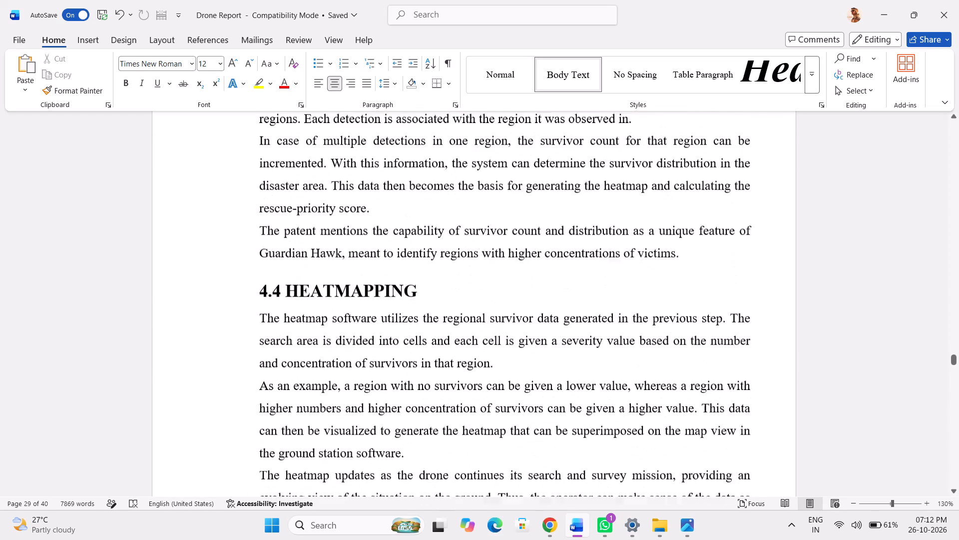
{"action": "scroll", "coordinate": [637, 281], "scroll_direction": "up", "scroll_amount": 8}
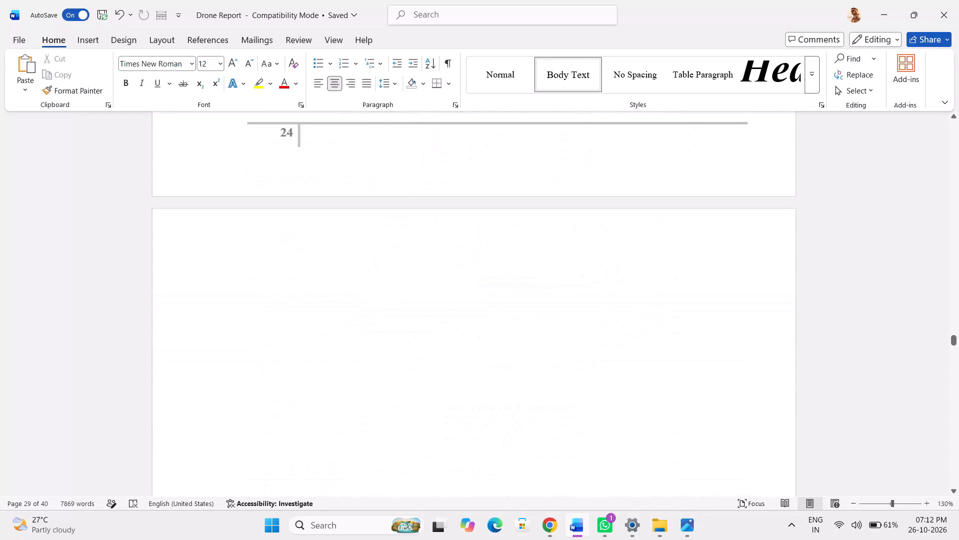
{"action": "scroll", "coordinate": [637, 281], "scroll_direction": "up", "scroll_amount": 6}
{"action": "scroll", "coordinate": [637, 281], "scroll_direction": "down", "scroll_amount": 1}
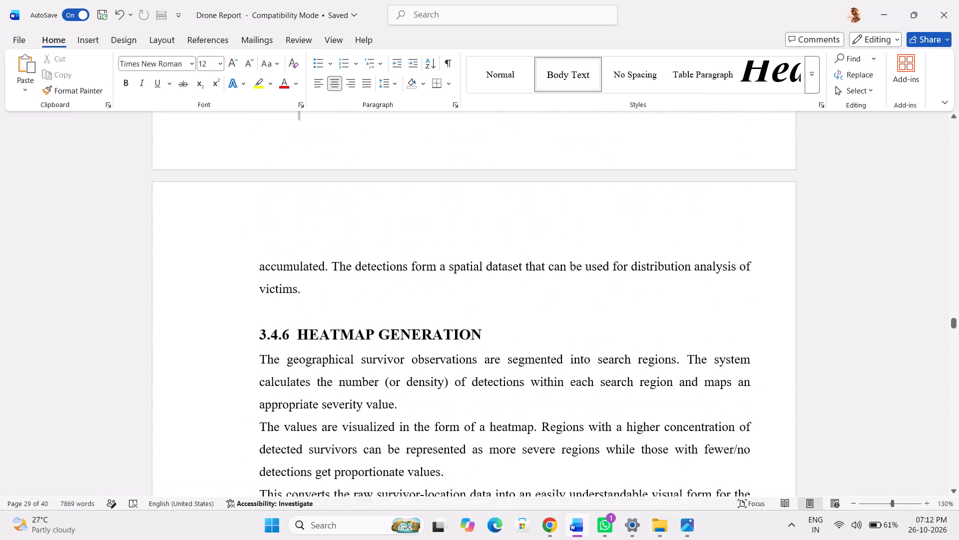
{"action": "scroll", "coordinate": [637, 281], "scroll_direction": "down", "scroll_amount": 5}
Delete the blank line above the 3.4.9 Telemetry and Ground-Station Monitoring heading.
{"action": "scroll", "coordinate": [637, 281], "scroll_direction": "up", "scroll_amount": 1}
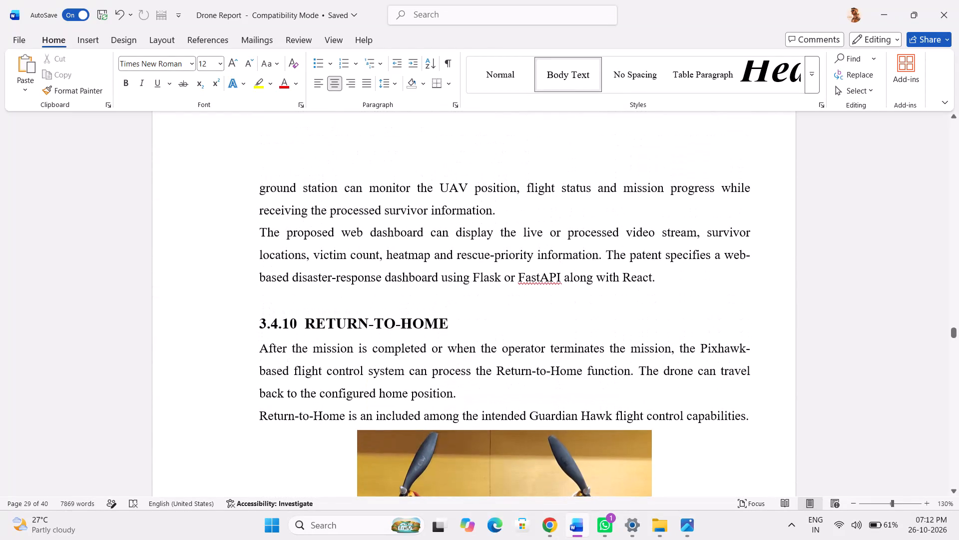
{"action": "scroll", "coordinate": [356, 294], "scroll_direction": "up", "scroll_amount": 1}
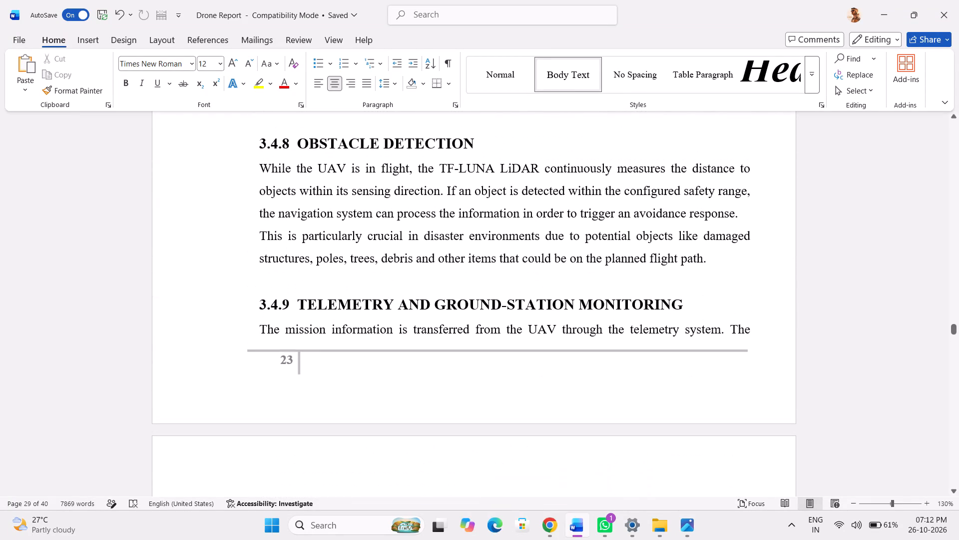
{"action": "left_click", "coordinate": [342, 278]}
{"action": "key", "text": "BackSpace"}
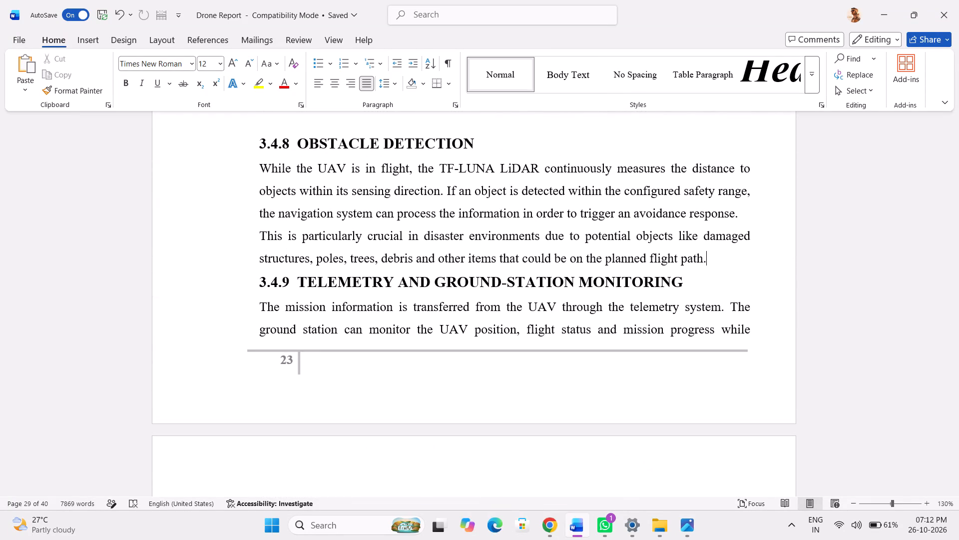
Examine the spacing around the Chapter Three headings from 3.4.8 back to 3.2 Hardware System Architecture.
{"action": "scroll", "coordinate": [342, 278], "scroll_direction": "up", "scroll_amount": 1}
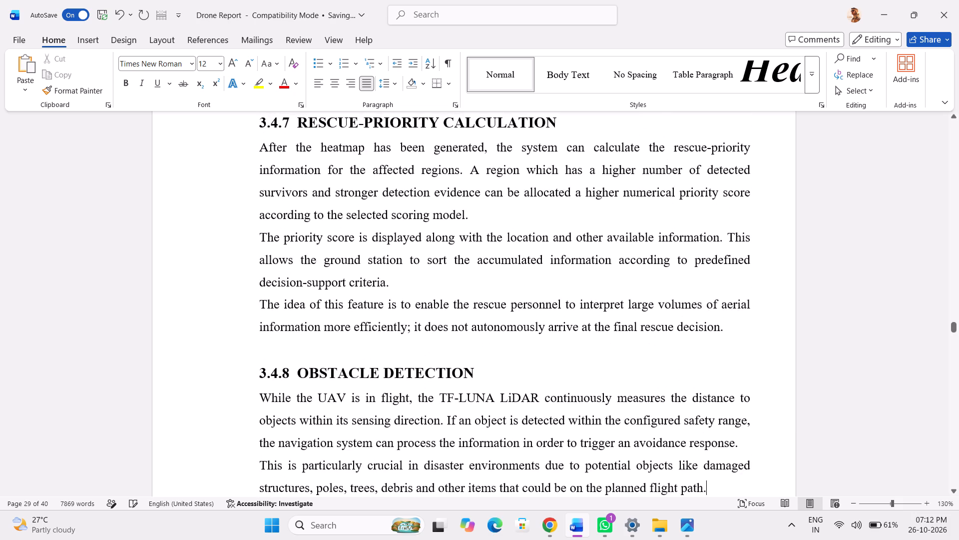
{"action": "scroll", "coordinate": [342, 278], "scroll_direction": "up", "scroll_amount": 4}
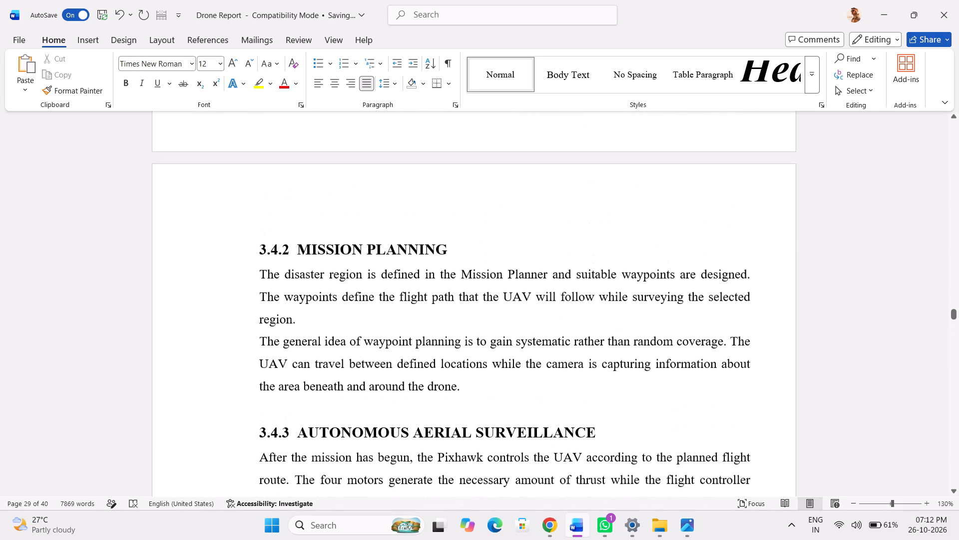
{"action": "scroll", "coordinate": [342, 278], "scroll_direction": "up", "scroll_amount": 5}
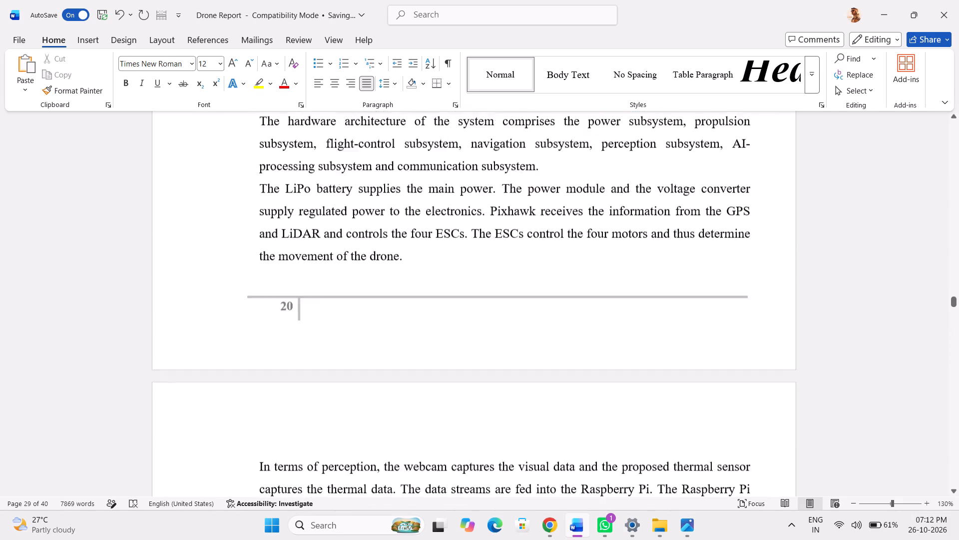
{"action": "scroll", "coordinate": [342, 278], "scroll_direction": "up", "scroll_amount": 3}
{"action": "scroll", "coordinate": [342, 278], "scroll_direction": "down", "scroll_amount": 2}
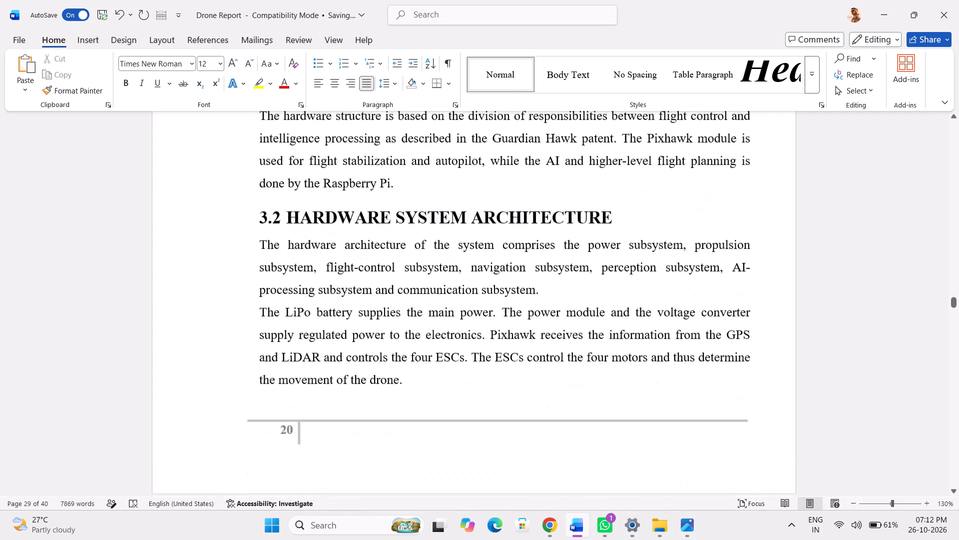
{"action": "scroll", "coordinate": [342, 278], "scroll_direction": "down", "scroll_amount": 4}
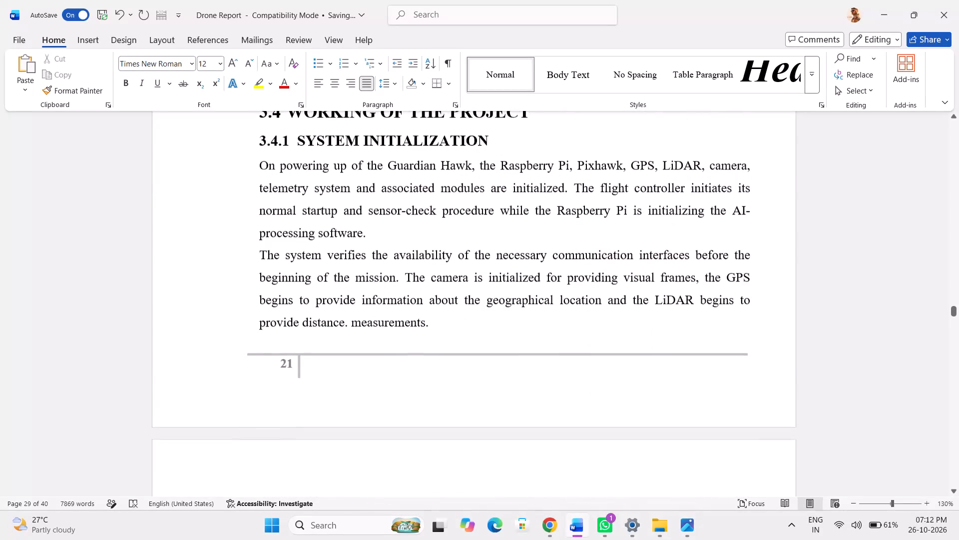
Delete the blank lines above the 3.4.3 Autonomous Aerial Surveillance, 3.4.4 AI Survivor Detection and 3.4.5 GPS Survivor Localization headings.
{"action": "scroll", "coordinate": [342, 278], "scroll_direction": "down", "scroll_amount": 1}
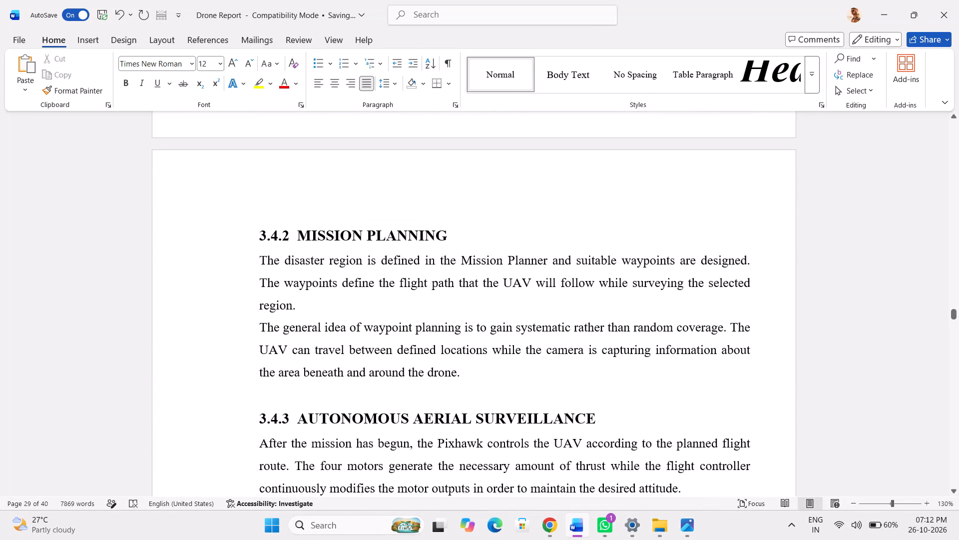
{"action": "left_click", "coordinate": [292, 390]}
{"action": "key", "text": "BackSpace"}
{"action": "scroll", "coordinate": [292, 390], "scroll_direction": "down", "scroll_amount": 2}
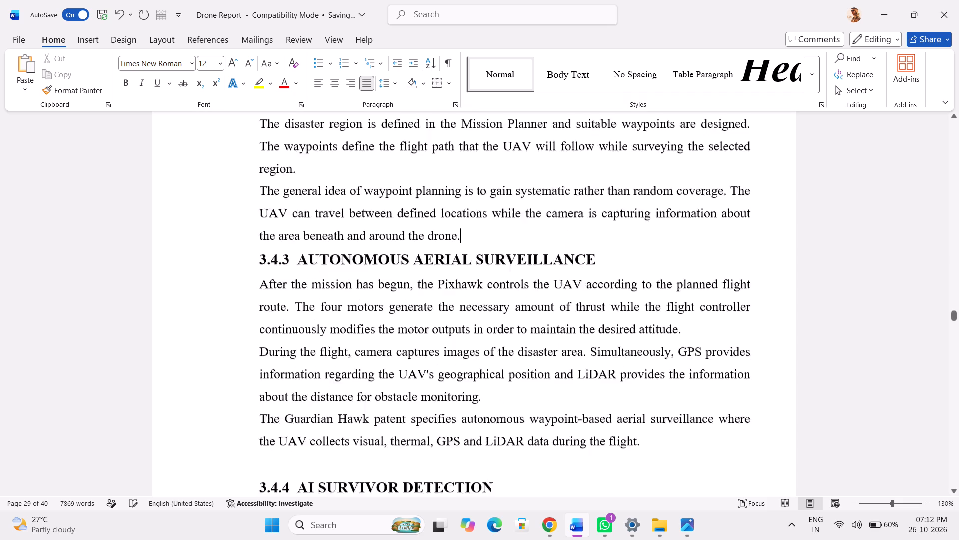
{"action": "scroll", "coordinate": [292, 390], "scroll_direction": "down", "scroll_amount": 1}
{"action": "left_click", "coordinate": [296, 402]}
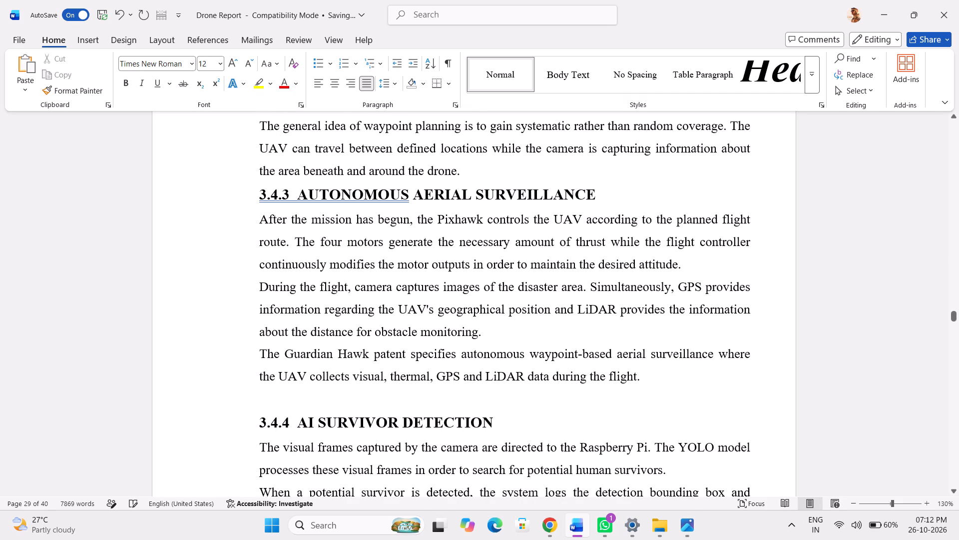
{"action": "key", "text": "BackSpace"}
{"action": "scroll", "coordinate": [296, 402], "scroll_direction": "down", "scroll_amount": 1}
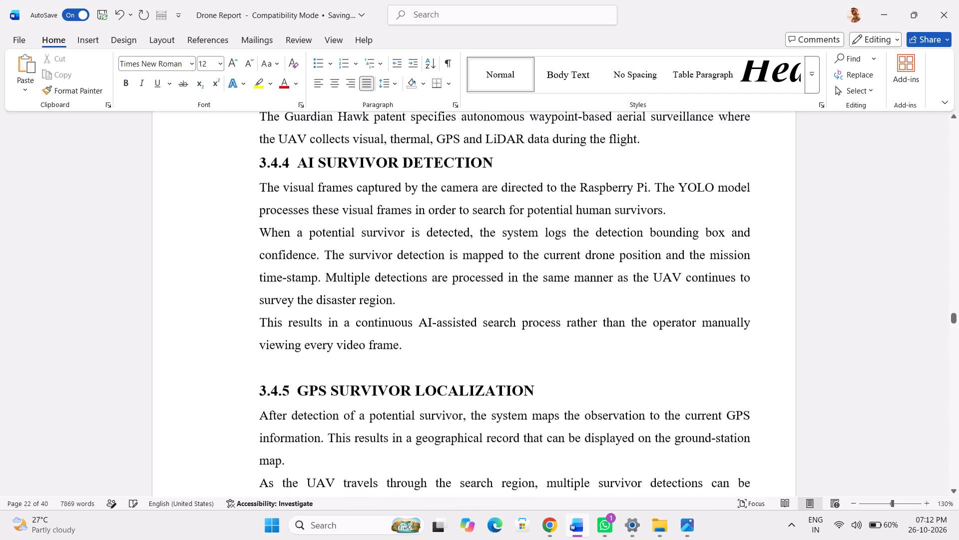
{"action": "left_click", "coordinate": [282, 360]}
{"action": "key", "text": "BackSpace"}
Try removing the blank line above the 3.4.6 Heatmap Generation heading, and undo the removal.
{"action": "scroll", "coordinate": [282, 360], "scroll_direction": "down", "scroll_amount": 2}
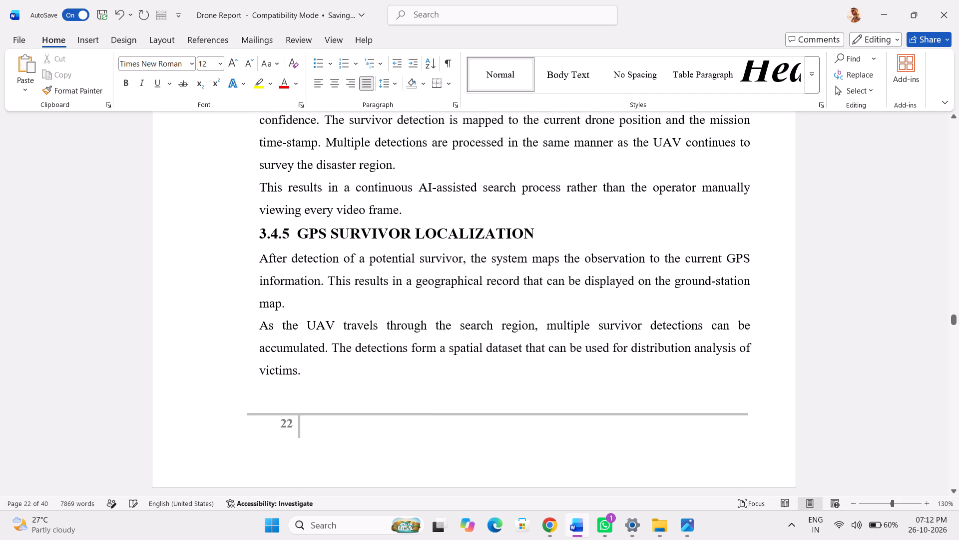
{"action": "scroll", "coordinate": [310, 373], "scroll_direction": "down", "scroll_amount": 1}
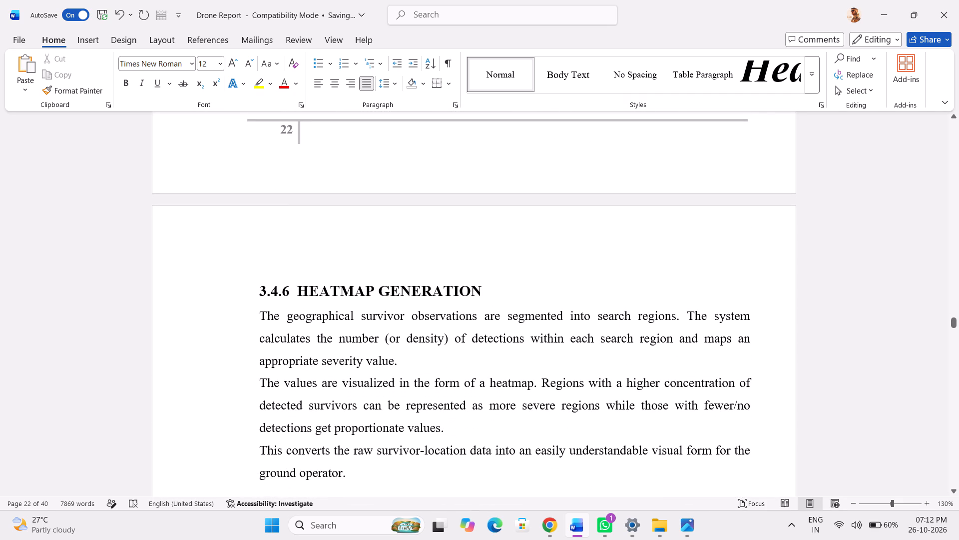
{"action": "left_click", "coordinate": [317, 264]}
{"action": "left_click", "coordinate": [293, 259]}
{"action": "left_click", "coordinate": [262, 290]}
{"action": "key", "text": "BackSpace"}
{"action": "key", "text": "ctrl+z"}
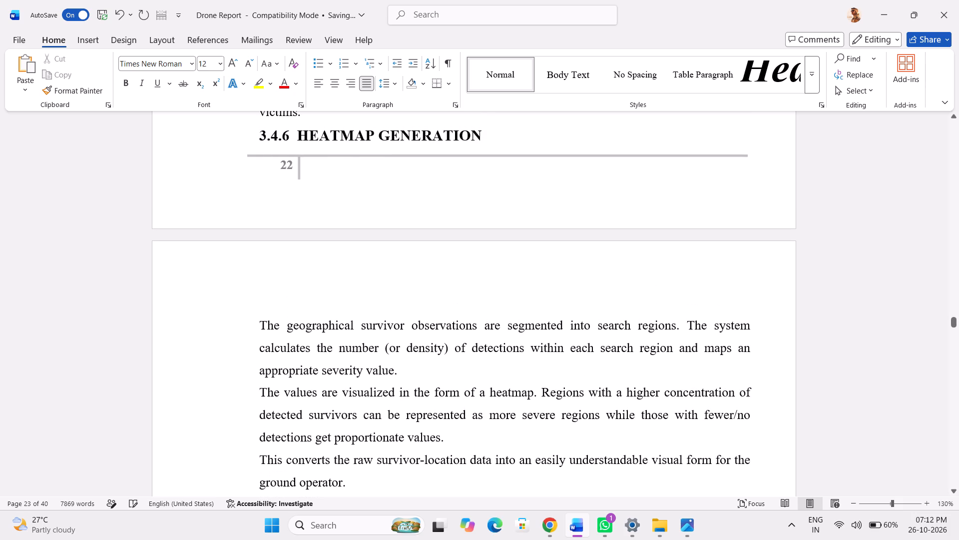
Delete the blank lines above the 3.4.7 Rescue-Priority Calculation and 3.4.8 Obstacle Detection headings.
{"action": "scroll", "coordinate": [262, 290], "scroll_direction": "down", "scroll_amount": 1}
{"action": "left_click", "coordinate": [277, 296]}
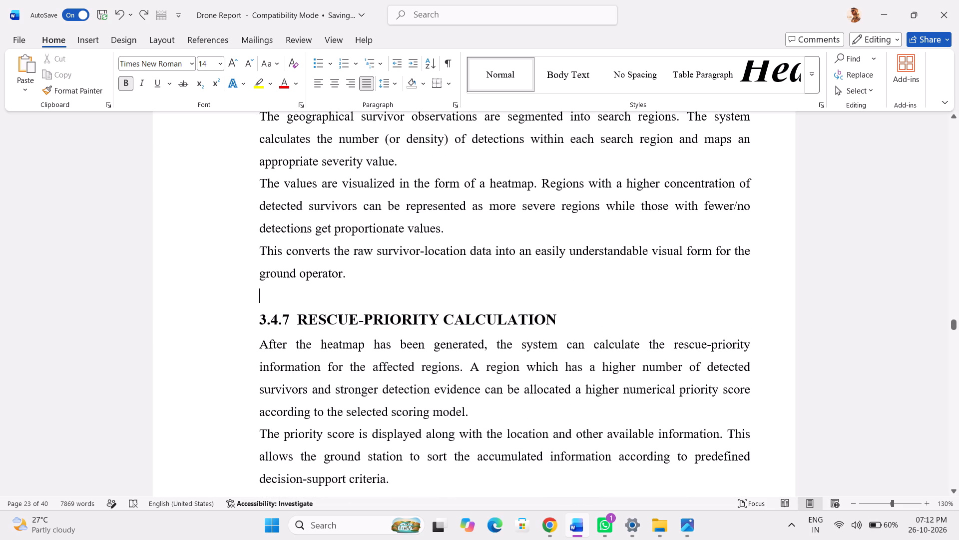
{"action": "key", "text": "BackSpace"}
{"action": "scroll", "coordinate": [277, 296], "scroll_direction": "down", "scroll_amount": 1}
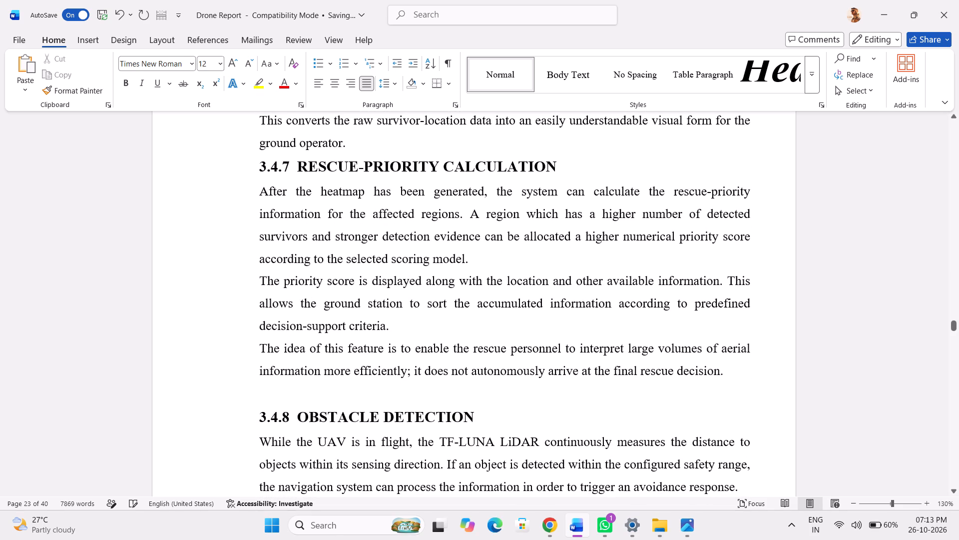
{"action": "left_click", "coordinate": [281, 399]}
{"action": "key", "text": "BackSpace"}
{"action": "scroll", "coordinate": [281, 399], "scroll_direction": "down", "scroll_amount": 2}
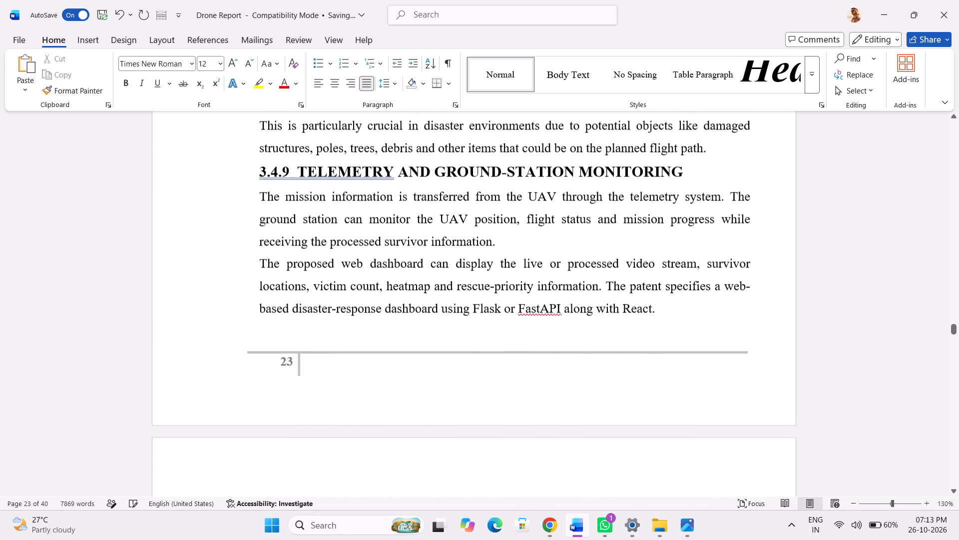
{"action": "scroll", "coordinate": [281, 399], "scroll_direction": "down", "scroll_amount": 1}
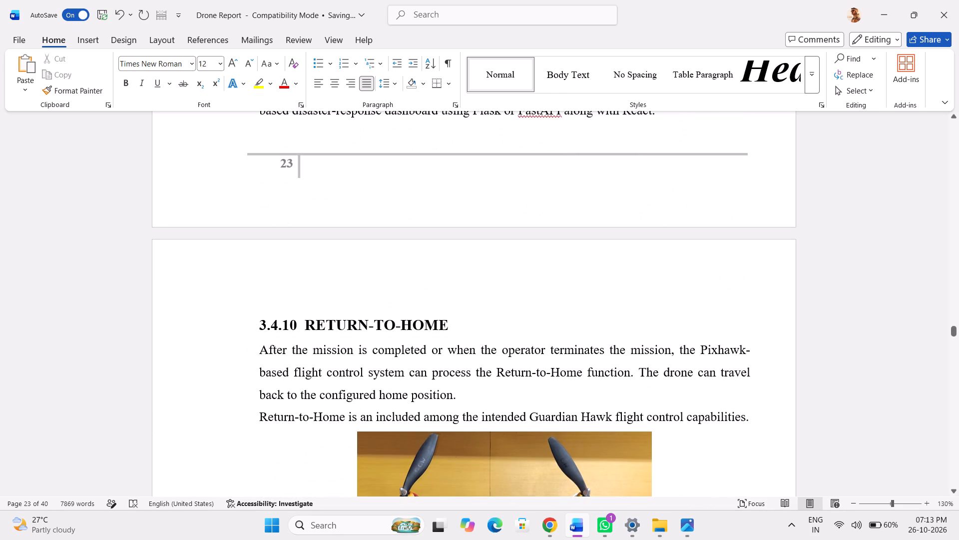
Examine the spacing around the Chapter Four headings and figures, from 4.1 Software Architecture to 4.9 ArduPilot Mission Planner.
{"action": "scroll", "coordinate": [351, 293], "scroll_direction": "down", "scroll_amount": 3}
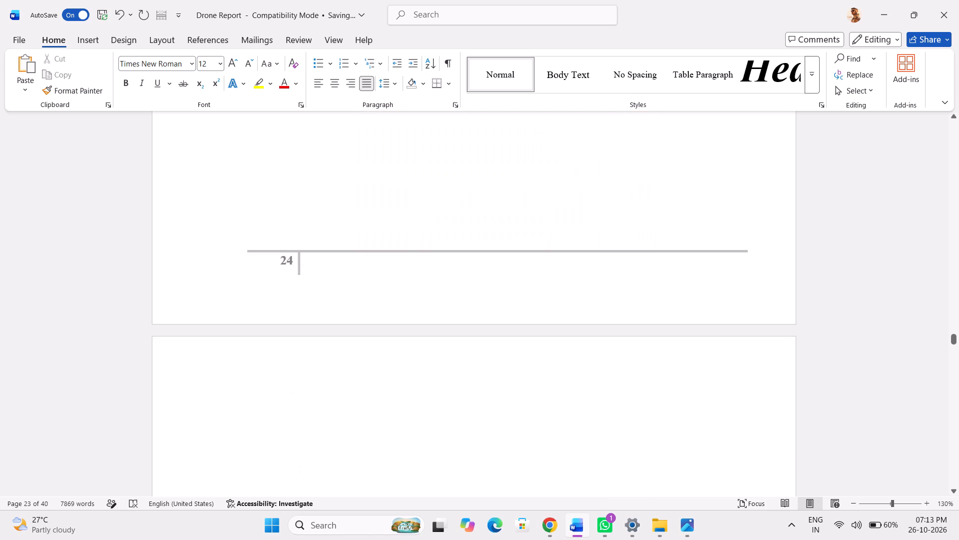
{"action": "scroll", "coordinate": [351, 293], "scroll_direction": "down", "scroll_amount": 5}
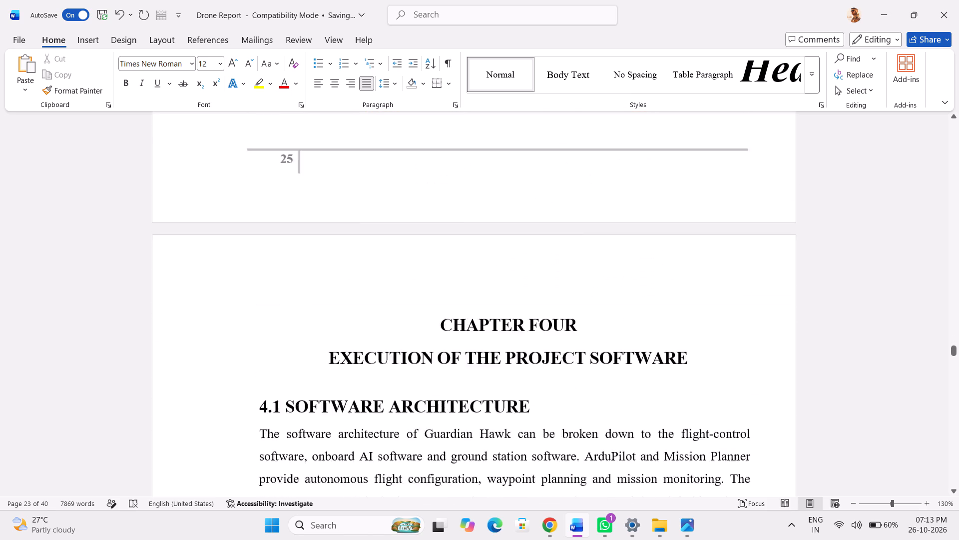
{"action": "scroll", "coordinate": [351, 293], "scroll_direction": "down", "scroll_amount": 2}
{"action": "scroll", "coordinate": [351, 293], "scroll_direction": "up", "scroll_amount": 1}
{"action": "scroll", "coordinate": [351, 293], "scroll_direction": "down", "scroll_amount": 1}
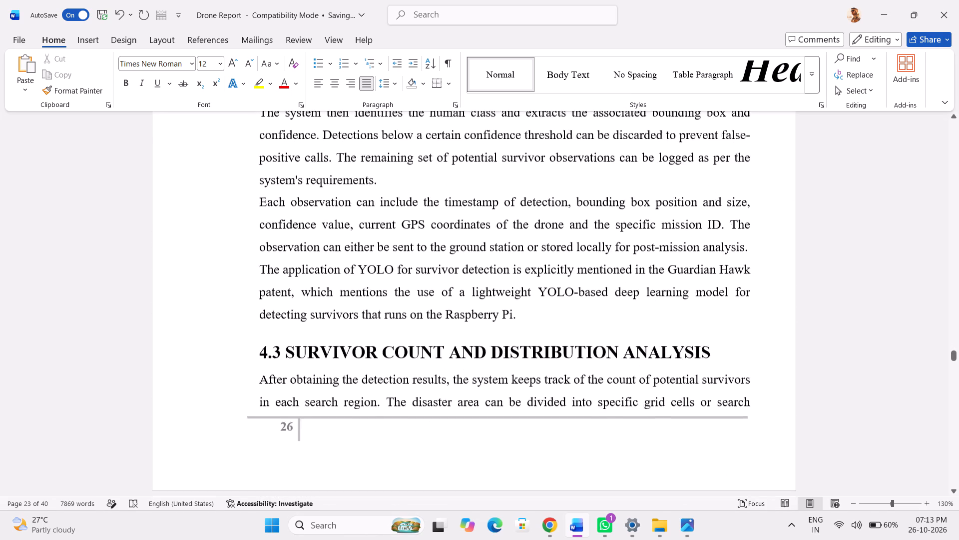
{"action": "scroll", "coordinate": [351, 293], "scroll_direction": "down", "scroll_amount": 3}
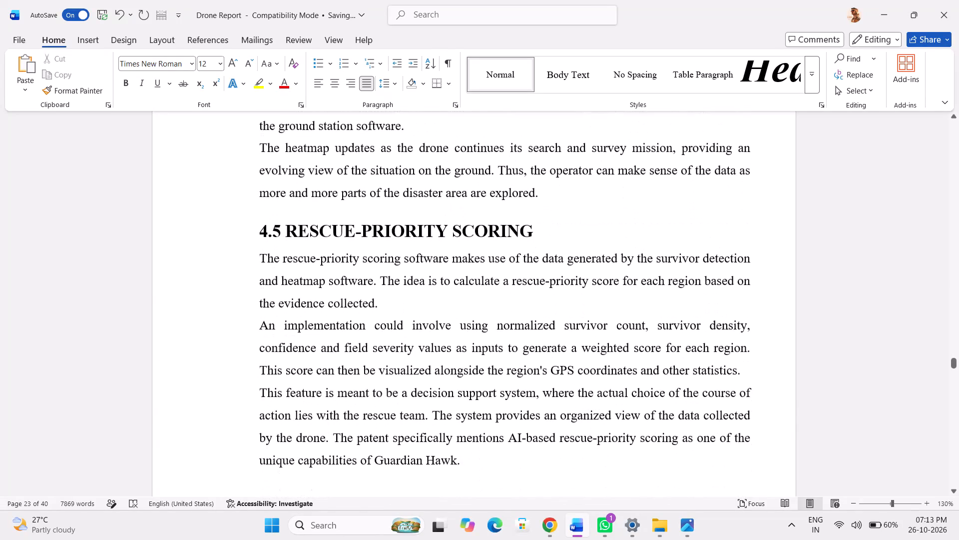
{"action": "scroll", "coordinate": [351, 293], "scroll_direction": "down", "scroll_amount": 3}
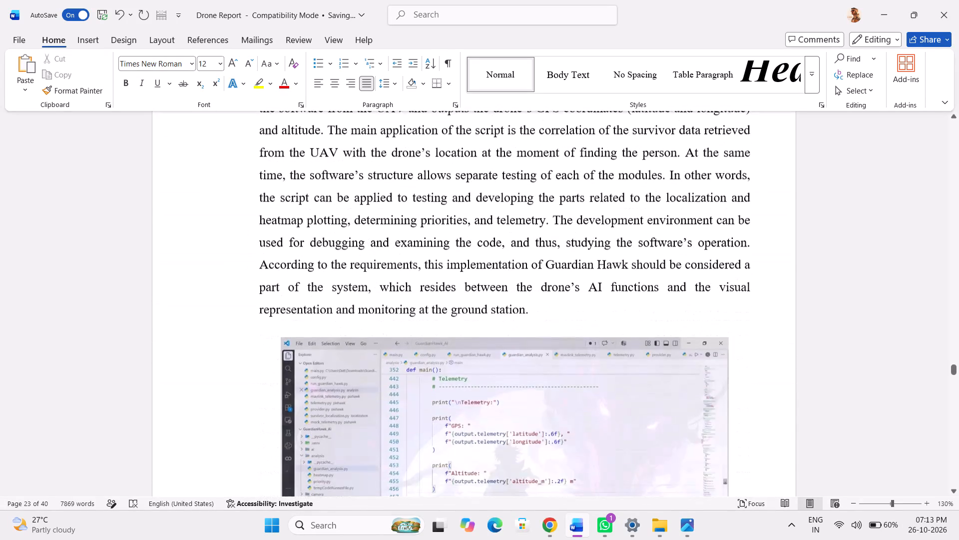
{"action": "scroll", "coordinate": [351, 293], "scroll_direction": "down", "scroll_amount": 4}
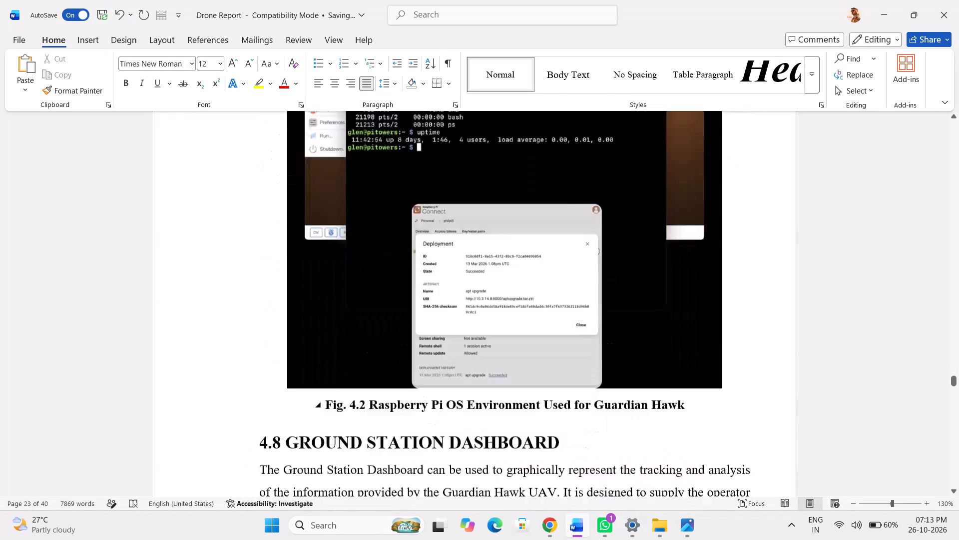
{"action": "scroll", "coordinate": [351, 293], "scroll_direction": "down", "scroll_amount": 5}
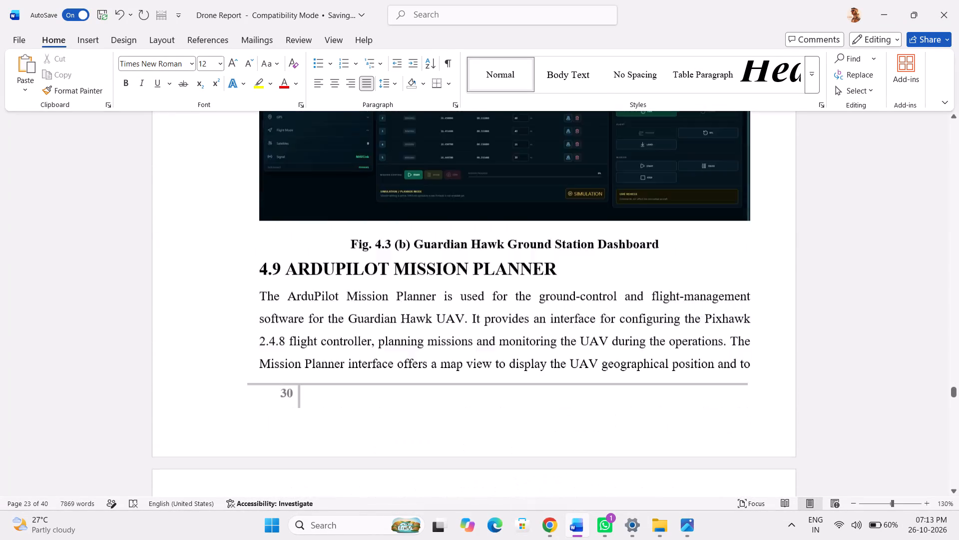
{"action": "scroll", "coordinate": [351, 293], "scroll_direction": "down", "scroll_amount": 3}
{"action": "scroll", "coordinate": [351, 293], "scroll_direction": "up", "scroll_amount": 5}
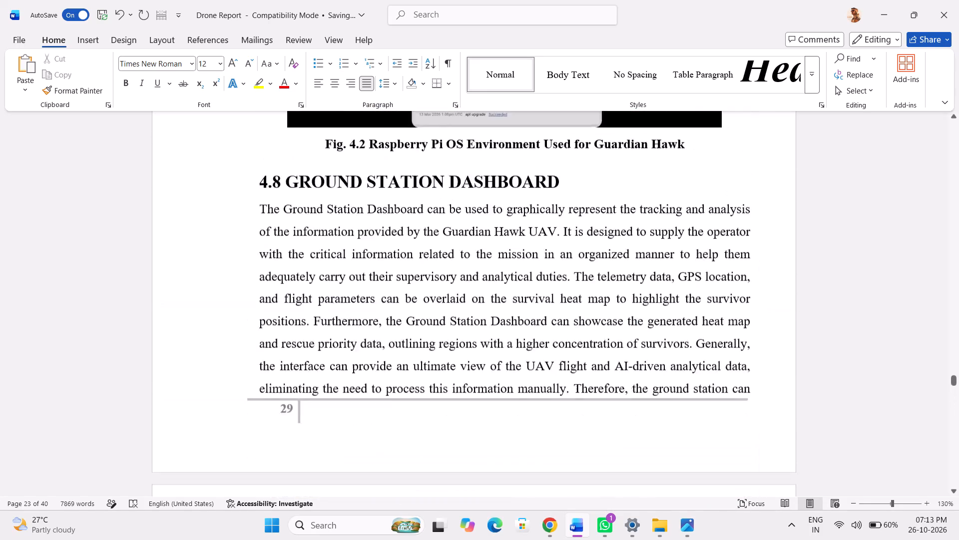
{"action": "scroll", "coordinate": [351, 293], "scroll_direction": "up", "scroll_amount": 6}
{"action": "scroll", "coordinate": [351, 293], "scroll_direction": "down", "scroll_amount": 1}
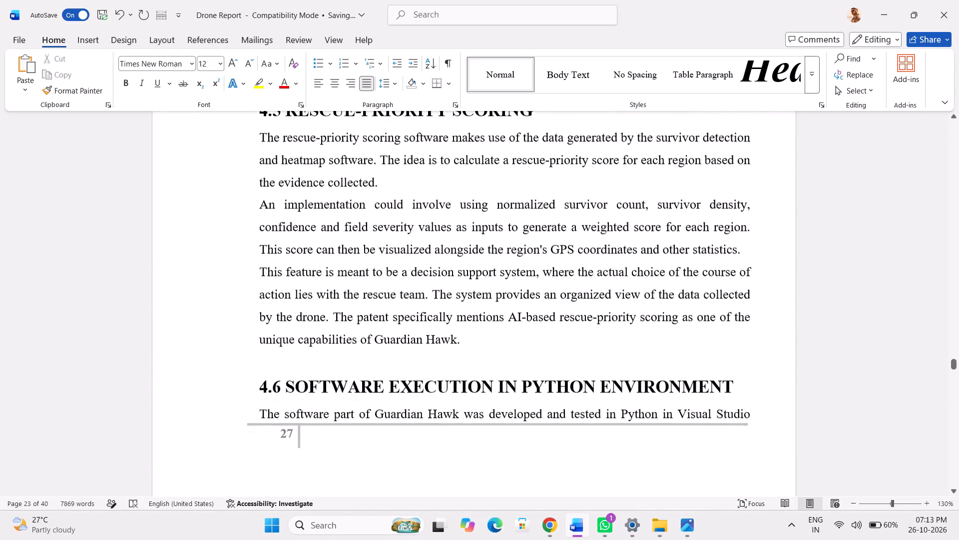
Insert two more blank lines above the 4.6 Software Execution in Python Environment heading at the end of page 27.
{"action": "left_click", "coordinate": [303, 360]}
{"action": "key", "text": "Return"}
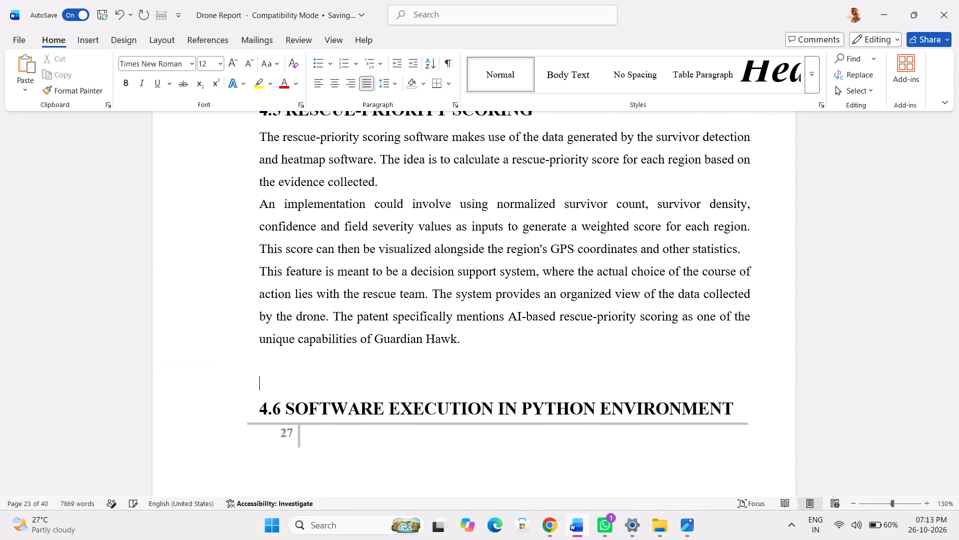
{"action": "key", "text": "Return"}
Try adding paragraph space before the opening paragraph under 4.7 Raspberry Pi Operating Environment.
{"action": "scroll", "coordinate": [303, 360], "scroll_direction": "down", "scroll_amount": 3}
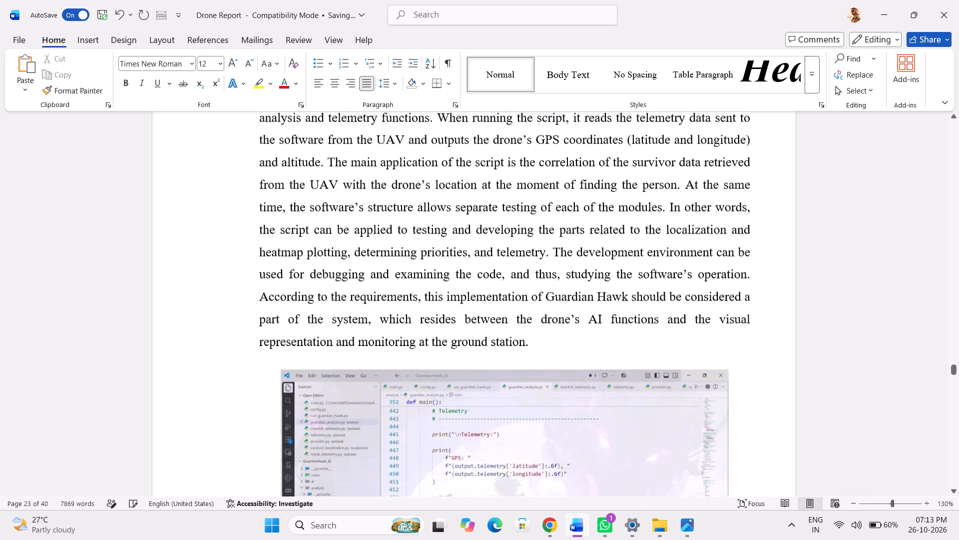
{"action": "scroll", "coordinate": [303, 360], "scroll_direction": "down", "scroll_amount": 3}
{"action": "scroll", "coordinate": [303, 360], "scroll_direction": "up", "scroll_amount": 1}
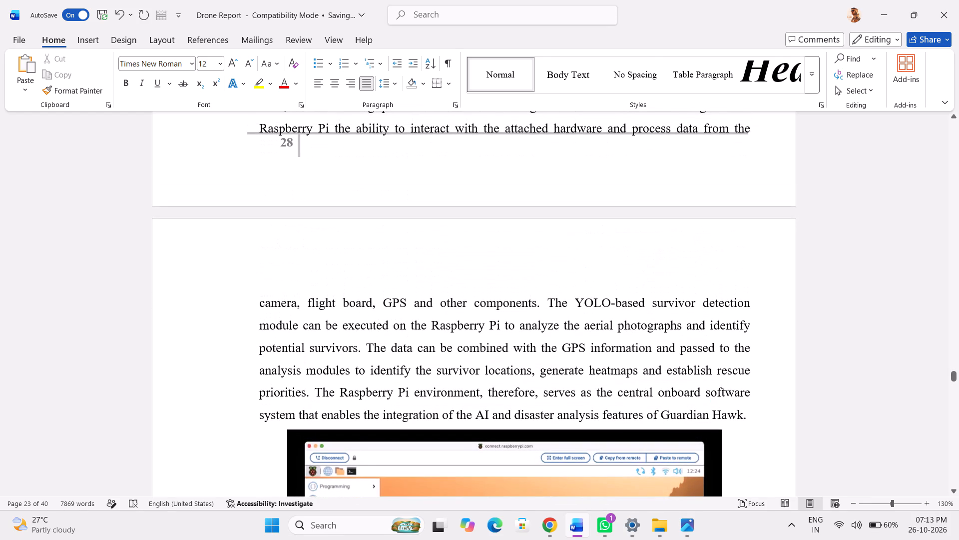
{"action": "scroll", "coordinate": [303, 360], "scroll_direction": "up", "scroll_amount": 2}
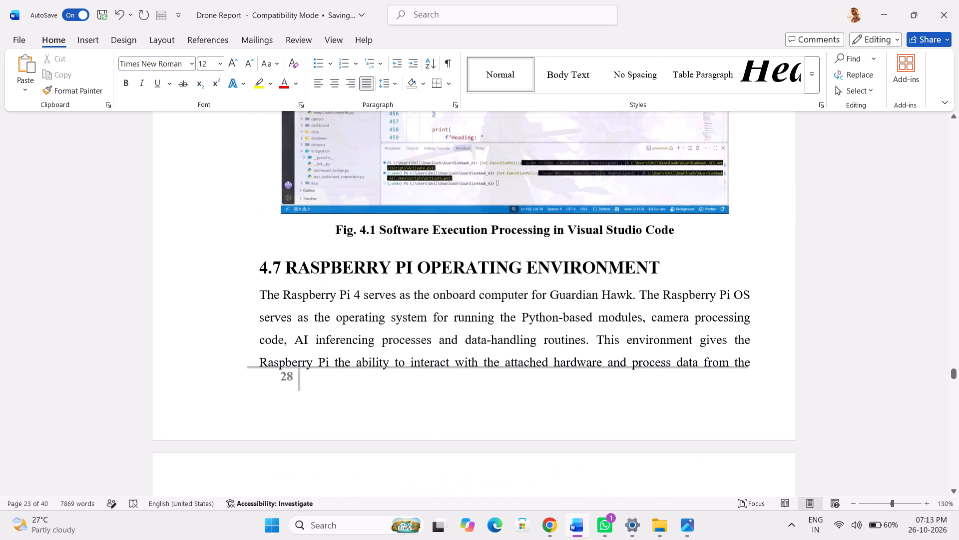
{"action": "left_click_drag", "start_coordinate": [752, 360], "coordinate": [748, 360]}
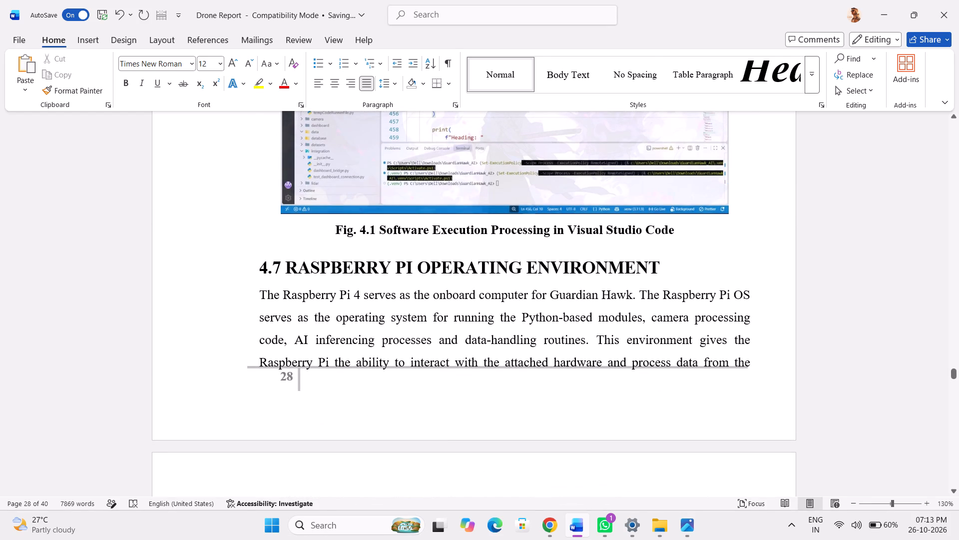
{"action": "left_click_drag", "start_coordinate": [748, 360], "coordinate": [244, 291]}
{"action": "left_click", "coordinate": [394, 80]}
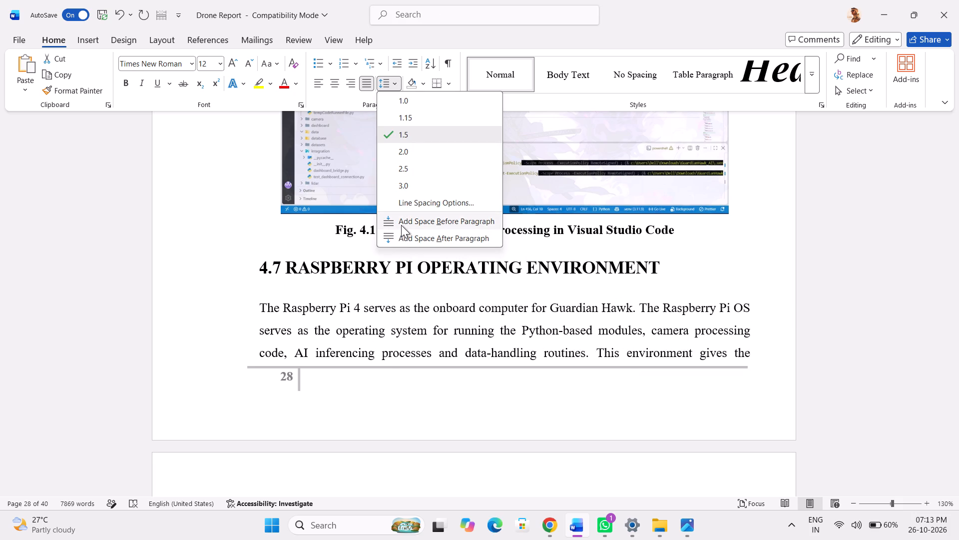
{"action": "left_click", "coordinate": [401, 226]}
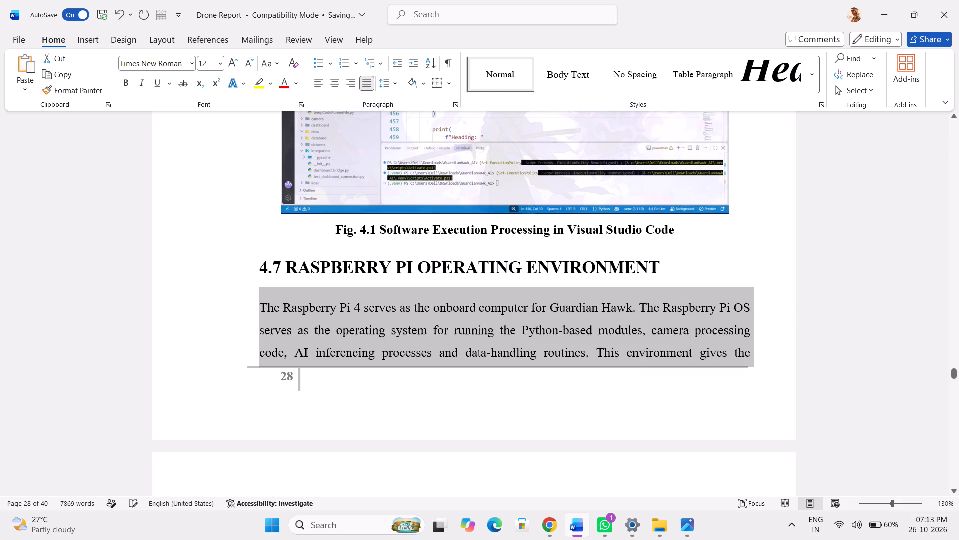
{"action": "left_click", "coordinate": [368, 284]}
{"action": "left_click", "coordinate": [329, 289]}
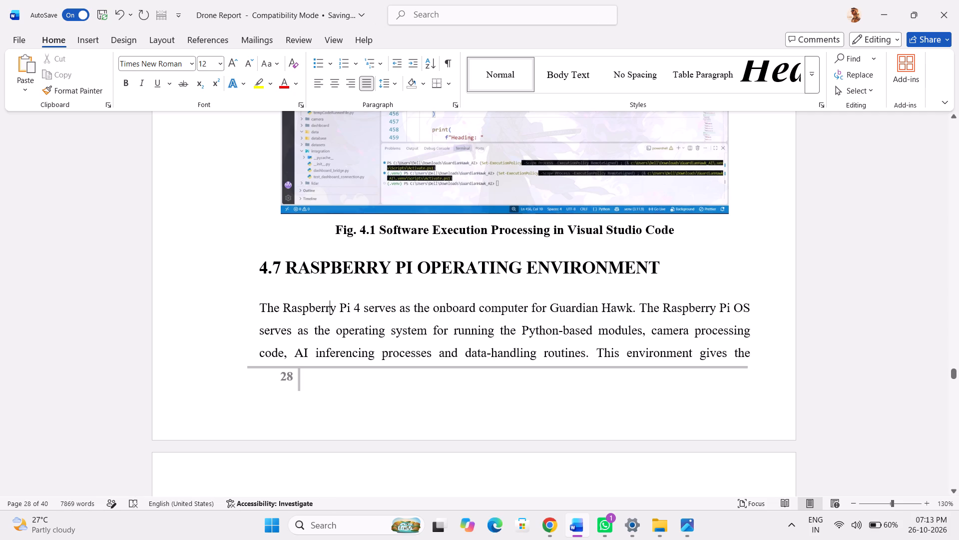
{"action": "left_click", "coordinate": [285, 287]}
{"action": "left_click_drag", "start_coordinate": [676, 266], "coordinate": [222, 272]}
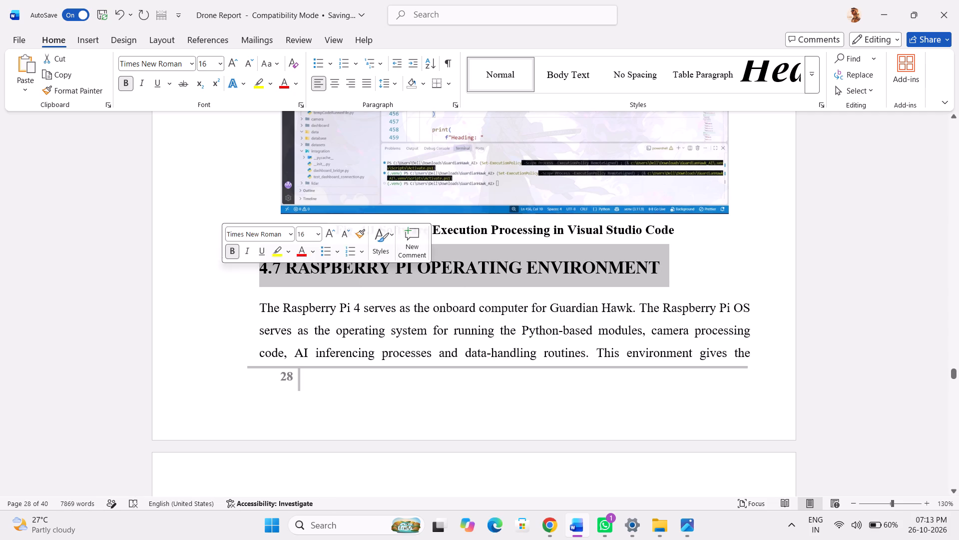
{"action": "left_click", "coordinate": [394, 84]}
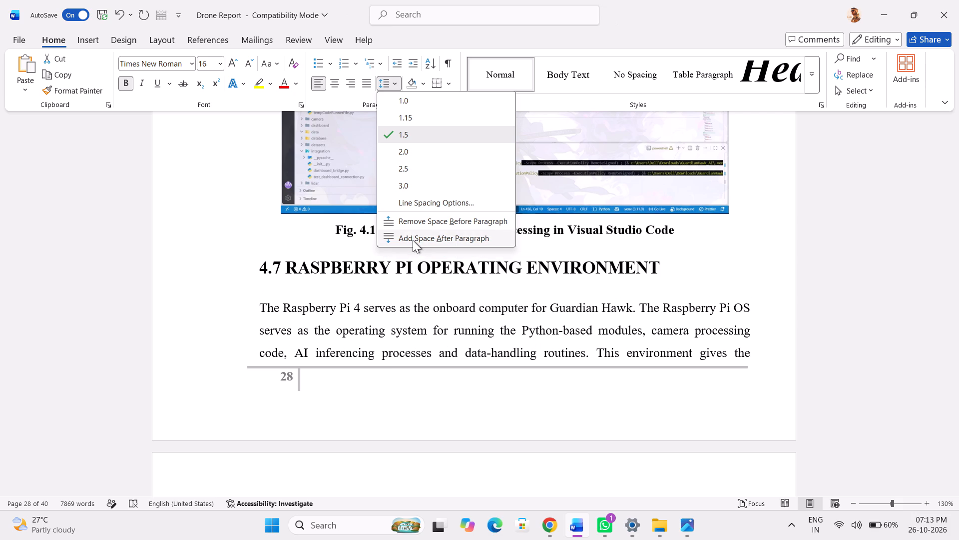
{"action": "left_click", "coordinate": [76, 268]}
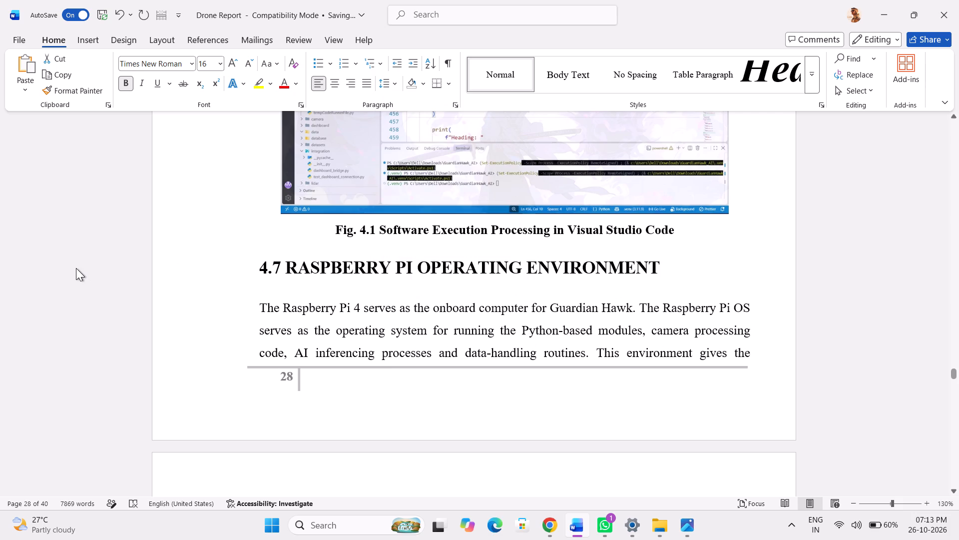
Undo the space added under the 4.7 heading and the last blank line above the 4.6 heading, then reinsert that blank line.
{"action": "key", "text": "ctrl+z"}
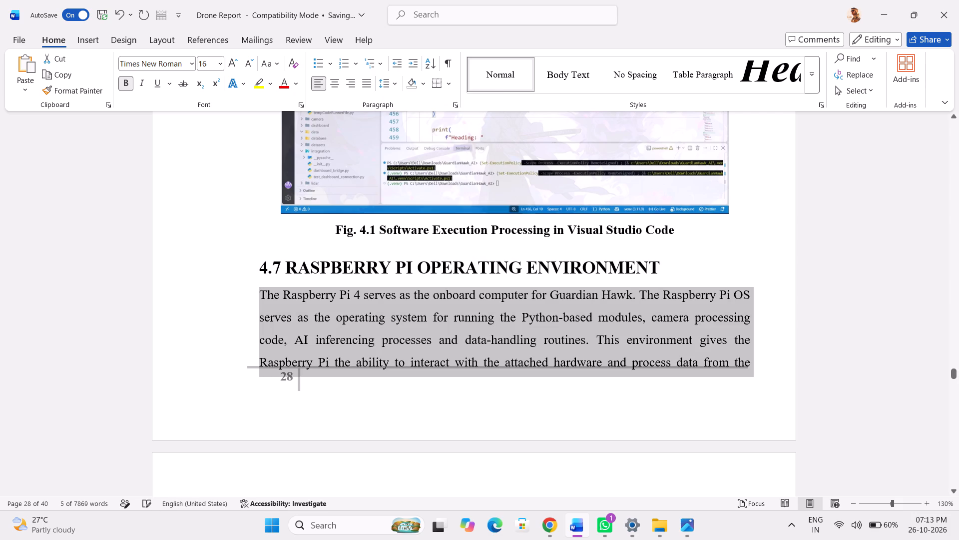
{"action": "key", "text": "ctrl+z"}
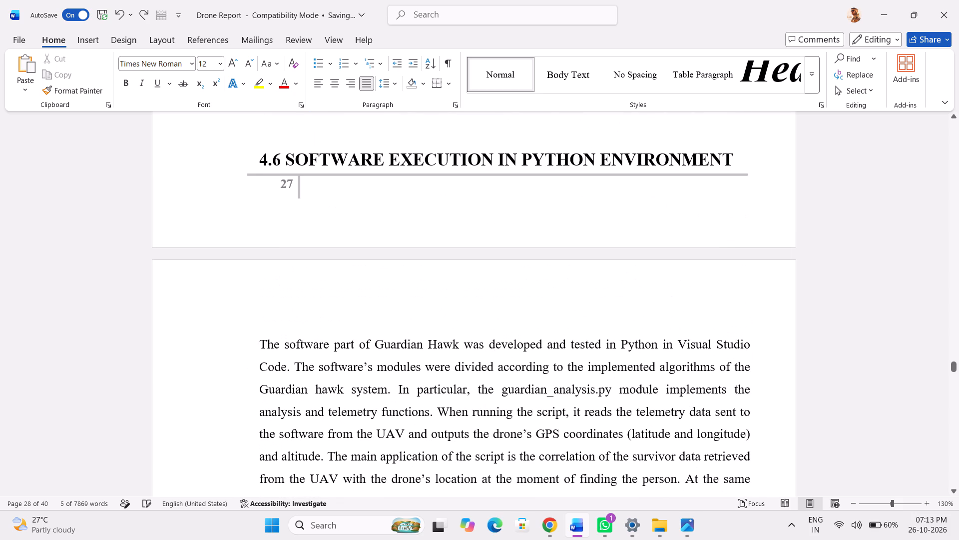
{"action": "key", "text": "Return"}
Remove the paragraph space before the 4.7 Raspberry Pi Operating Environment heading.
{"action": "scroll", "coordinate": [76, 268], "scroll_direction": "down", "scroll_amount": 3}
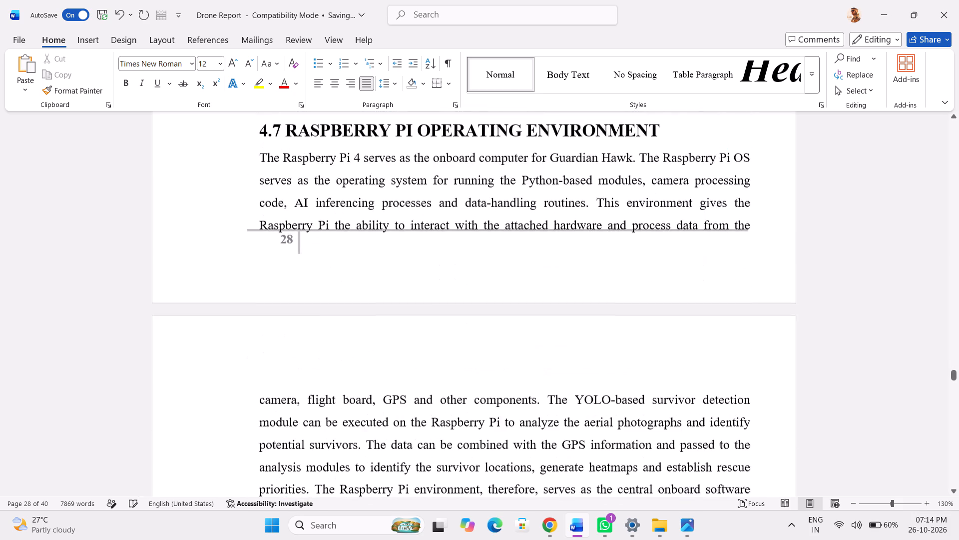
{"action": "scroll", "coordinate": [76, 268], "scroll_direction": "up", "scroll_amount": 1}
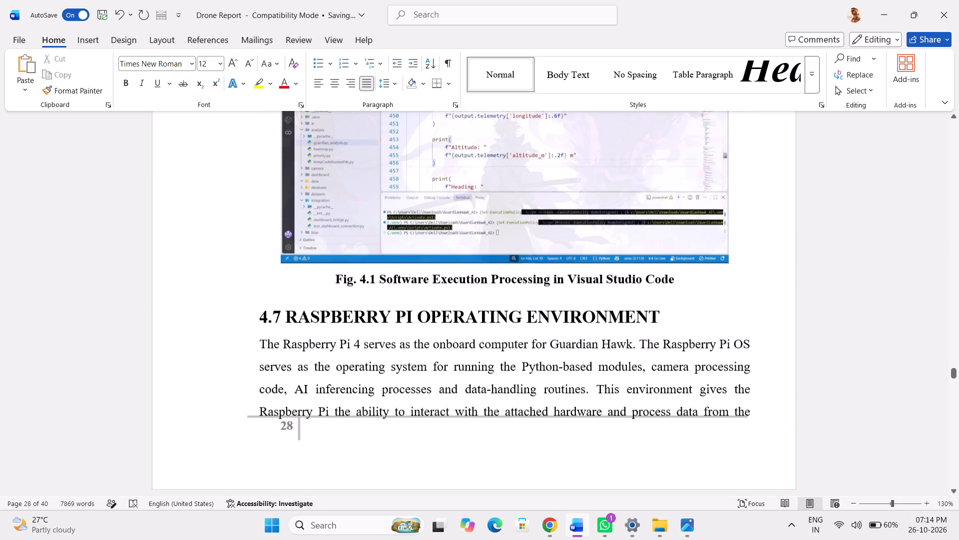
{"action": "left_click_drag", "start_coordinate": [253, 311], "coordinate": [679, 304]}
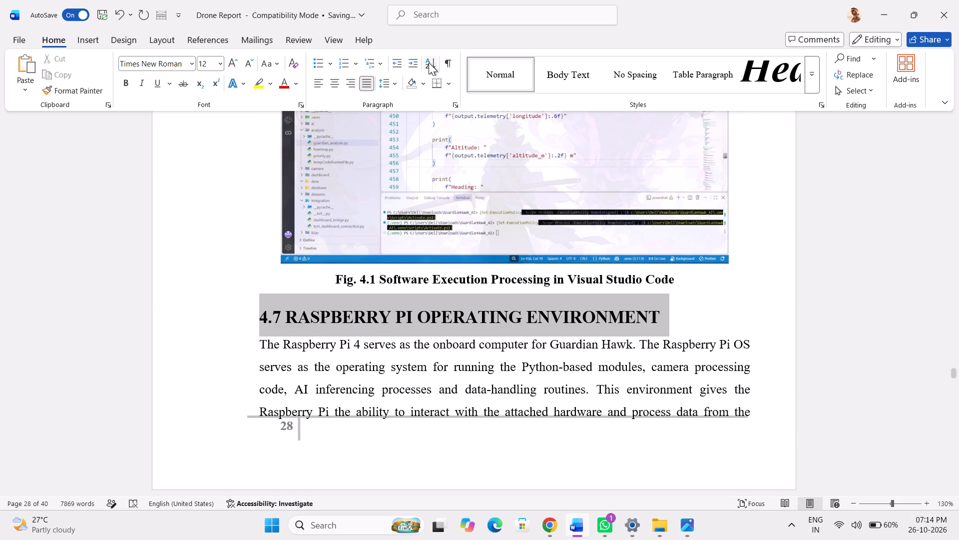
{"action": "left_click", "coordinate": [395, 89]}
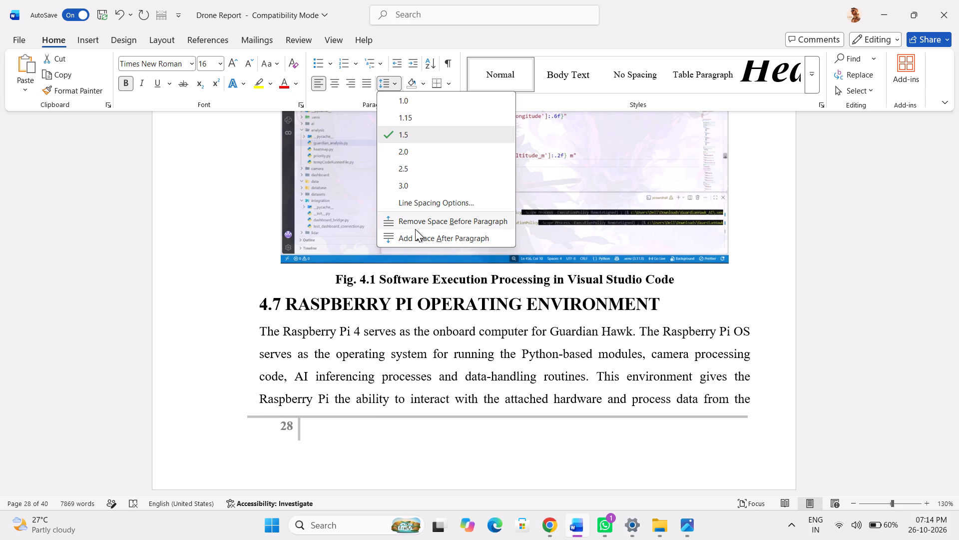
{"action": "left_click", "coordinate": [415, 229]}
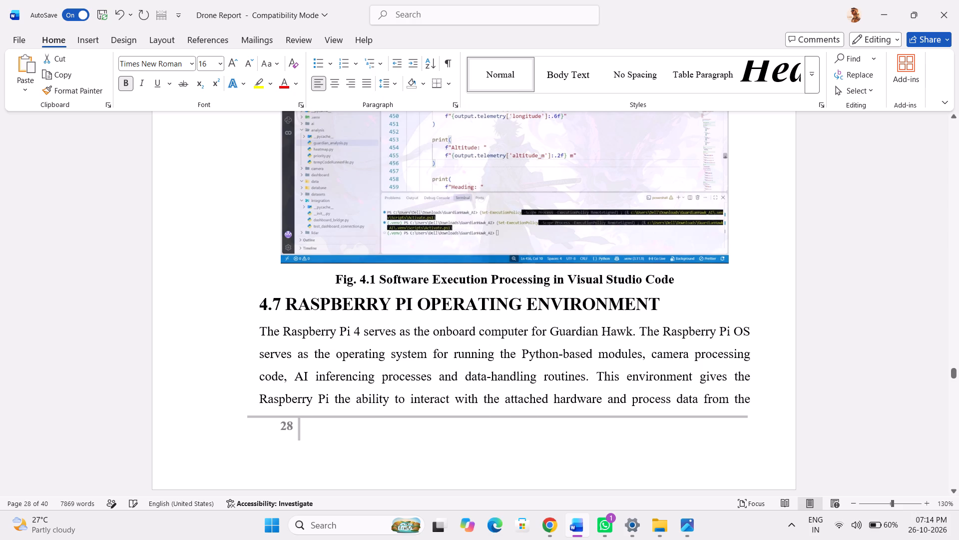
{"action": "left_click", "coordinate": [870, 318]}
Examine the layout and spacing from the end of section 4.7 through Fig. 5.1 and the 5.2 Advantages and Applications heading.
{"action": "scroll", "coordinate": [870, 318], "scroll_direction": "down", "scroll_amount": 1}
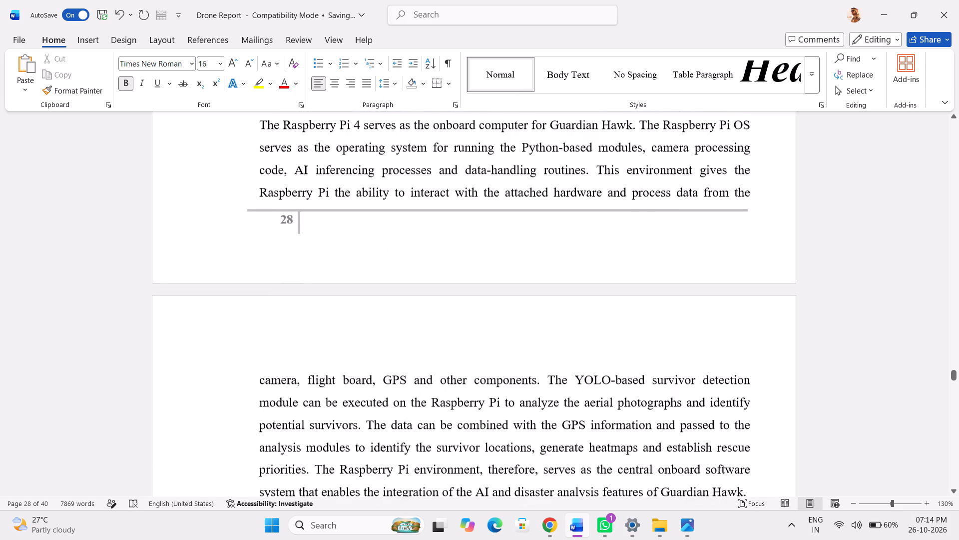
{"action": "scroll", "coordinate": [870, 318], "scroll_direction": "down", "scroll_amount": 3}
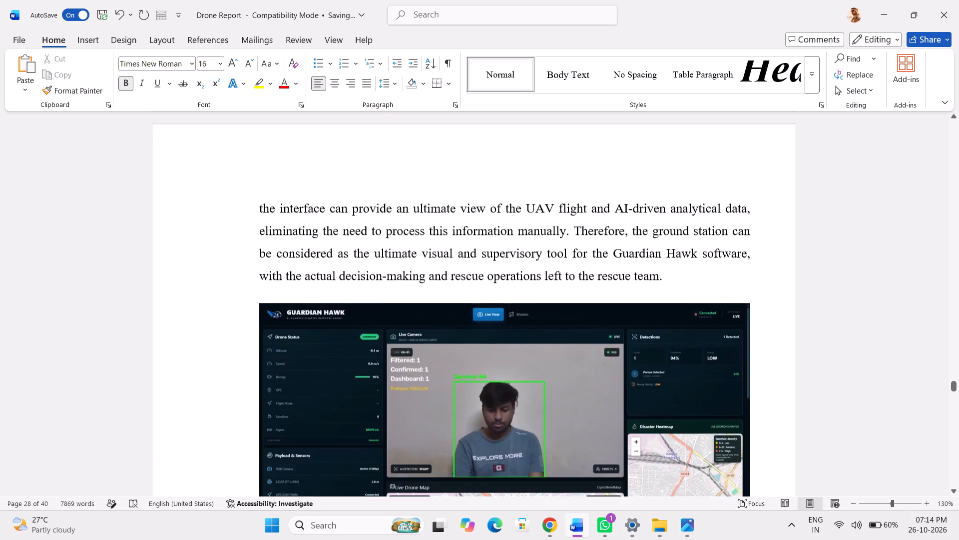
{"action": "scroll", "coordinate": [870, 318], "scroll_direction": "down", "scroll_amount": 4}
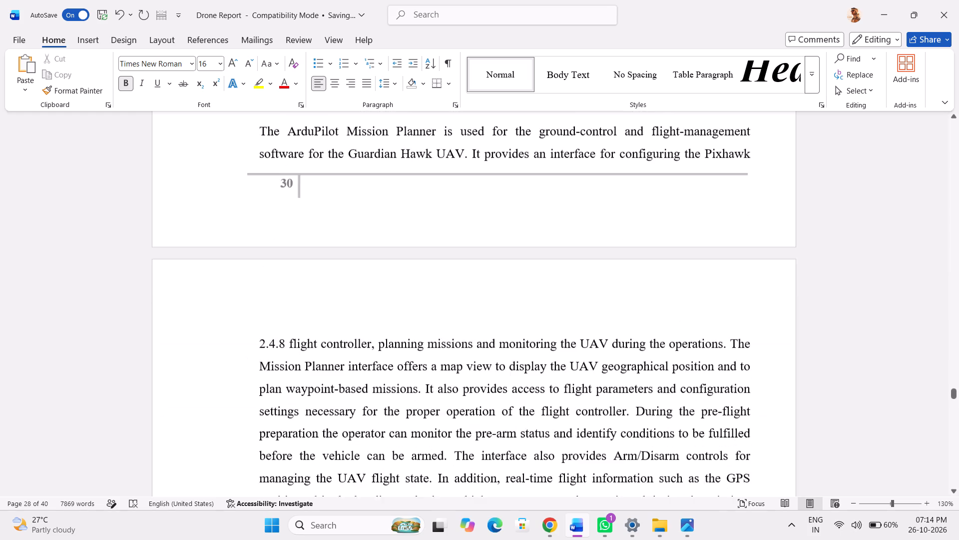
{"action": "scroll", "coordinate": [870, 318], "scroll_direction": "down", "scroll_amount": 4}
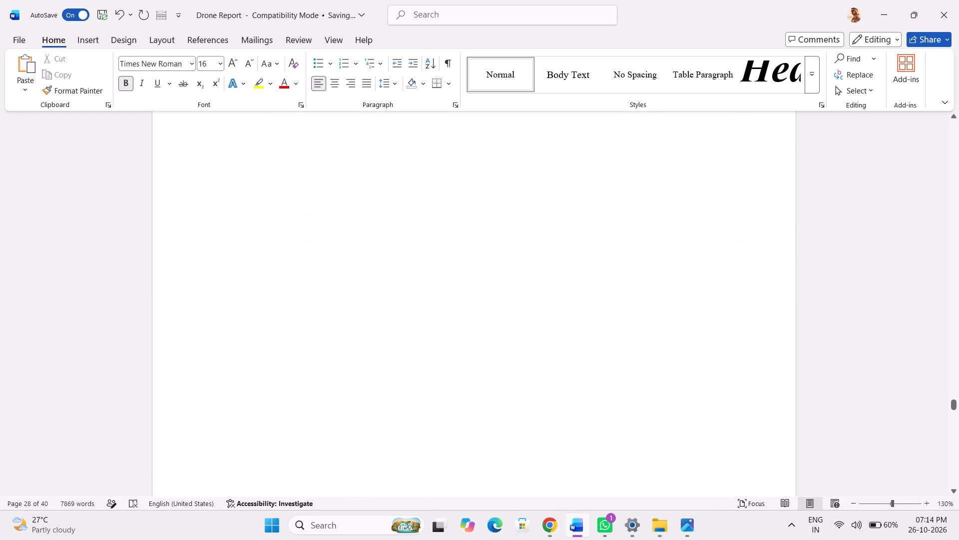
{"action": "scroll", "coordinate": [870, 318], "scroll_direction": "down", "scroll_amount": 5}
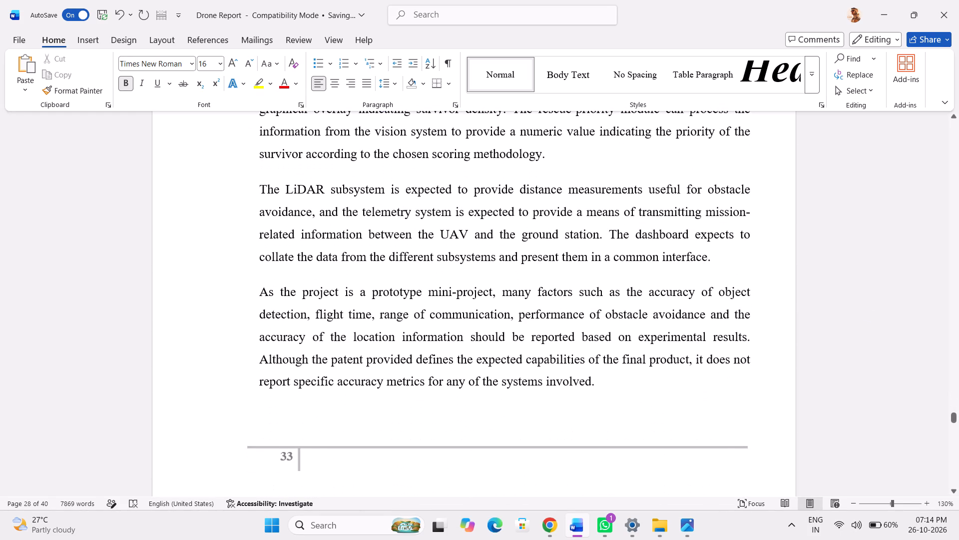
{"action": "scroll", "coordinate": [870, 318], "scroll_direction": "down", "scroll_amount": 3}
{"action": "scroll", "coordinate": [870, 318], "scroll_direction": "up", "scroll_amount": 2}
{"action": "left_click", "coordinate": [584, 295]}
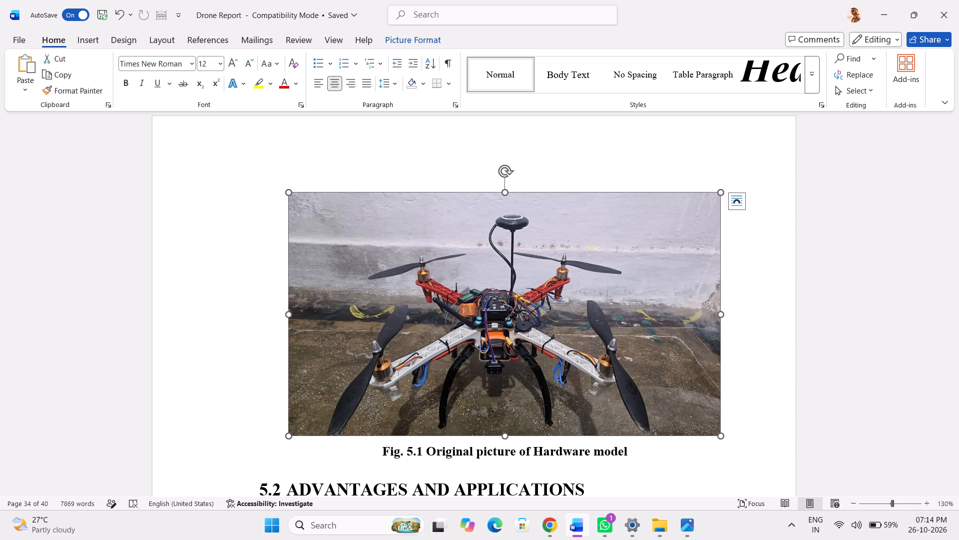
{"action": "scroll", "coordinate": [584, 295], "scroll_direction": "down", "scroll_amount": 2}
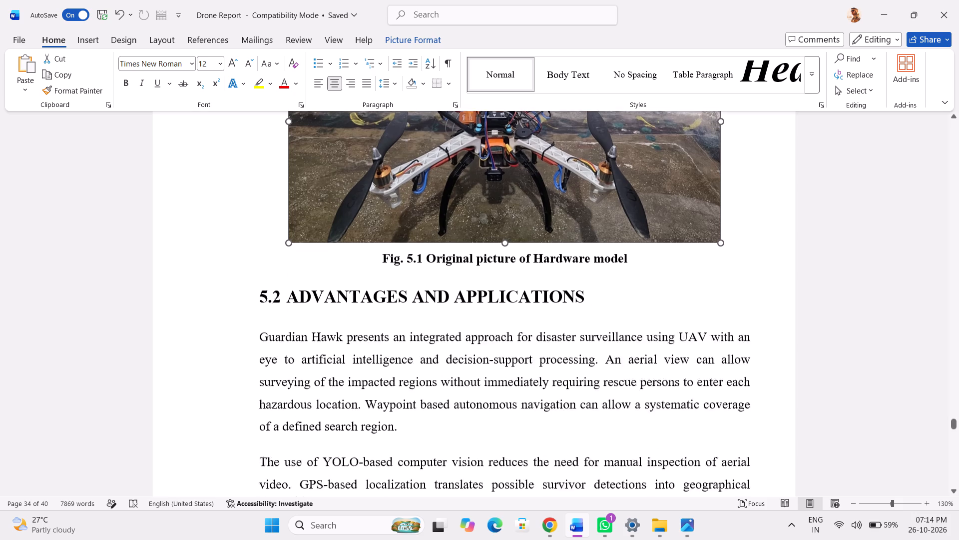
Review the report's layout from section 5.2 through the Table 5.1 cost table to the References, then back to section 5.1.
{"action": "scroll", "coordinate": [584, 295], "scroll_direction": "down", "scroll_amount": 7}
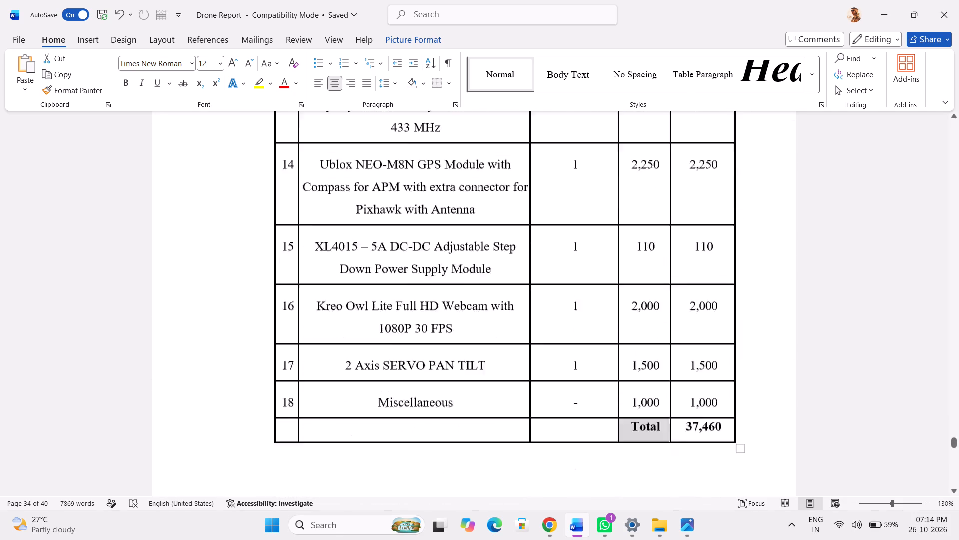
{"action": "scroll", "coordinate": [584, 295], "scroll_direction": "down", "scroll_amount": 5}
{"action": "scroll", "coordinate": [584, 295], "scroll_direction": "up", "scroll_amount": 3}
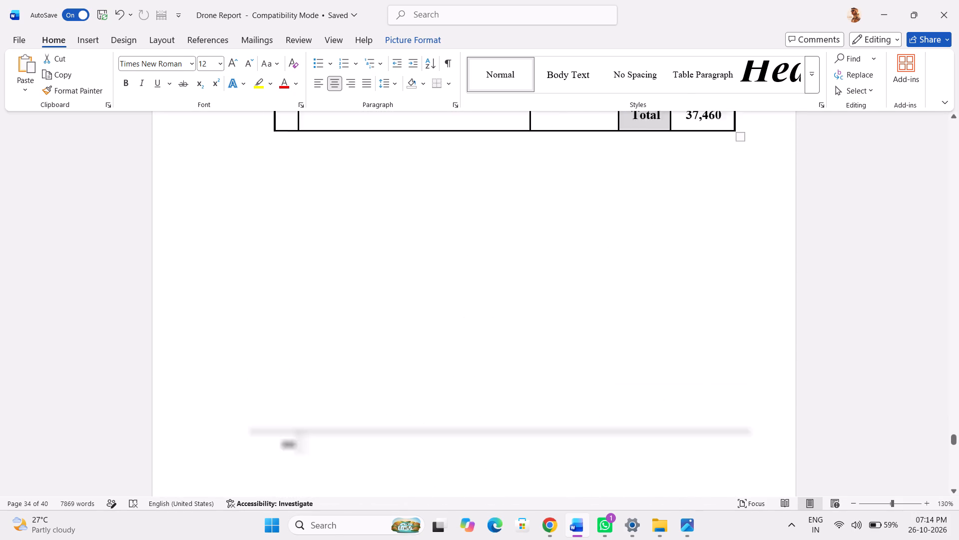
{"action": "scroll", "coordinate": [584, 295], "scroll_direction": "up", "scroll_amount": 8}
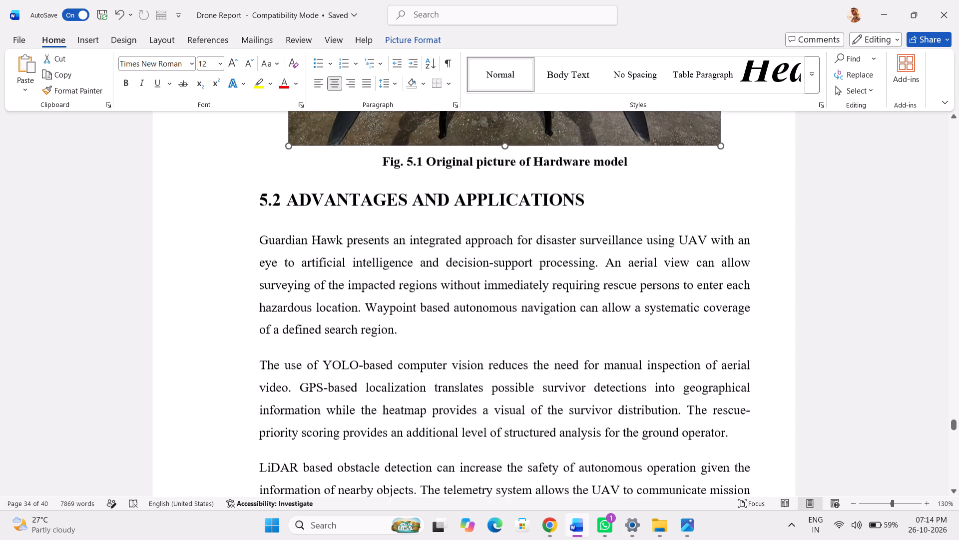
{"action": "scroll", "coordinate": [584, 295], "scroll_direction": "up", "scroll_amount": 3}
{"action": "scroll", "coordinate": [584, 295], "scroll_direction": "down", "scroll_amount": 3}
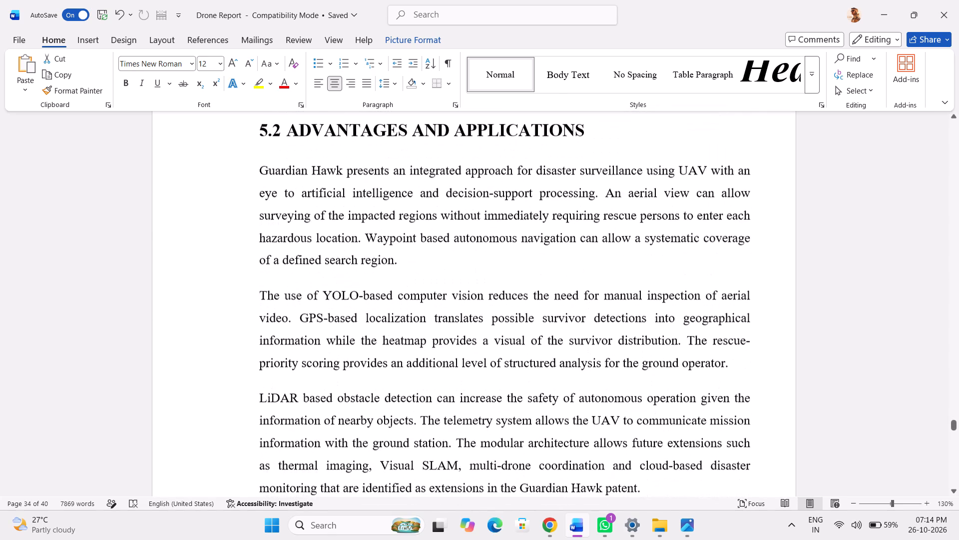
{"action": "scroll", "coordinate": [584, 295], "scroll_direction": "down", "scroll_amount": 7}
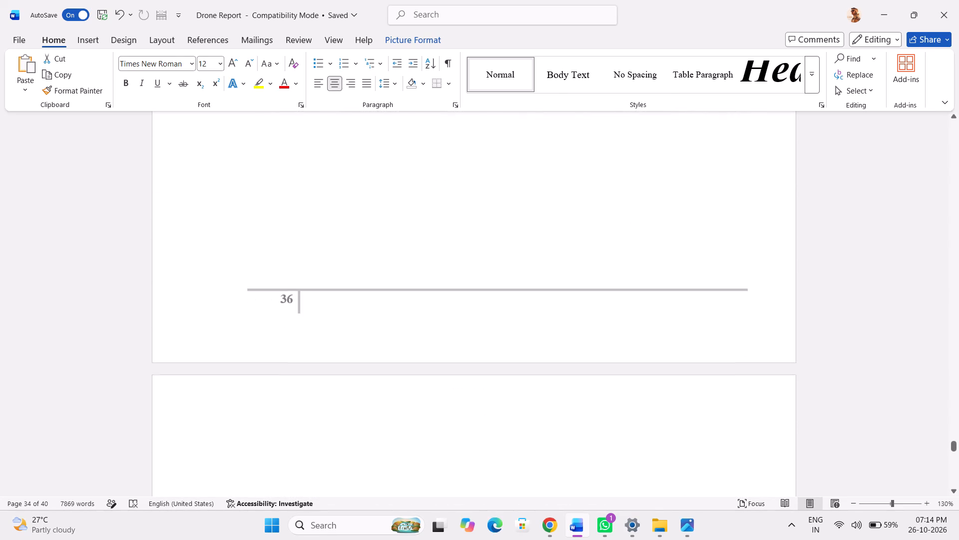
{"action": "scroll", "coordinate": [584, 295], "scroll_direction": "down", "scroll_amount": 12}
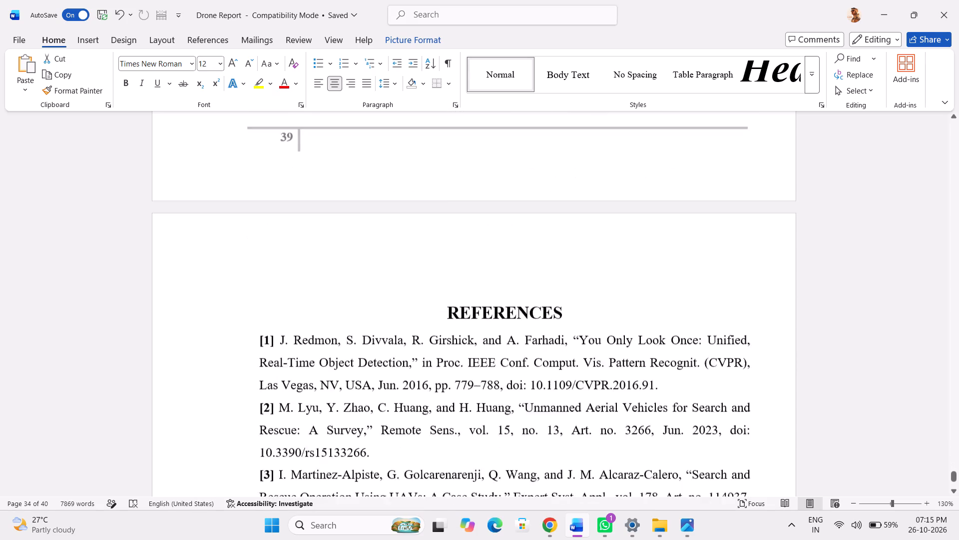
{"action": "scroll", "coordinate": [584, 295], "scroll_direction": "down", "scroll_amount": 8}
{"action": "scroll", "coordinate": [584, 295], "scroll_direction": "up", "scroll_amount": 3}
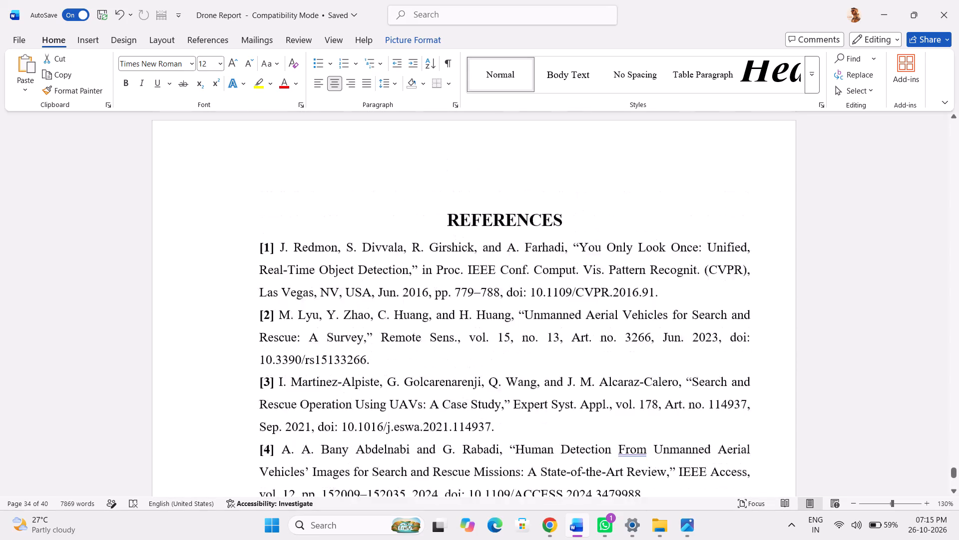
{"action": "scroll", "coordinate": [584, 295], "scroll_direction": "up", "scroll_amount": 10}
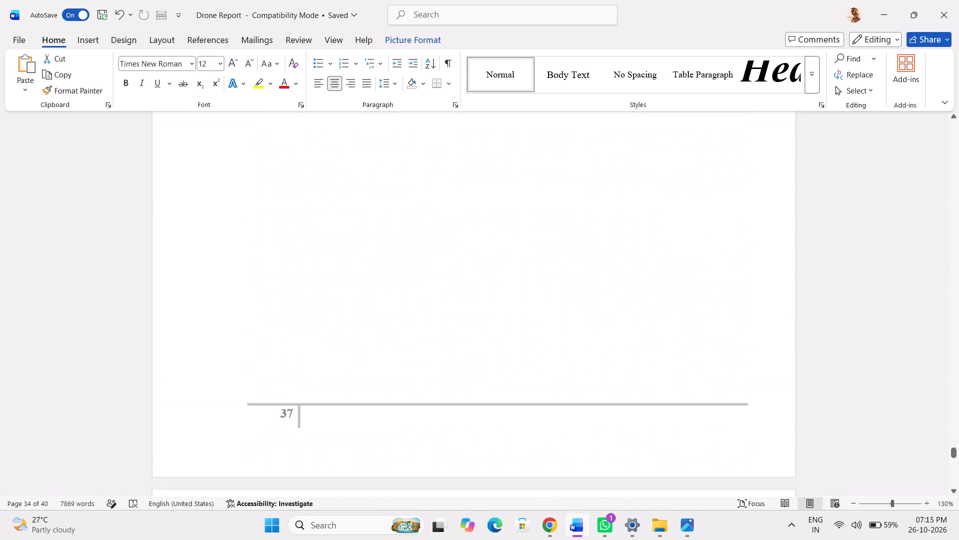
{"action": "scroll", "coordinate": [584, 295], "scroll_direction": "up", "scroll_amount": 3}
{"action": "scroll", "coordinate": [584, 295], "scroll_direction": "down", "scroll_amount": 3}
{"action": "scroll", "coordinate": [584, 295], "scroll_direction": "up", "scroll_amount": 3}
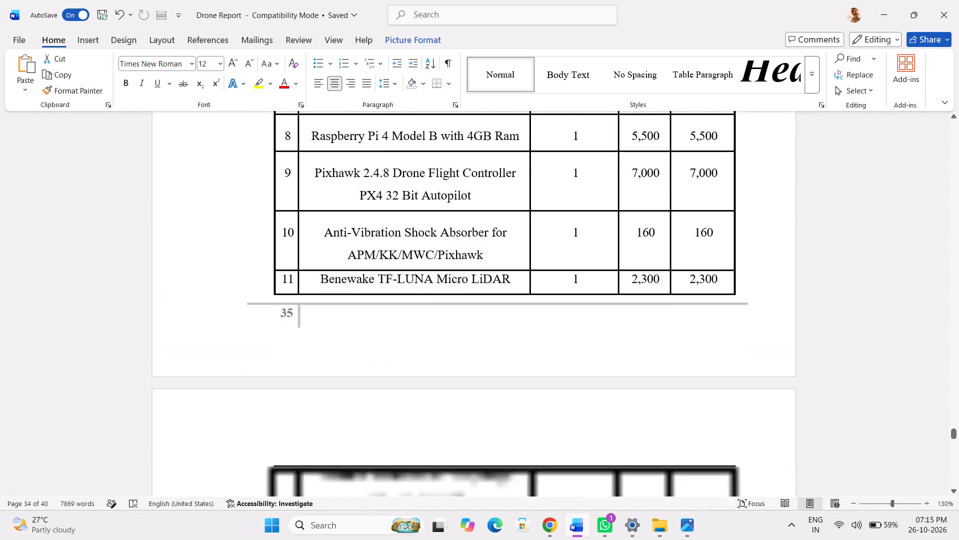
{"action": "scroll", "coordinate": [584, 295], "scroll_direction": "up", "scroll_amount": 5}
{"action": "scroll", "coordinate": [584, 295], "scroll_direction": "down", "scroll_amount": 3}
{"action": "scroll", "coordinate": [584, 295], "scroll_direction": "up", "scroll_amount": 1}
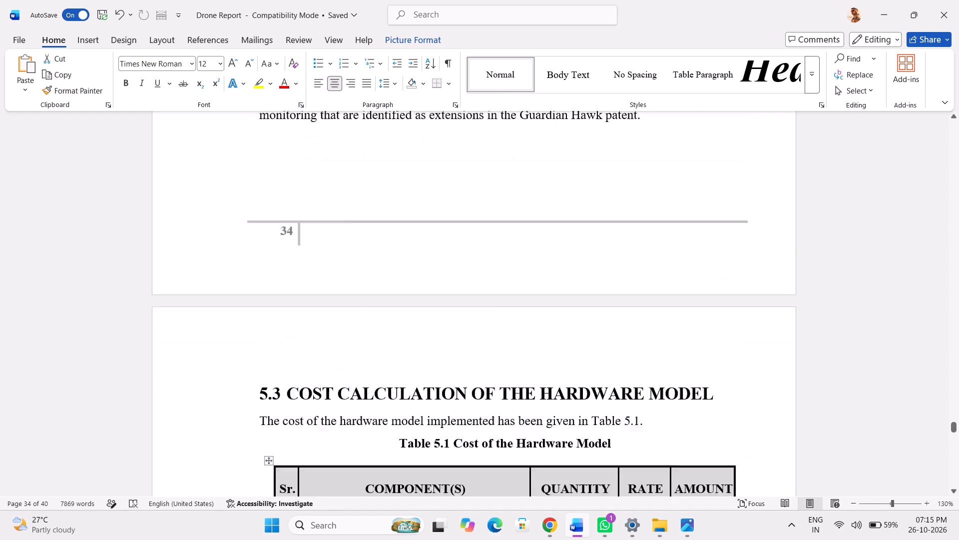
{"action": "scroll", "coordinate": [584, 295], "scroll_direction": "up", "scroll_amount": 5}
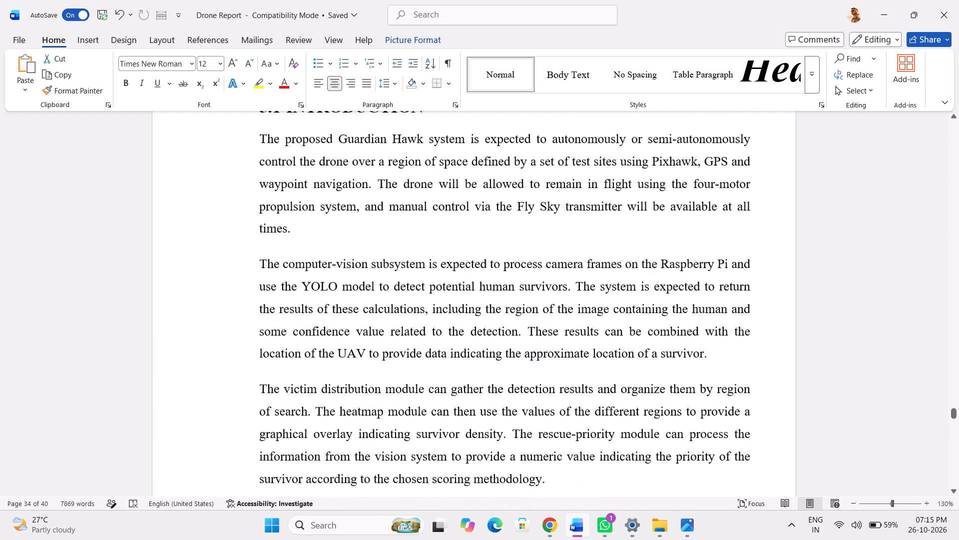
{"action": "scroll", "coordinate": [584, 295], "scroll_direction": "up", "scroll_amount": 1}
{"action": "scroll", "coordinate": [584, 295], "scroll_direction": "down", "scroll_amount": 6}
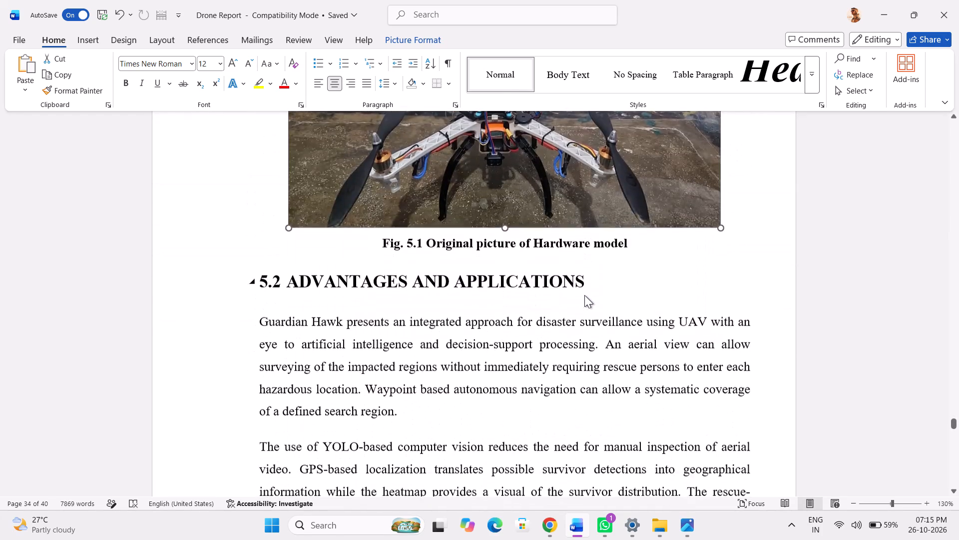
Review the figures, captions and spacing from Fig. 5.1 back through Chapter Four to Fig. 3.2 Hardware Implementation.
{"action": "scroll", "coordinate": [584, 295], "scroll_direction": "up", "scroll_amount": 1}
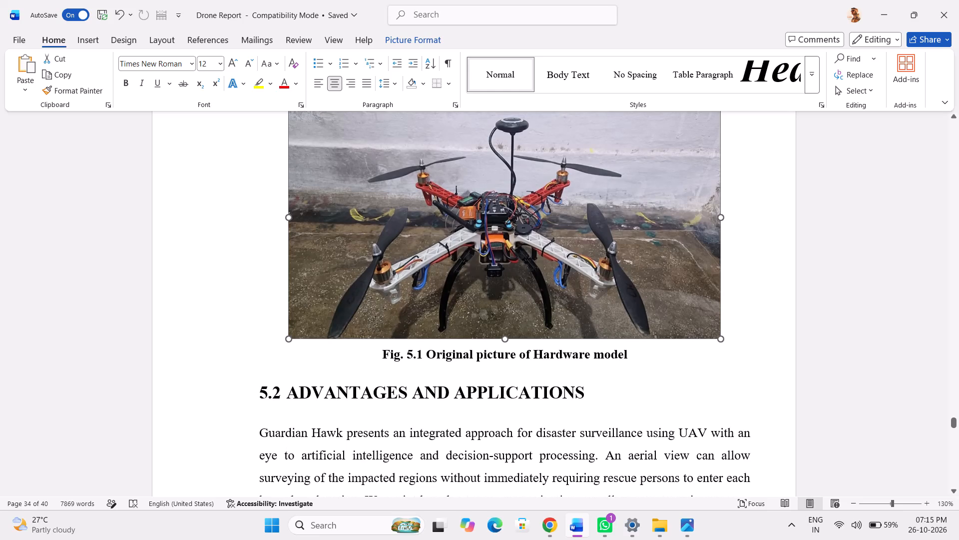
{"action": "scroll", "coordinate": [584, 295], "scroll_direction": "up", "scroll_amount": 12}
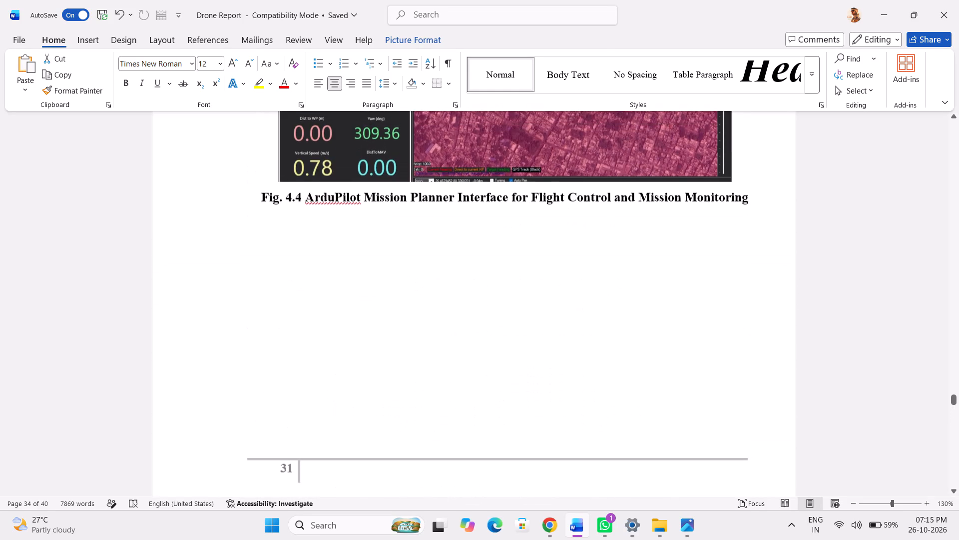
{"action": "scroll", "coordinate": [584, 295], "scroll_direction": "down", "scroll_amount": 2}
{"action": "scroll", "coordinate": [584, 295], "scroll_direction": "up", "scroll_amount": 5}
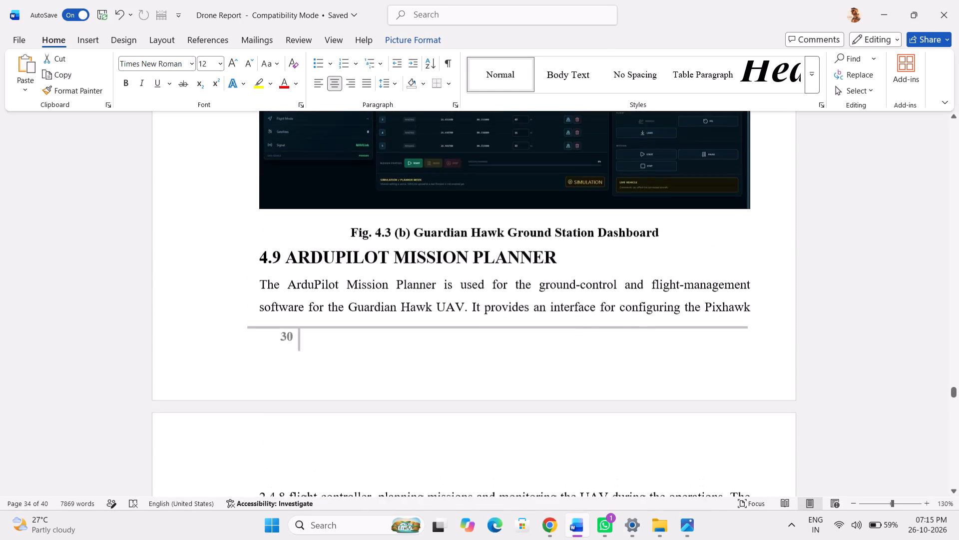
{"action": "scroll", "coordinate": [584, 295], "scroll_direction": "up", "scroll_amount": 8}
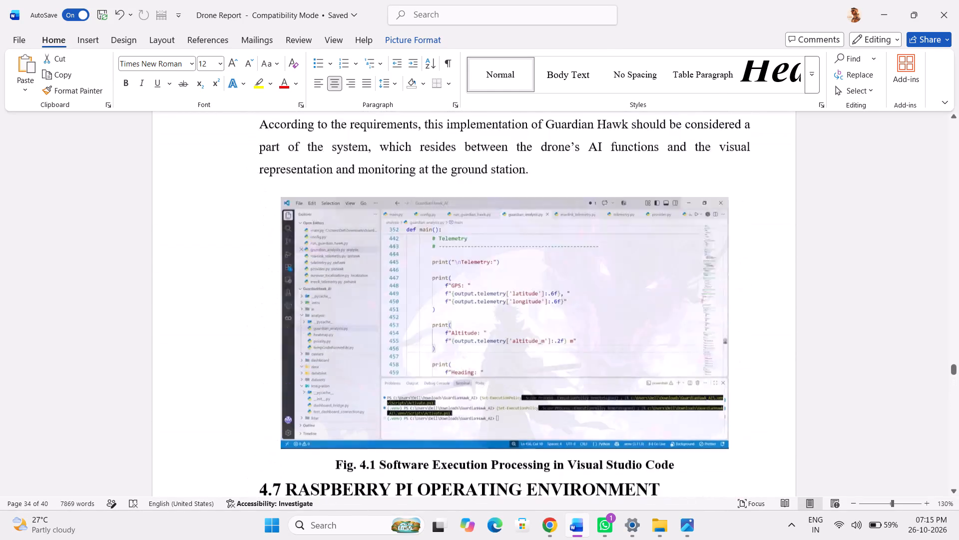
{"action": "scroll", "coordinate": [584, 295], "scroll_direction": "up", "scroll_amount": 7}
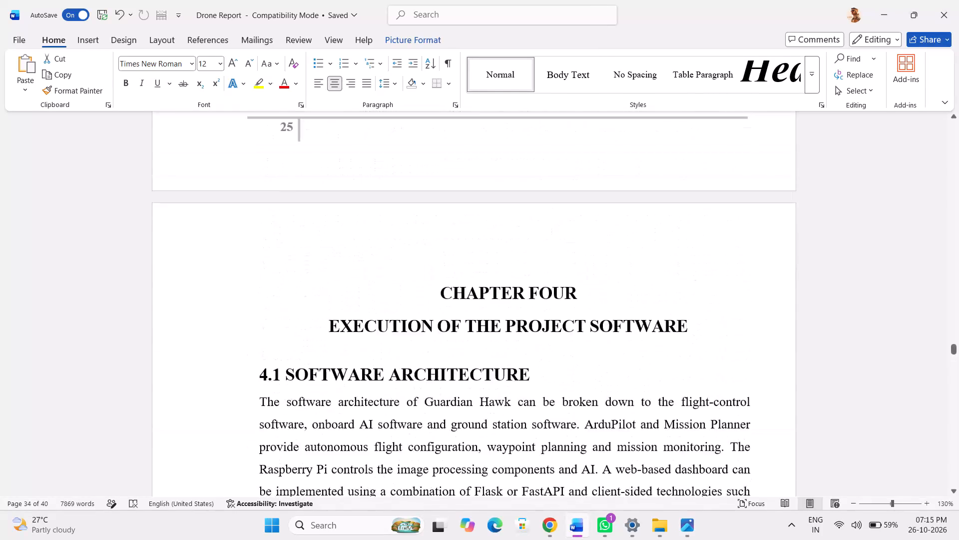
{"action": "scroll", "coordinate": [584, 295], "scroll_direction": "up", "scroll_amount": 7}
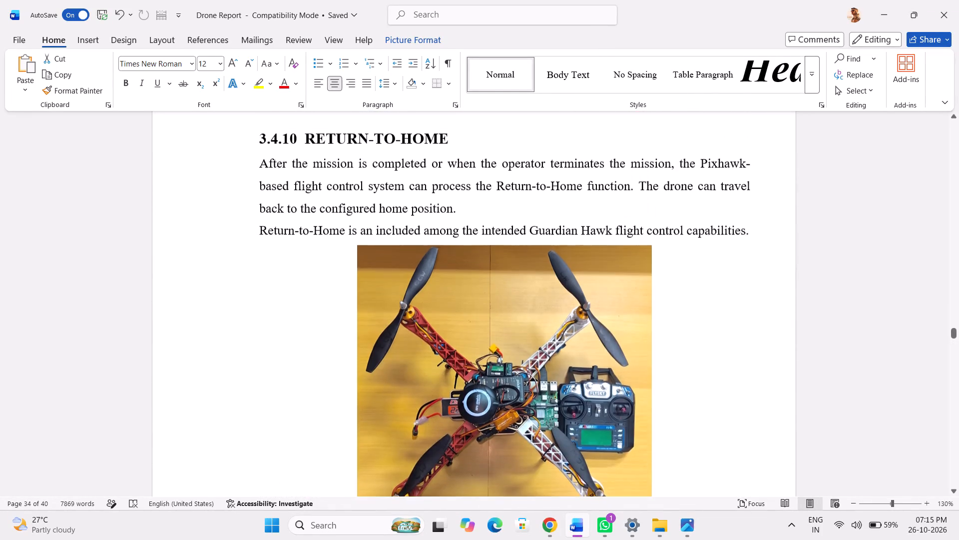
{"action": "scroll", "coordinate": [584, 295], "scroll_direction": "down", "scroll_amount": 1}
{"action": "scroll", "coordinate": [584, 295], "scroll_direction": "up", "scroll_amount": 1}
{"action": "scroll", "coordinate": [584, 295], "scroll_direction": "down", "scroll_amount": 1}
{"action": "scroll", "coordinate": [584, 295], "scroll_direction": "up", "scroll_amount": 1}
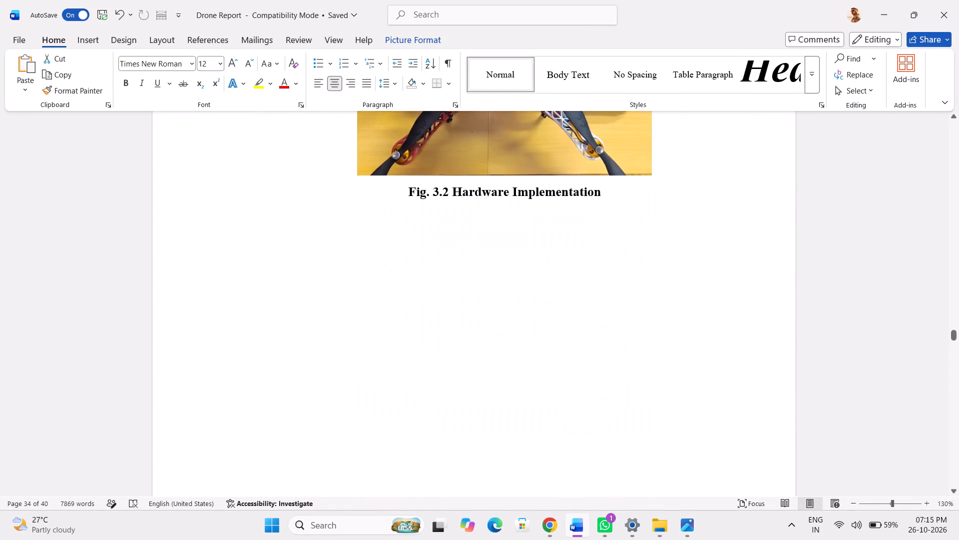
{"action": "scroll", "coordinate": [584, 295], "scroll_direction": "up", "scroll_amount": 1}
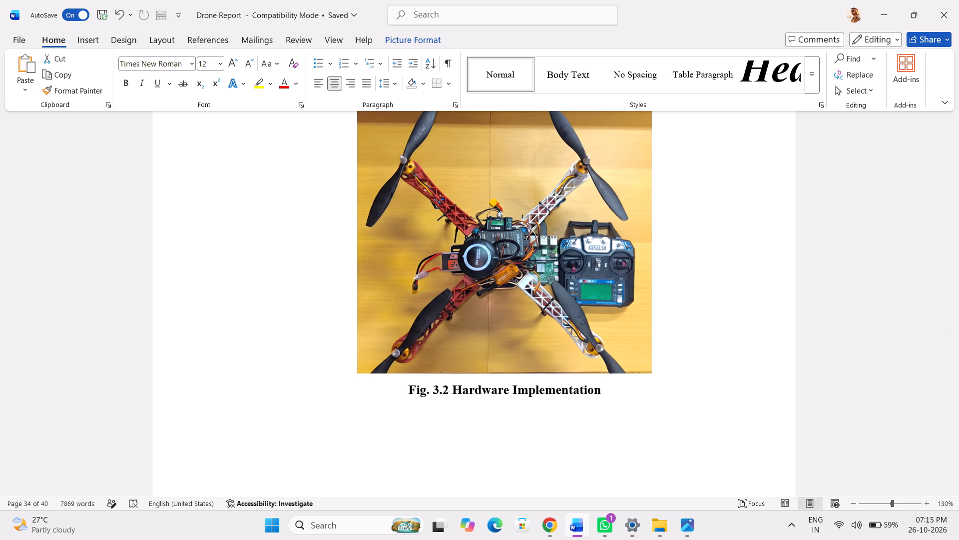
{"action": "scroll", "coordinate": [584, 295], "scroll_direction": "down", "scroll_amount": 2}
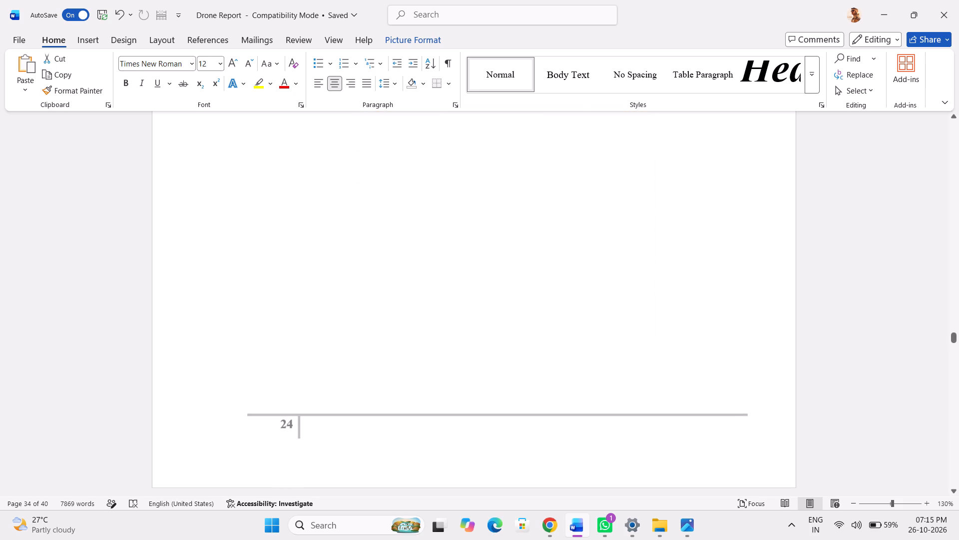
{"action": "scroll", "coordinate": [584, 295], "scroll_direction": "up", "scroll_amount": 1}
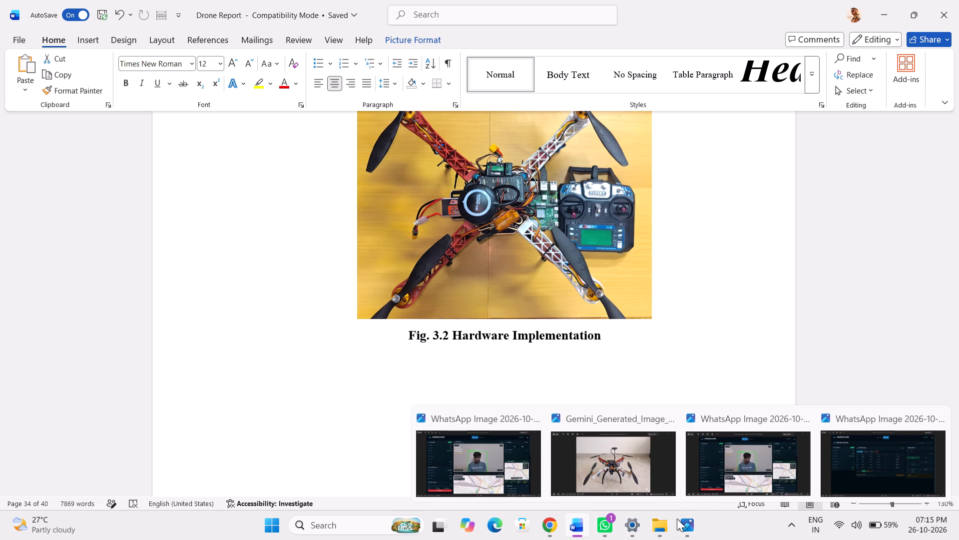
Switch to the Downloads folder in File Explorer and open the Gemini-generated drone image with the plain light background.
{"action": "left_click", "coordinate": [656, 522]}
{"action": "left_click", "coordinate": [697, 469]}
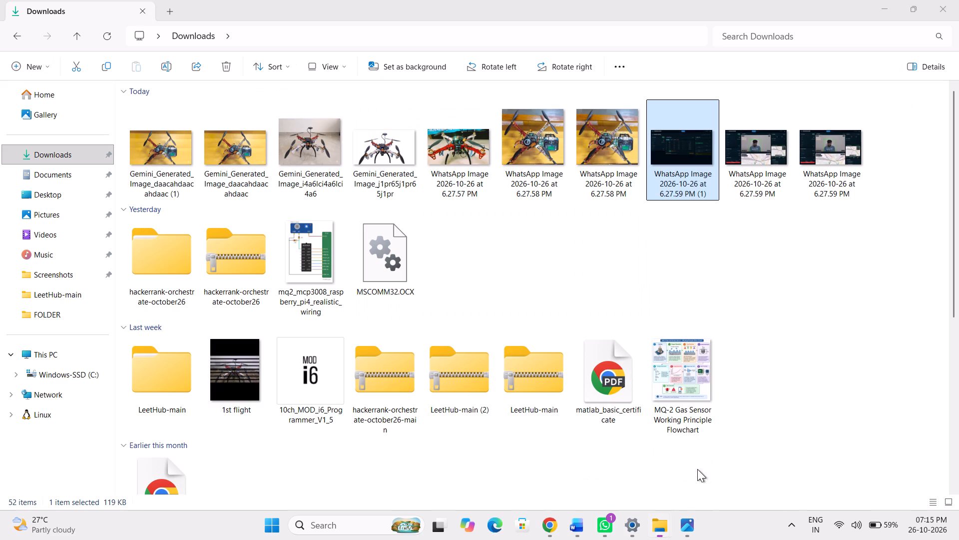
{"action": "left_click", "coordinate": [310, 146]}
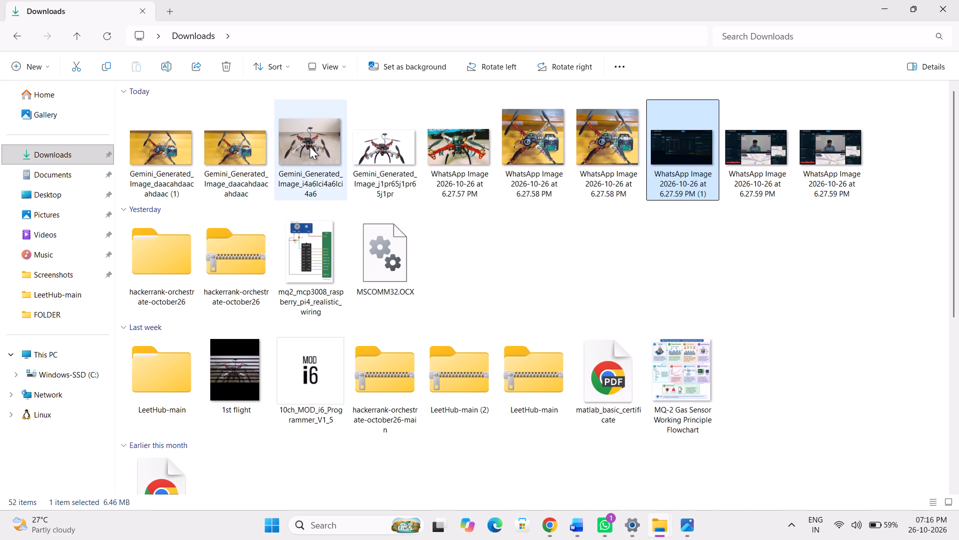
{"action": "double_click", "coordinate": [310, 146]}
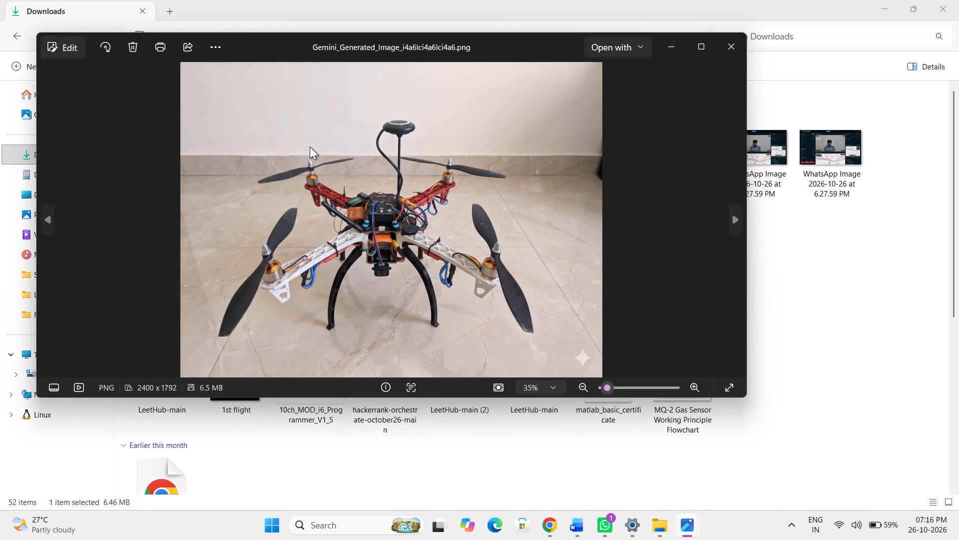
Close the Gemini-generated drone image to return to the Downloads folder.
{"action": "left_click", "coordinate": [728, 53]}
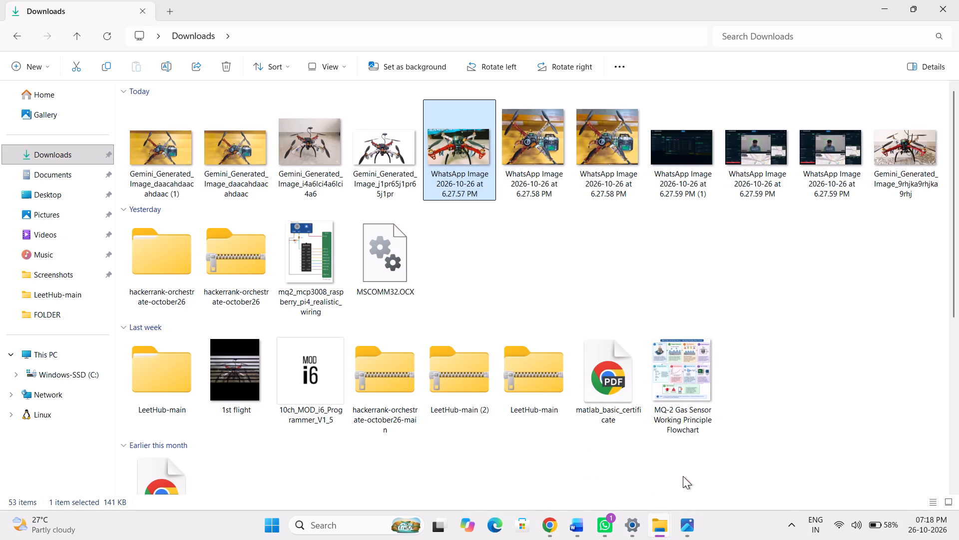
{"action": "right_click", "coordinate": [898, 142]}
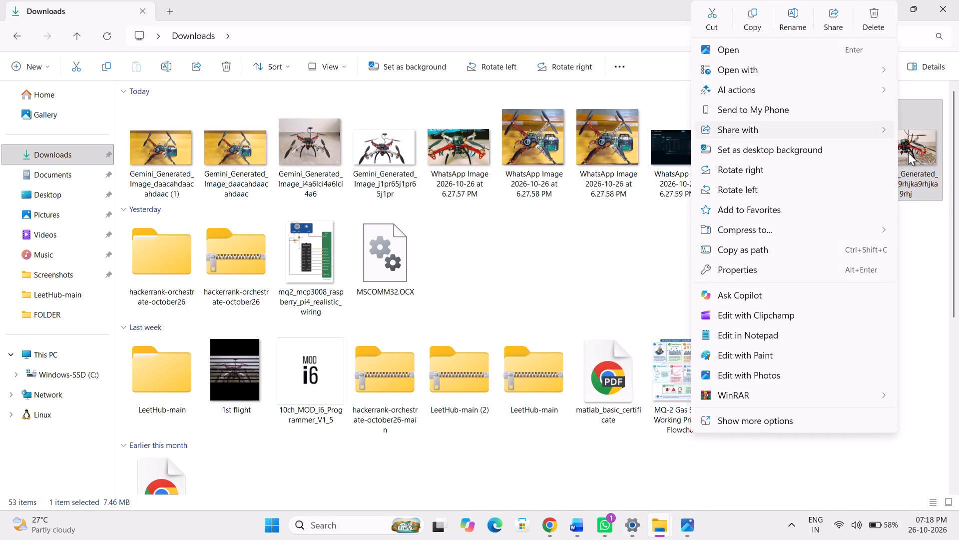
{"action": "triple_click", "coordinate": [908, 152]}
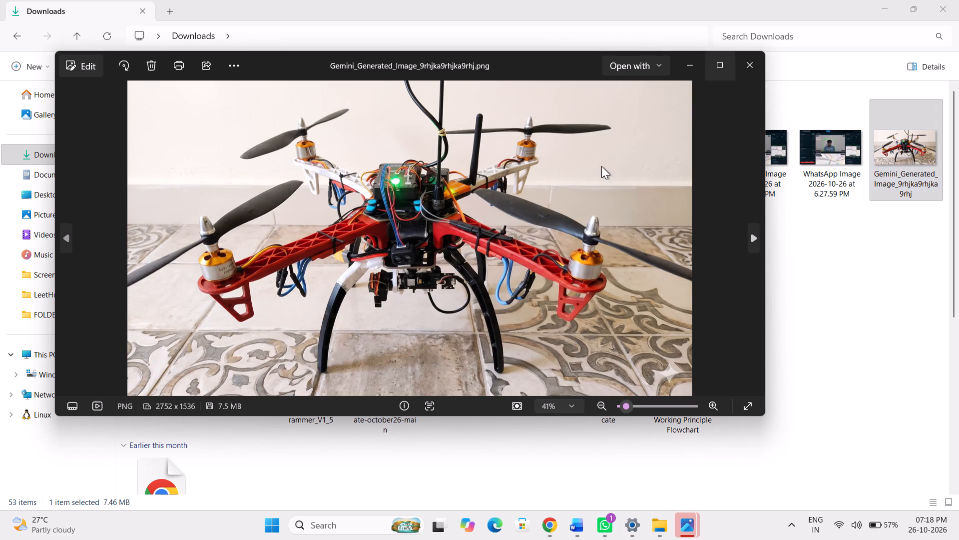
{"action": "right_click", "coordinate": [467, 222]}
{"action": "left_click", "coordinate": [489, 248]}
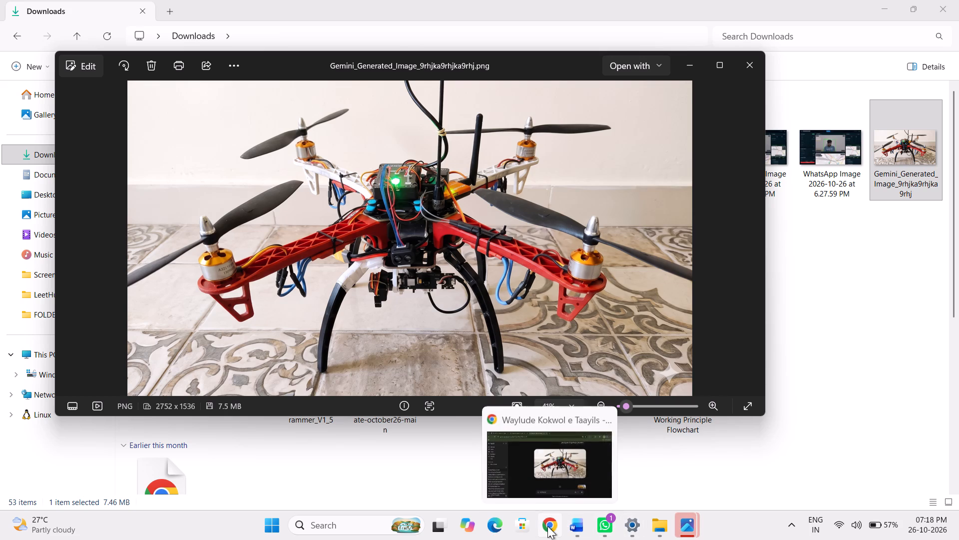
Switch to the Drone Report in Word and paste the copied drone image below the "Fig. 3.2 Hardware Implementation" caption, leaving a blank line between.
{"action": "left_click", "coordinate": [577, 536]}
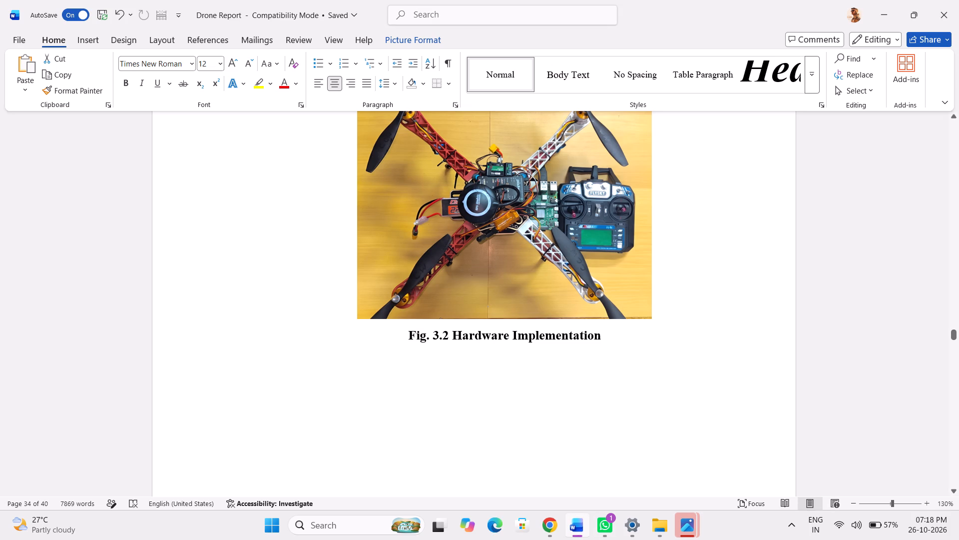
{"action": "scroll", "coordinate": [428, 438], "scroll_direction": "down", "scroll_amount": 1}
{"action": "left_click", "coordinate": [472, 356]}
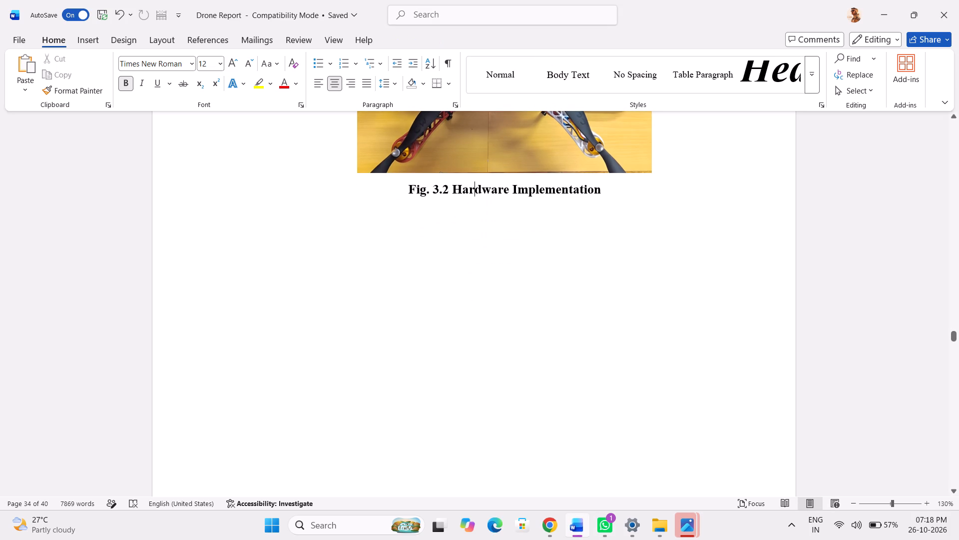
{"action": "left_click", "coordinate": [620, 193]}
{"action": "key", "text": "backslash"}
{"action": "key", "text": "BackSpace"}
{"action": "key", "text": "Return"}
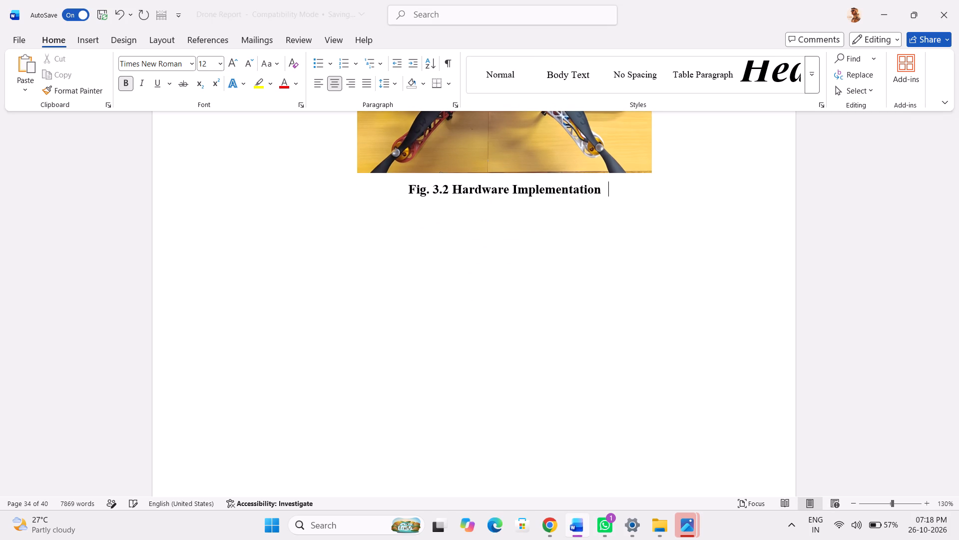
{"action": "key", "text": "Return"}
{"action": "key", "text": "ctrl+v"}
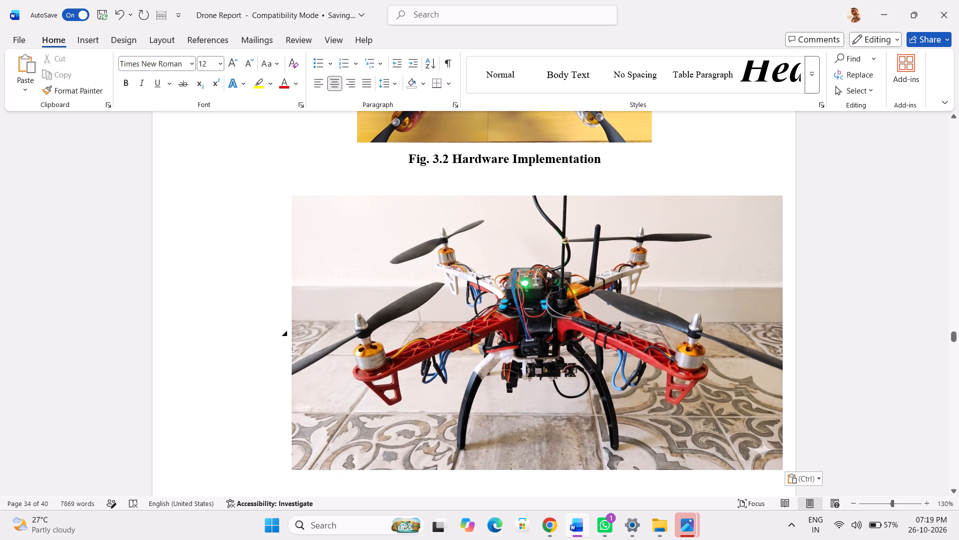
Crop the pasted drone picture on all four sides, cutting off the outer propeller tips and the lower ends of the landing legs.
{"action": "left_click", "coordinate": [574, 330]}
{"action": "right_click", "coordinate": [574, 330]}
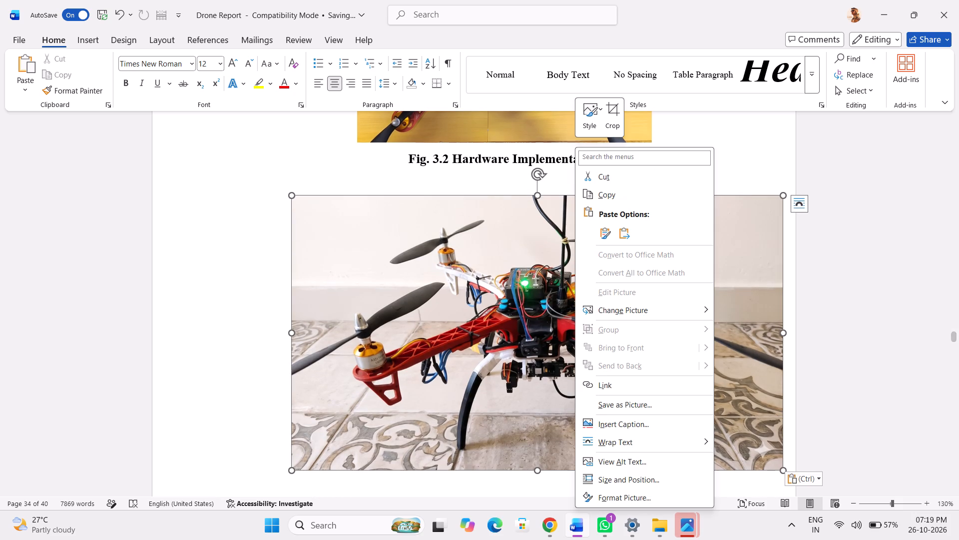
{"action": "left_click", "coordinate": [608, 131]}
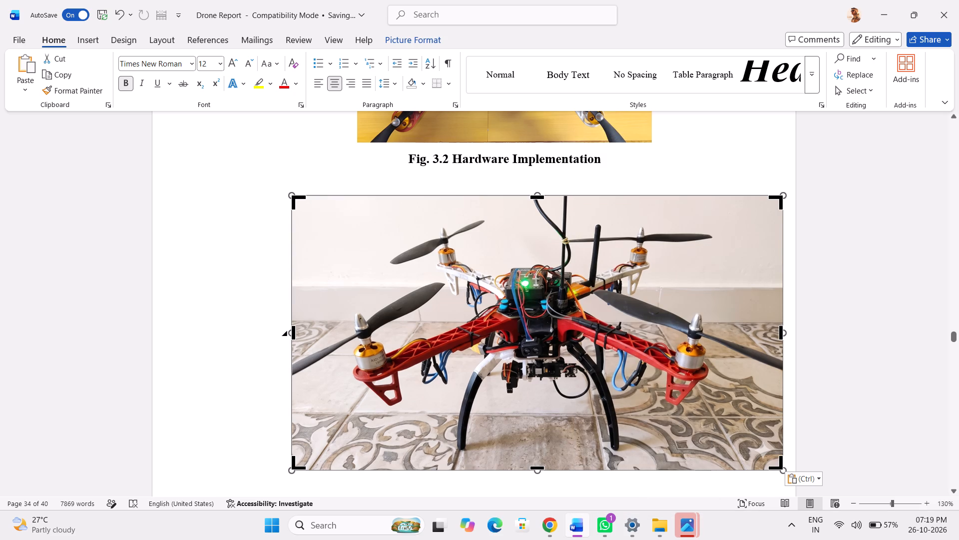
{"action": "left_click_drag", "start_coordinate": [292, 329], "coordinate": [319, 333]}
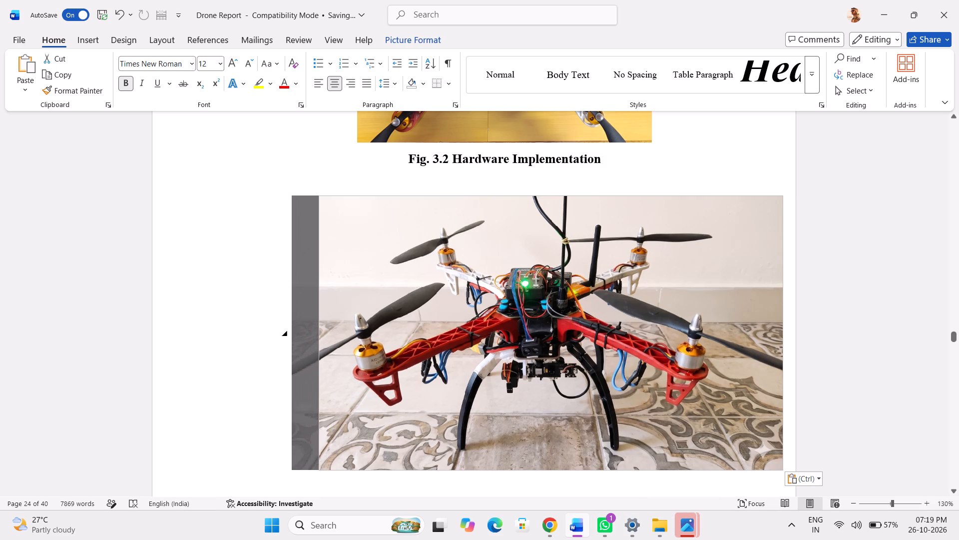
{"action": "left_click_drag", "start_coordinate": [319, 333], "coordinate": [320, 334]}
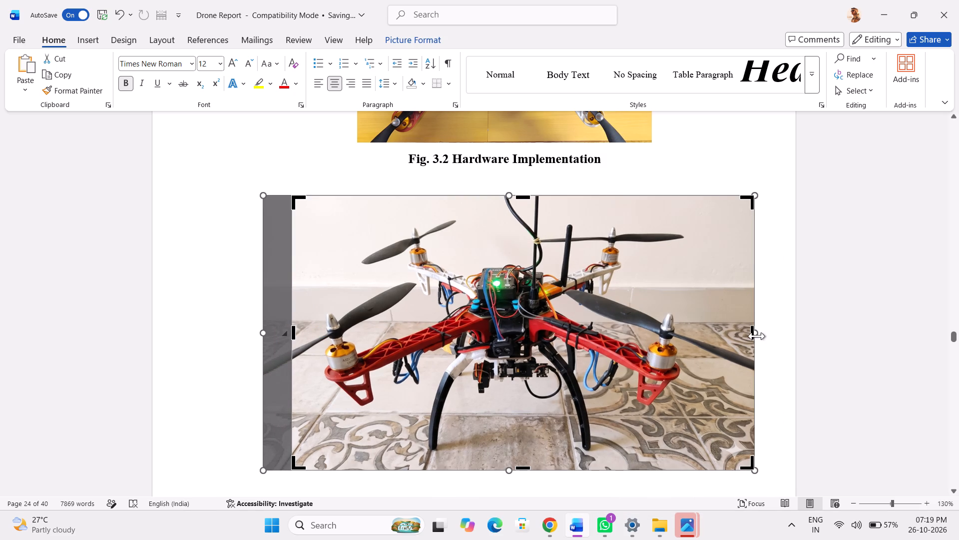
{"action": "left_click_drag", "start_coordinate": [751, 331], "coordinate": [707, 335]}
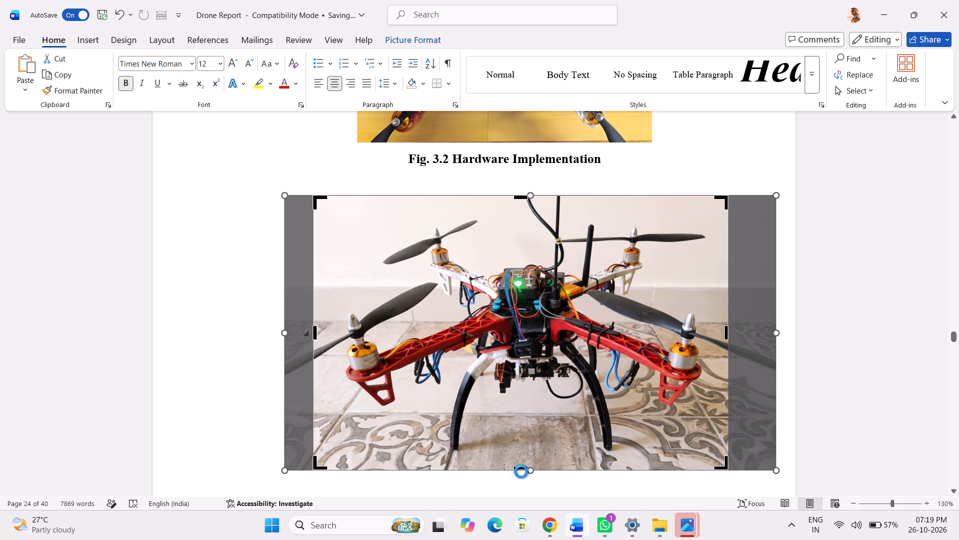
{"action": "left_click_drag", "start_coordinate": [523, 465], "coordinate": [531, 440]}
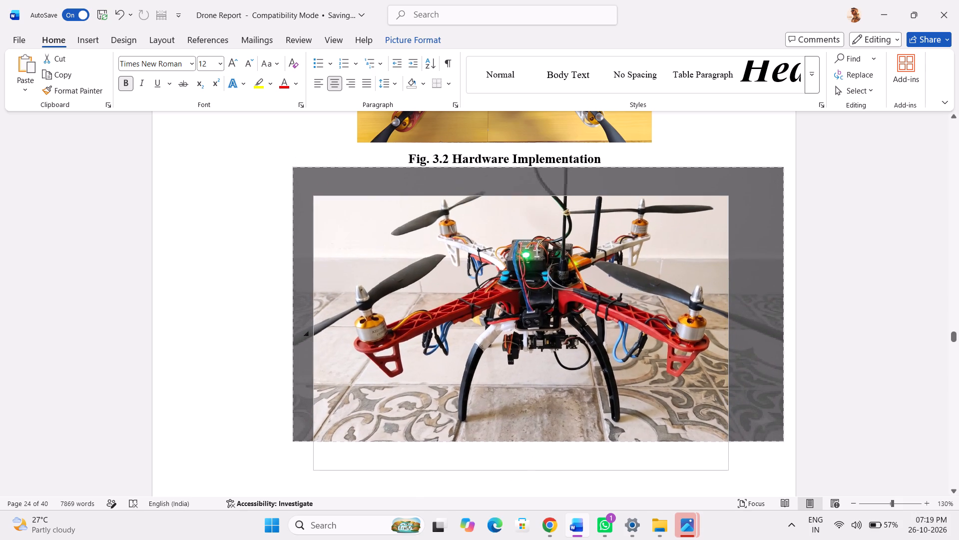
{"action": "left_click_drag", "start_coordinate": [531, 440], "coordinate": [532, 448]}
{"action": "left_click_drag", "start_coordinate": [520, 390], "coordinate": [496, 405]}
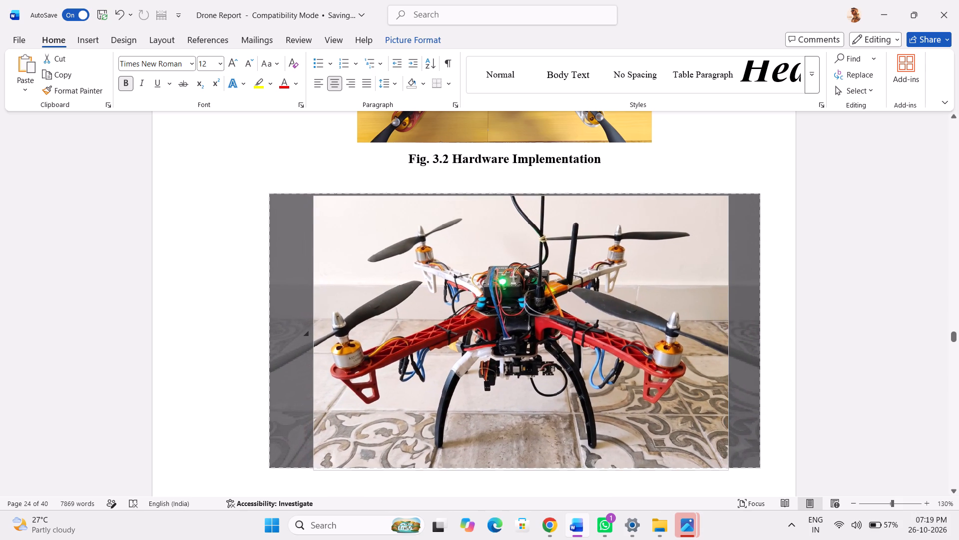
{"action": "left_click_drag", "start_coordinate": [496, 405], "coordinate": [494, 390]}
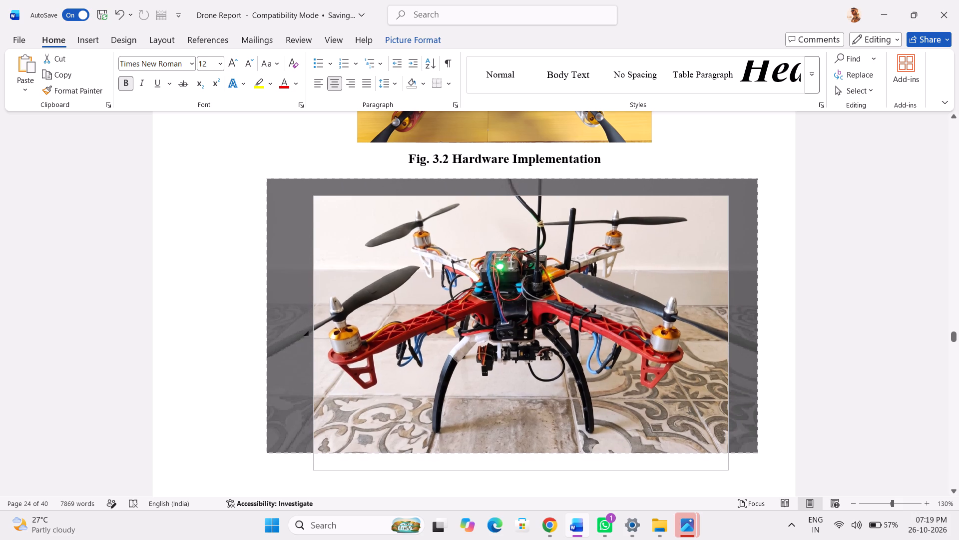
{"action": "left_click_drag", "start_coordinate": [494, 390], "coordinate": [491, 386]}
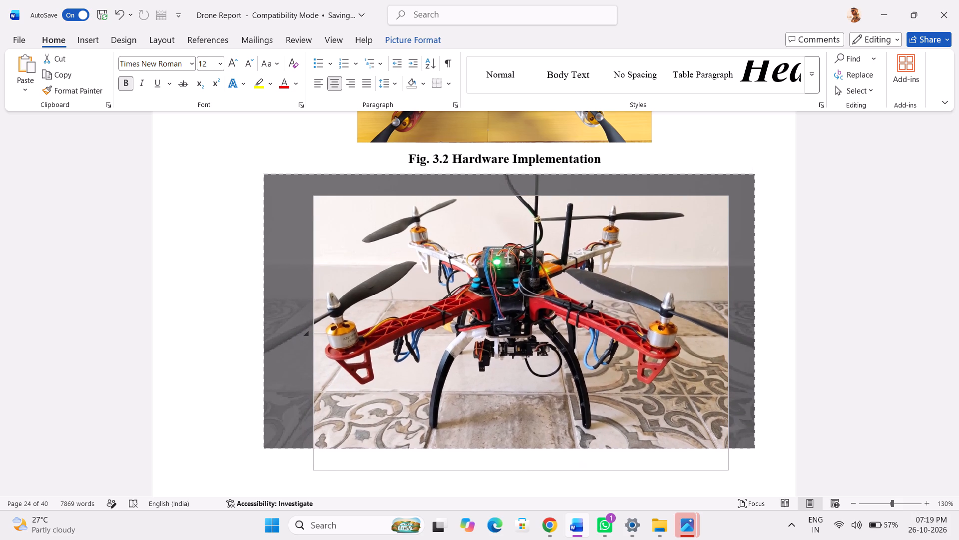
{"action": "left_click_drag", "start_coordinate": [491, 386], "coordinate": [492, 386]}
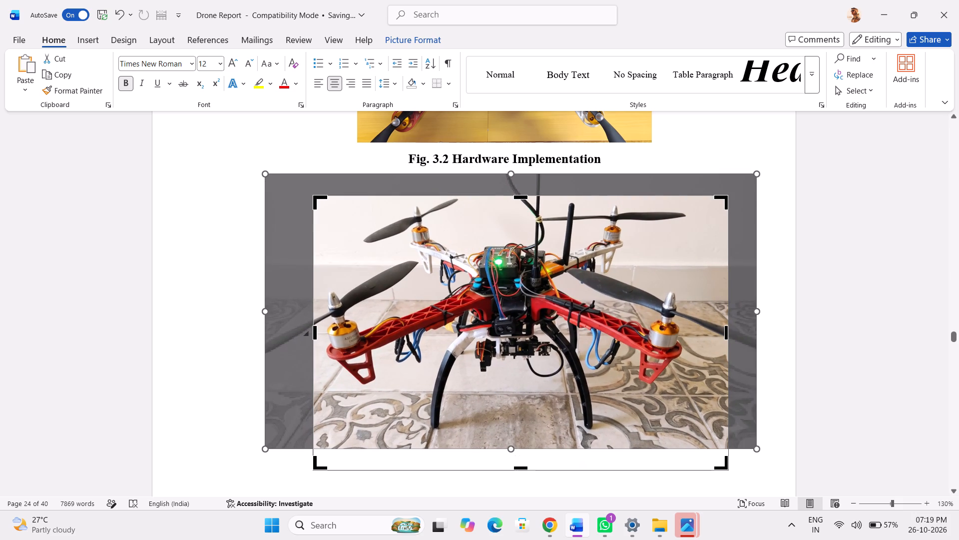
{"action": "left_click_drag", "start_coordinate": [518, 466], "coordinate": [512, 403]}
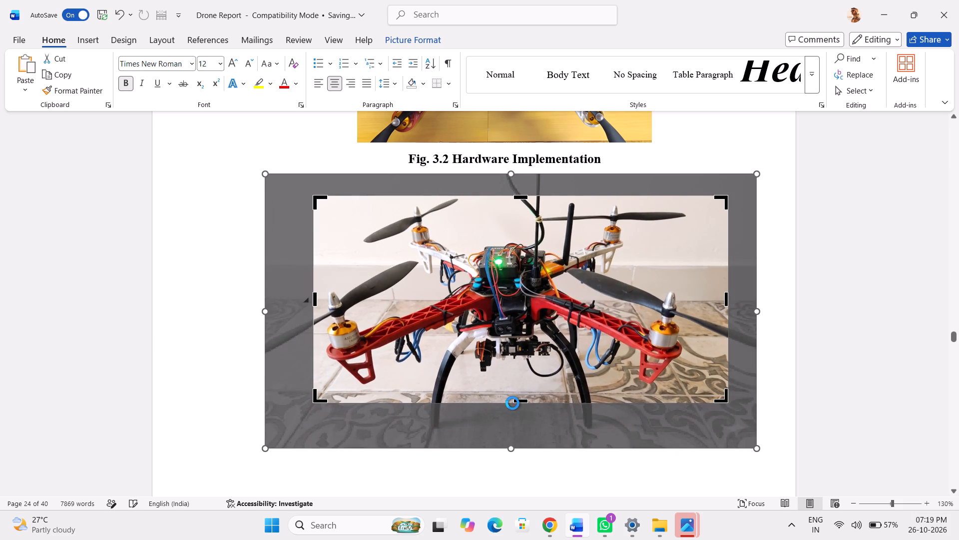
{"action": "left_click", "coordinate": [886, 342]}
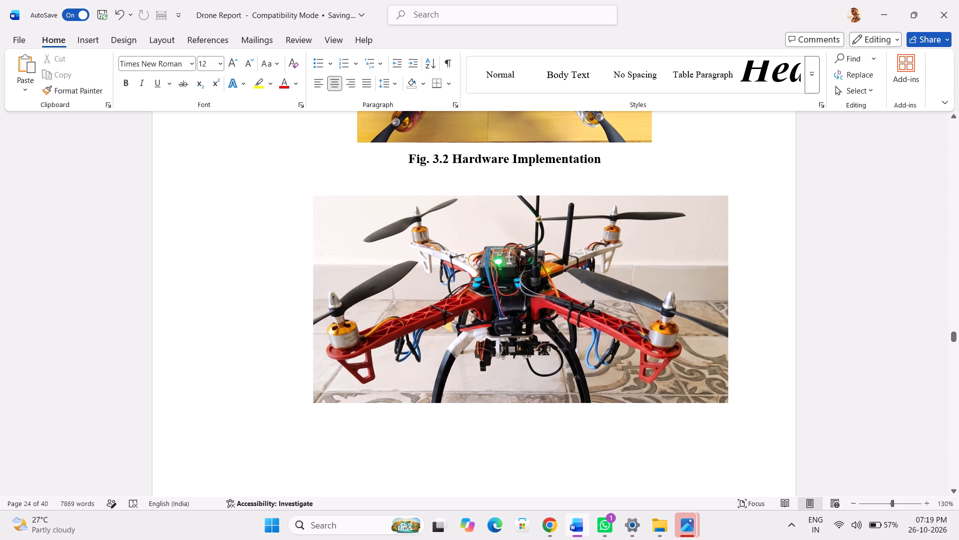
Centre the cropped tiled-floor drone picture and remove its paragraph indent so it lines up with the hardware picture and caption above.
{"action": "left_click", "coordinate": [453, 303]}
{"action": "left_click", "coordinate": [329, 84]}
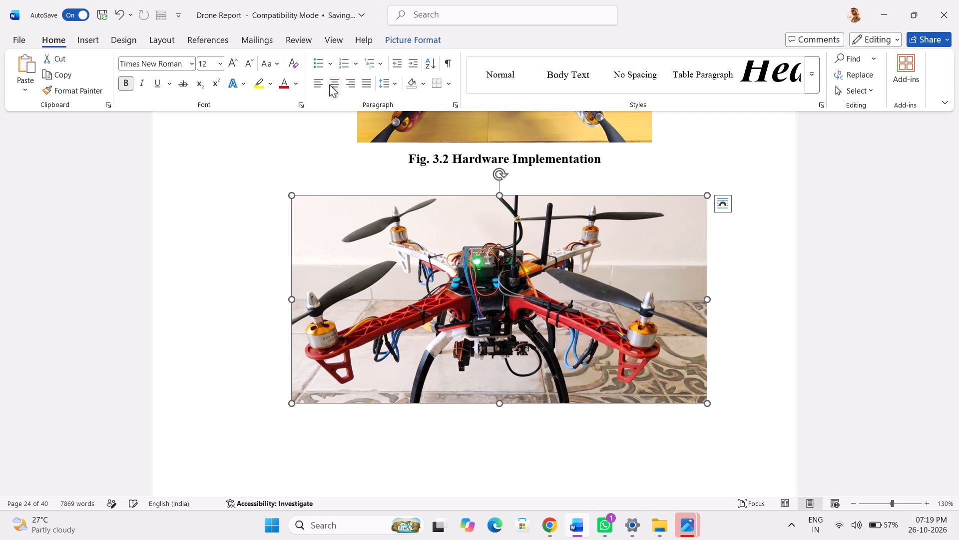
{"action": "left_click", "coordinate": [329, 84]}
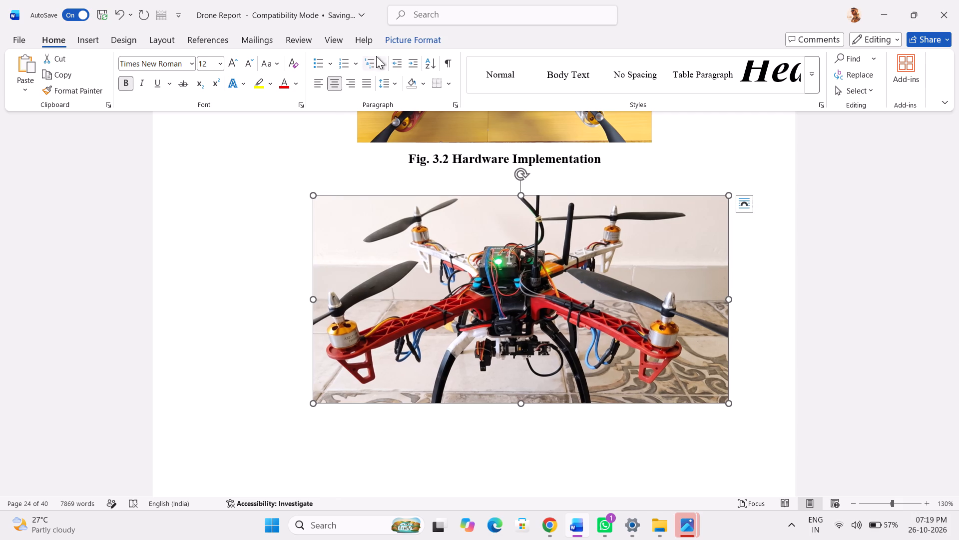
{"action": "double_click", "coordinate": [396, 59]}
{"action": "double_click", "coordinate": [396, 59]}
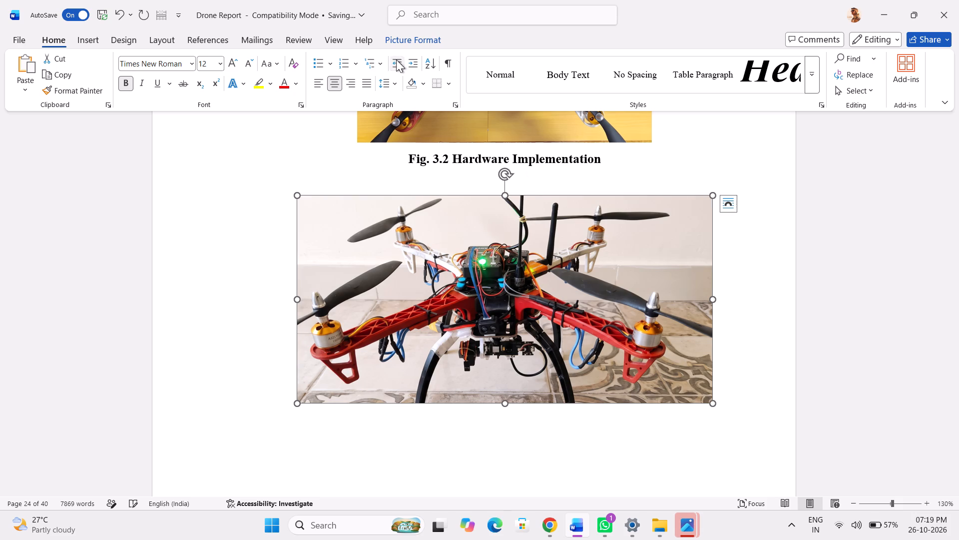
{"action": "left_click", "coordinate": [492, 133]}
{"action": "double_click", "coordinate": [395, 66]}
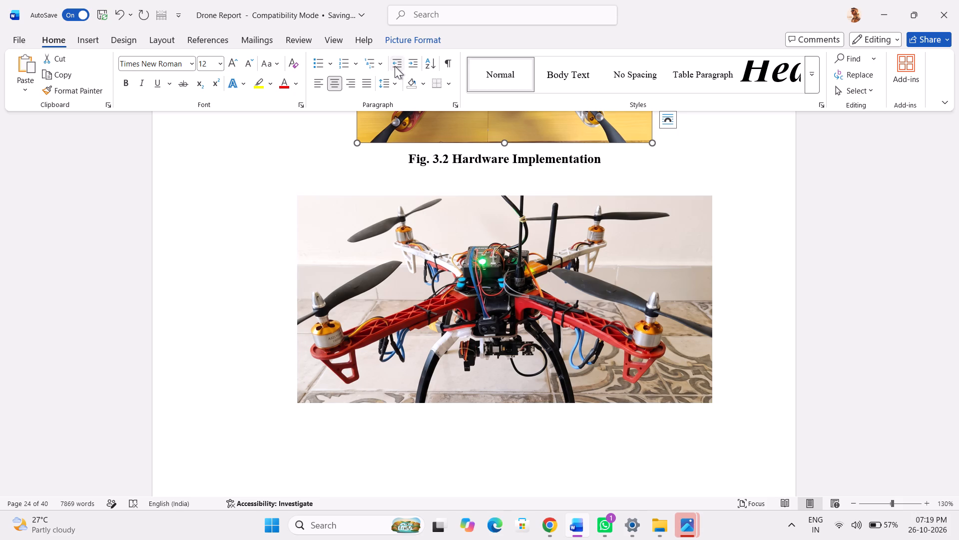
Copy the "Fig. 3.2 Hardware Implementation" caption and paste it directly below the tiled-floor drone picture.
{"action": "left_click_drag", "start_coordinate": [603, 155], "coordinate": [404, 163]}
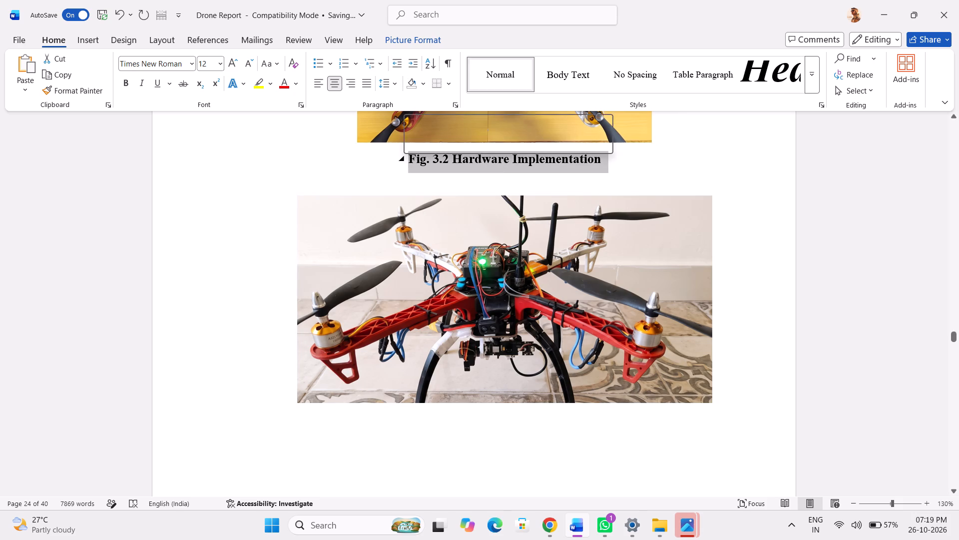
{"action": "key", "text": "ctrl+c"}
{"action": "left_click", "coordinate": [508, 426]}
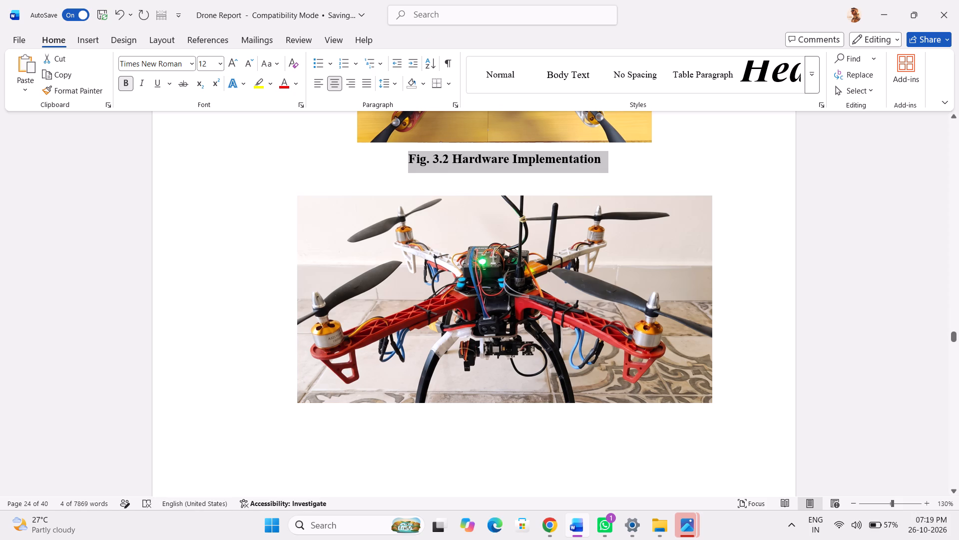
{"action": "key", "text": "Return"}
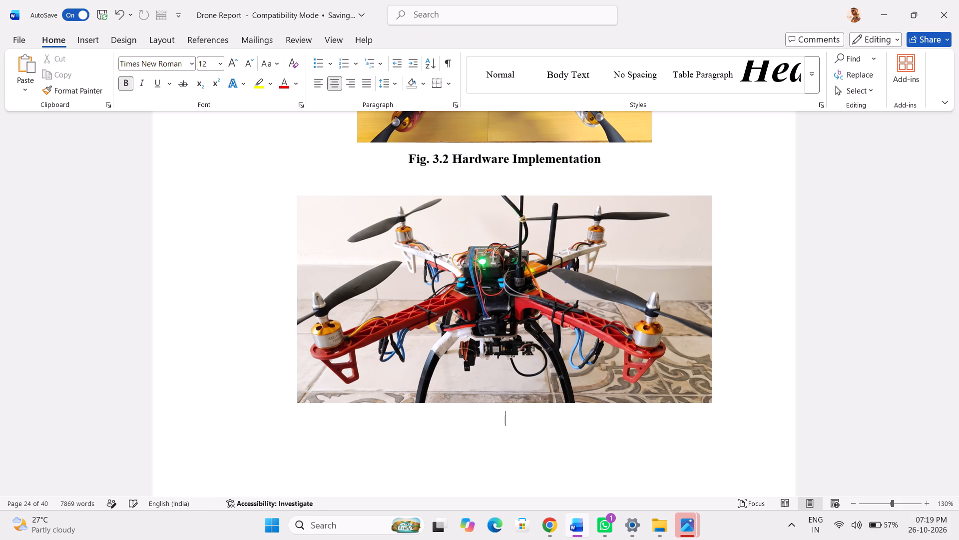
{"action": "key", "text": "ctrl+v"}
Renumber the upper hardware caption as "Fig. 3.2 (a)" and the pasted one as "Fig. 3.2 (b)", with a space before each bracketed letter.
{"action": "left_click", "coordinate": [450, 418]}
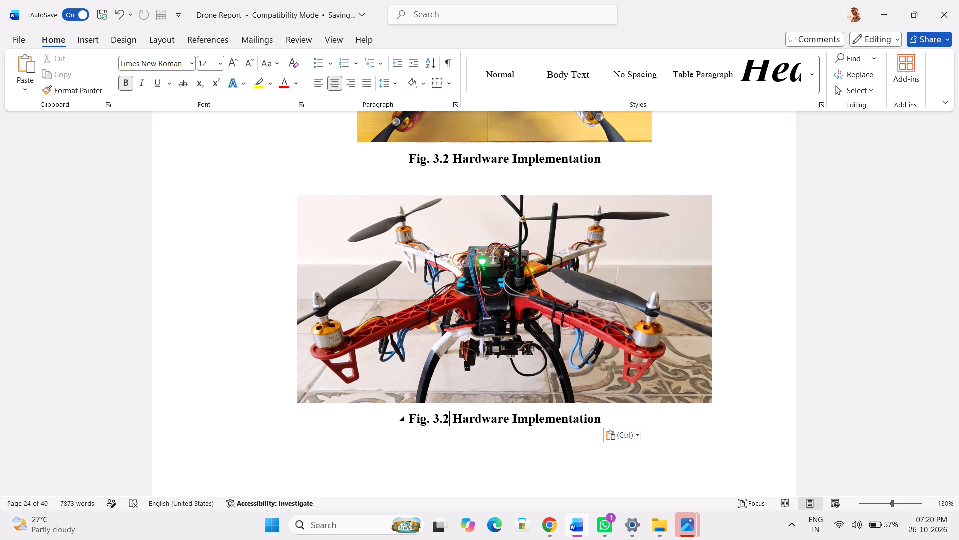
{"action": "key", "text": "shift+parenleft"}
{"action": "key", "text": "b"}
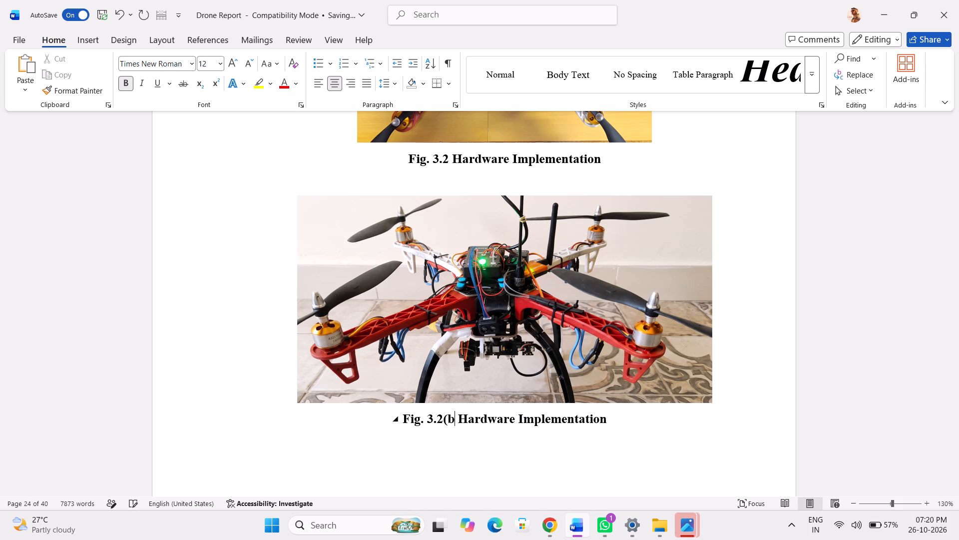
{"action": "key", "text": "shift+parenright"}
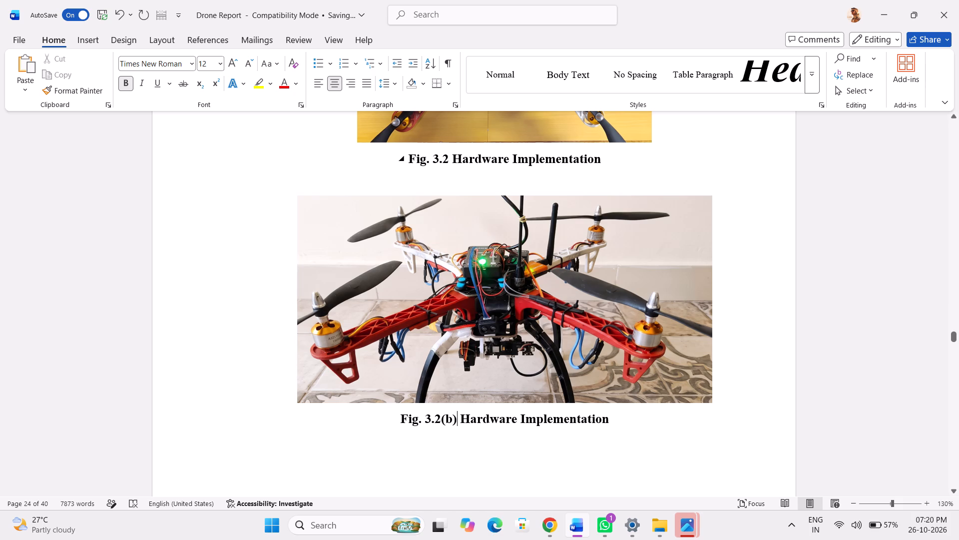
{"action": "left_click", "coordinate": [449, 156]}
{"action": "type", "text": "(a)"}
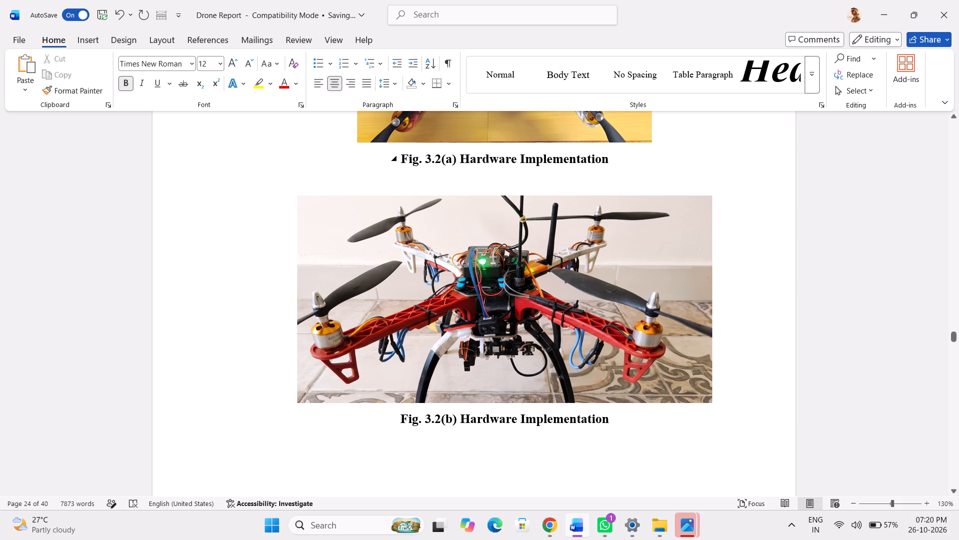
{"action": "left_click", "coordinate": [439, 161]}
{"action": "key", "text": "space"}
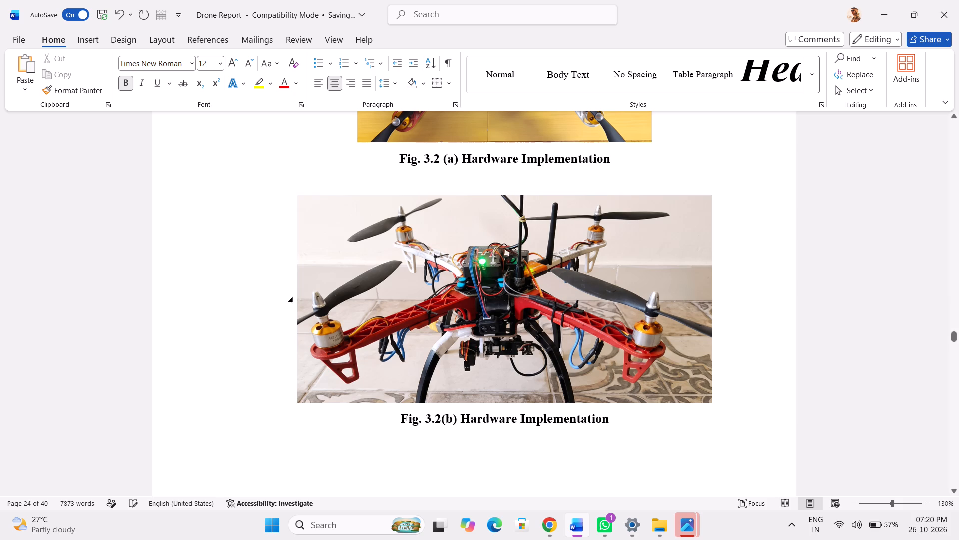
{"action": "left_click", "coordinate": [441, 421]}
{"action": "key", "text": "space"}
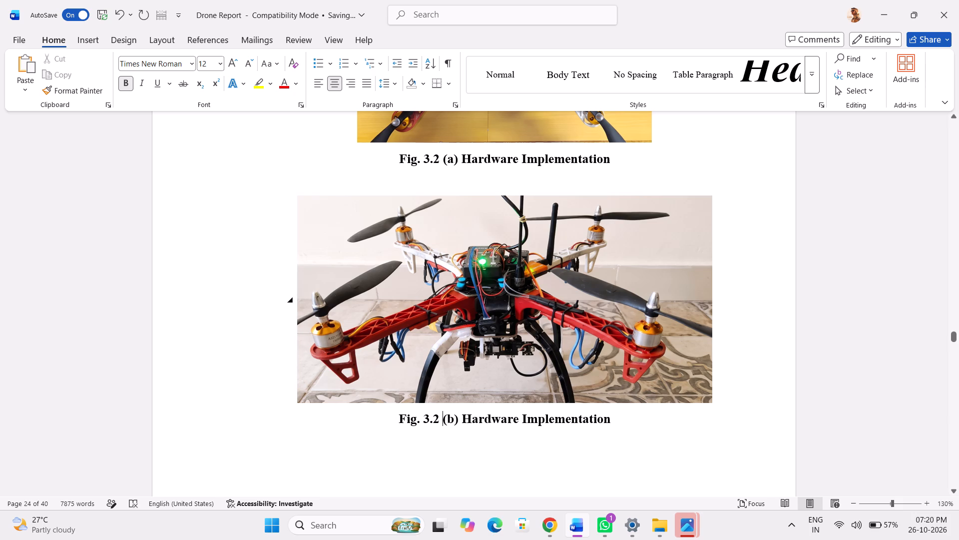
Review the two hardware pictures on page 24, checking their captions, alignment and spacing down to the page footer.
{"action": "scroll", "coordinate": [800, 327], "scroll_direction": "up", "scroll_amount": 1}
{"action": "scroll", "coordinate": [800, 327], "scroll_direction": "down", "scroll_amount": 1}
{"action": "scroll", "coordinate": [800, 327], "scroll_direction": "up", "scroll_amount": 1}
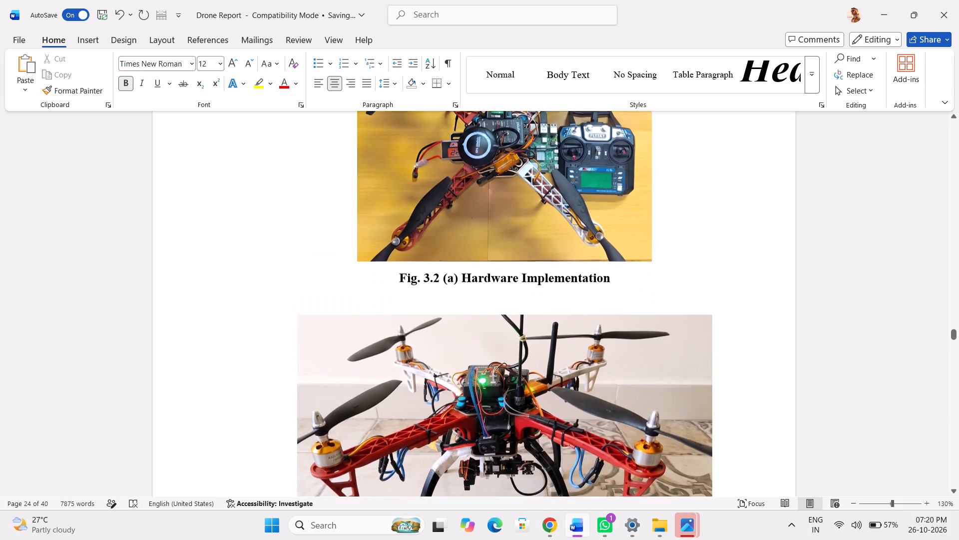
{"action": "scroll", "coordinate": [800, 327], "scroll_direction": "up", "scroll_amount": 1}
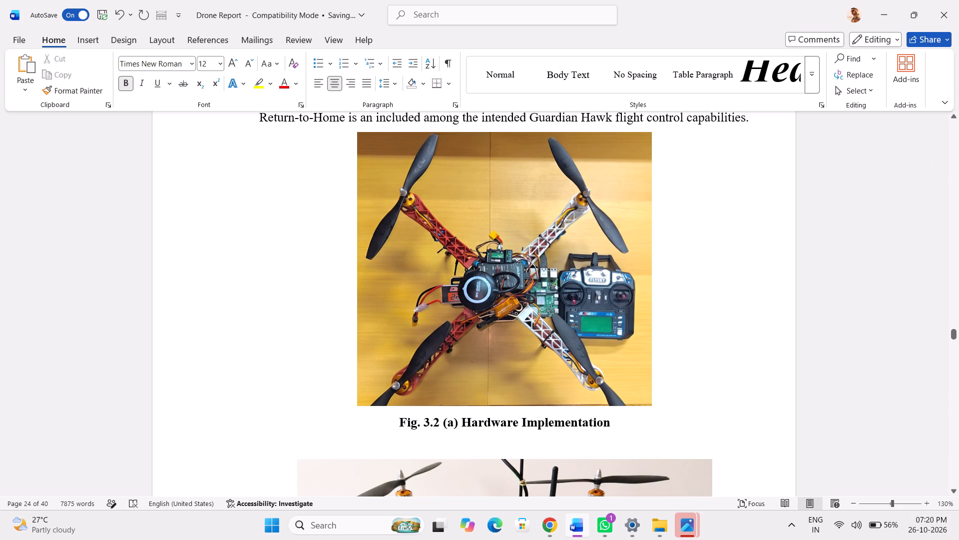
{"action": "scroll", "coordinate": [912, 336], "scroll_direction": "down", "scroll_amount": 4}
{"action": "scroll", "coordinate": [912, 336], "scroll_direction": "up", "scroll_amount": 2}
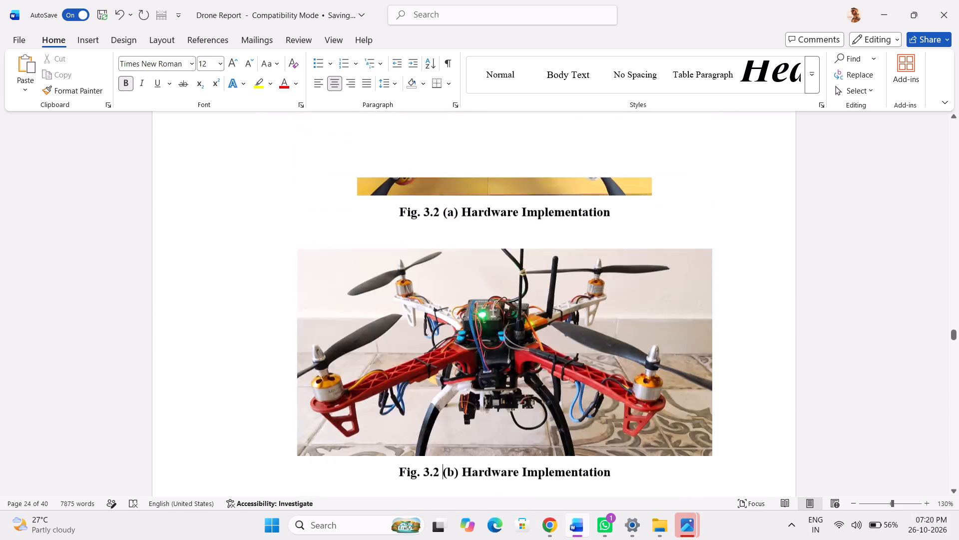
{"action": "scroll", "coordinate": [912, 336], "scroll_direction": "up", "scroll_amount": 2}
{"action": "scroll", "coordinate": [912, 336], "scroll_direction": "down", "scroll_amount": 2}
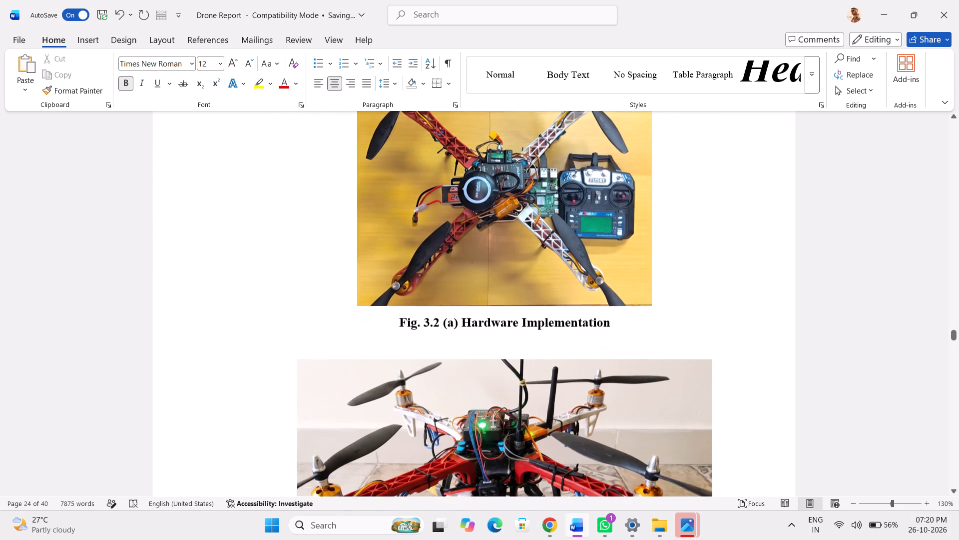
{"action": "scroll", "coordinate": [912, 336], "scroll_direction": "down", "scroll_amount": 1}
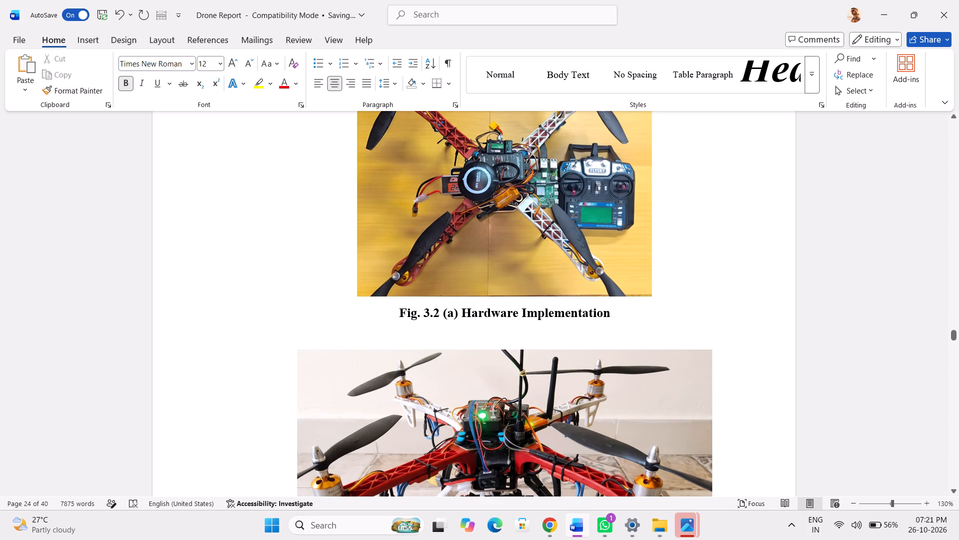
{"action": "scroll", "coordinate": [847, 348], "scroll_direction": "down", "scroll_amount": 1}
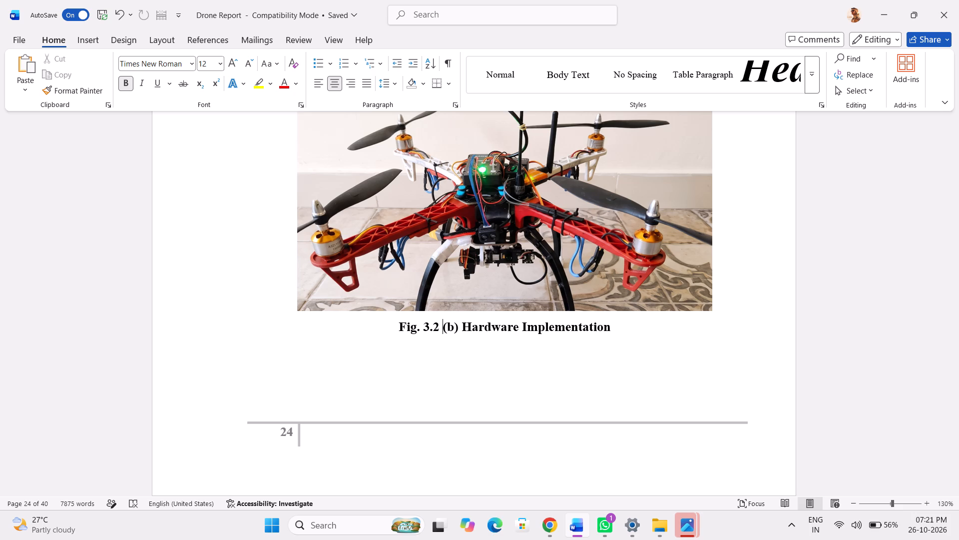
Look through the report from section 3.4.9 to the References and back to Fig. 5.1, checking the figures, captions and page layout.
{"action": "scroll", "coordinate": [847, 357], "scroll_direction": "up", "scroll_amount": 4}
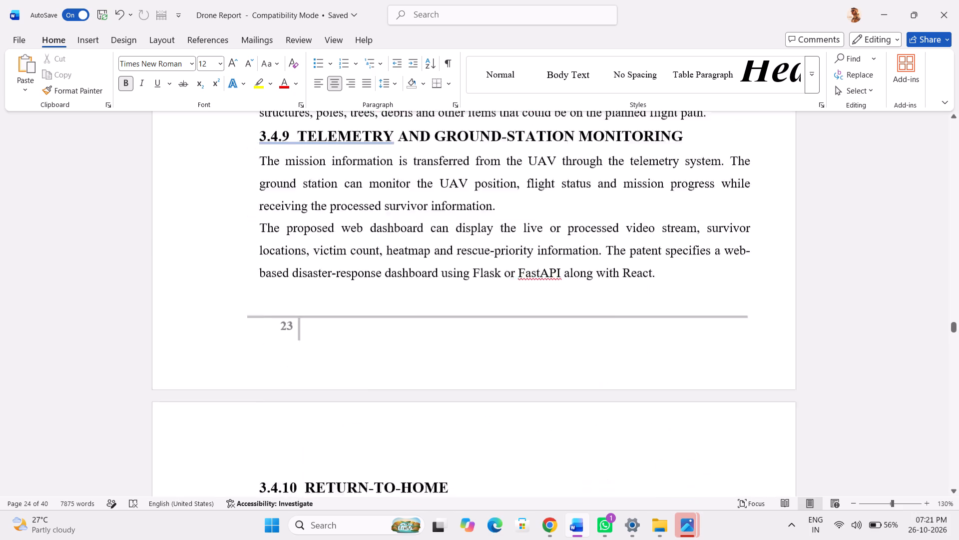
{"action": "scroll", "coordinate": [847, 357], "scroll_direction": "up", "scroll_amount": 1}
{"action": "scroll", "coordinate": [847, 357], "scroll_direction": "down", "scroll_amount": 10}
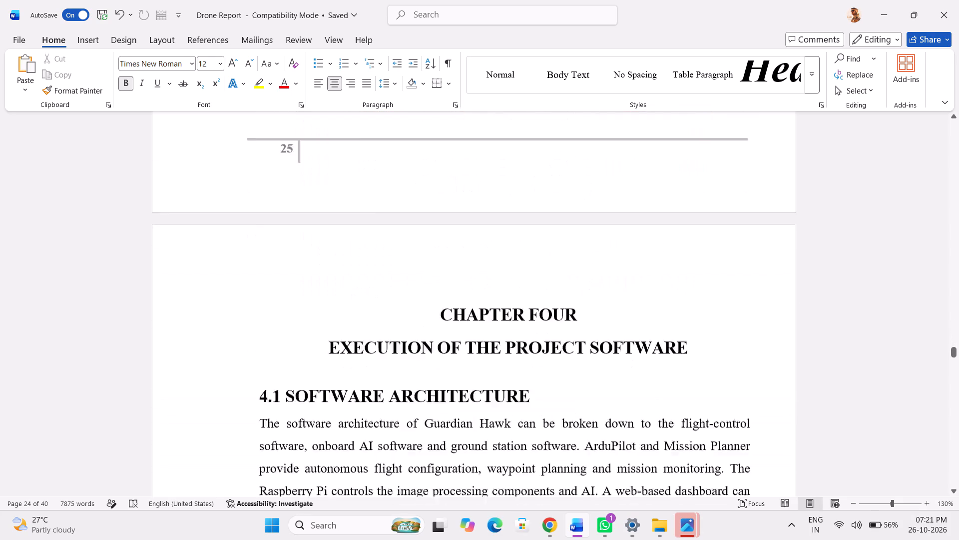
{"action": "scroll", "coordinate": [847, 357], "scroll_direction": "down", "scroll_amount": 9}
{"action": "scroll", "coordinate": [847, 357], "scroll_direction": "up", "scroll_amount": 2}
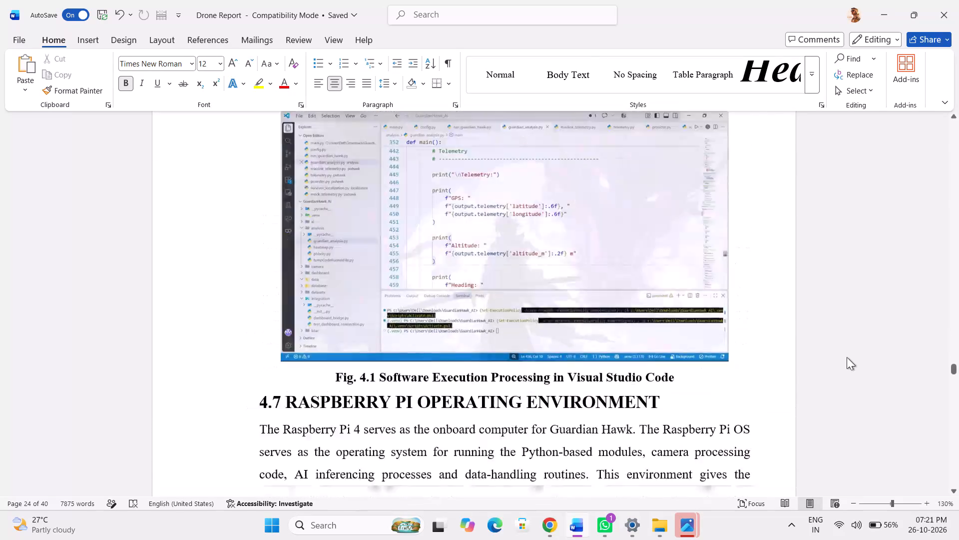
{"action": "scroll", "coordinate": [847, 357], "scroll_direction": "up", "scroll_amount": 8}
{"action": "scroll", "coordinate": [847, 357], "scroll_direction": "down", "scroll_amount": 3}
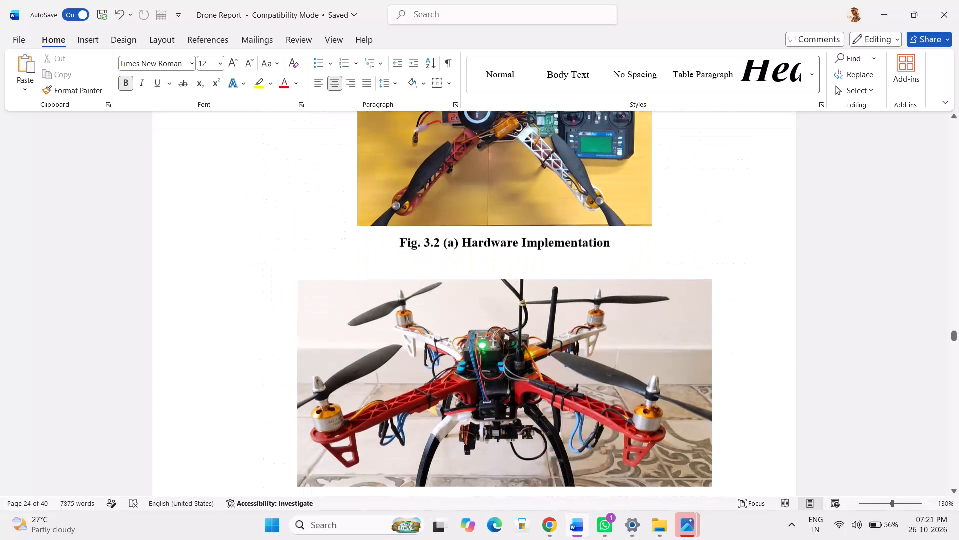
{"action": "scroll", "coordinate": [847, 357], "scroll_direction": "down", "scroll_amount": 2}
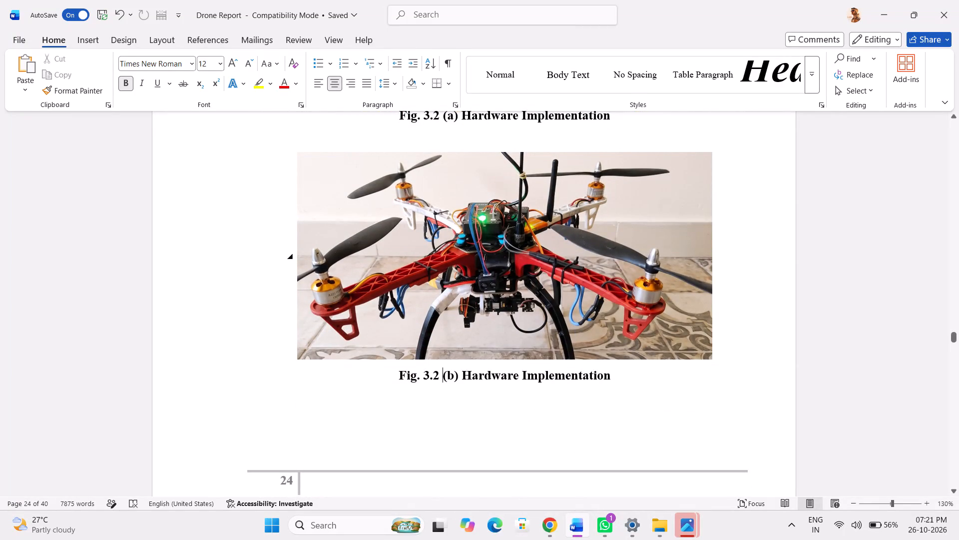
{"action": "scroll", "coordinate": [497, 345], "scroll_direction": "down", "scroll_amount": 1}
{"action": "scroll", "coordinate": [497, 345], "scroll_direction": "up", "scroll_amount": 1}
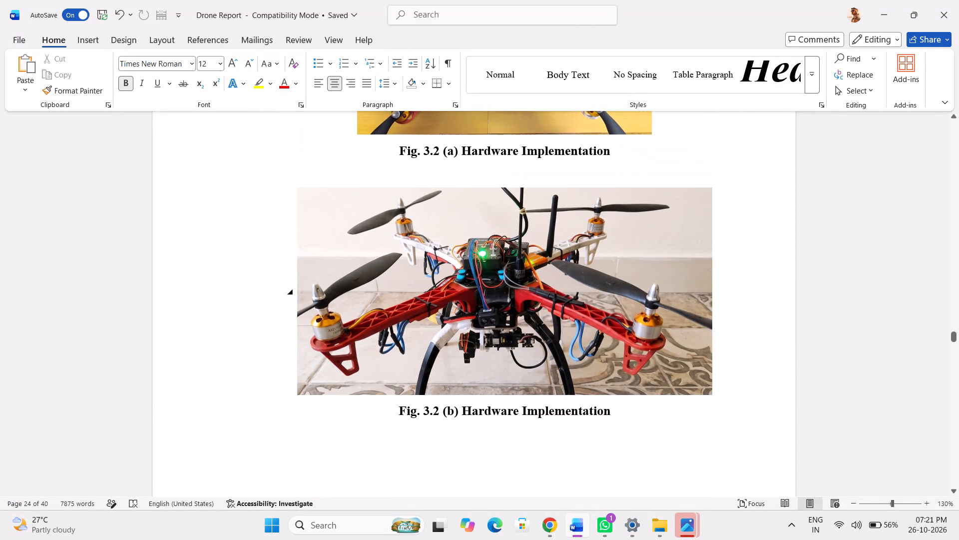
{"action": "scroll", "coordinate": [497, 345], "scroll_direction": "down", "scroll_amount": 20}
{"action": "scroll", "coordinate": [497, 345], "scroll_direction": "down", "scroll_amount": 7}
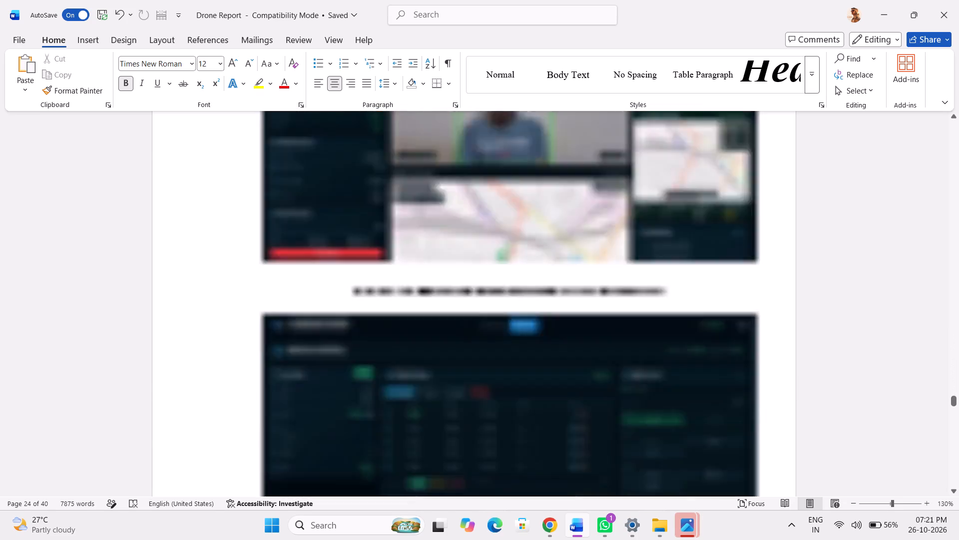
{"action": "scroll", "coordinate": [497, 345], "scroll_direction": "down", "scroll_amount": 20}
{"action": "scroll", "coordinate": [497, 345], "scroll_direction": "down", "scroll_amount": 1}
{"action": "scroll", "coordinate": [497, 345], "scroll_direction": "up", "scroll_amount": 3}
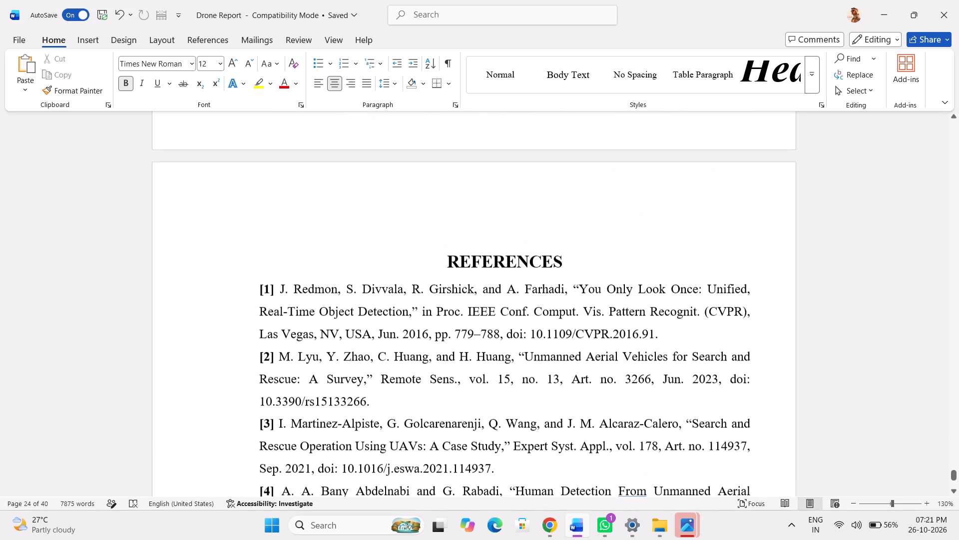
{"action": "scroll", "coordinate": [497, 345], "scroll_direction": "up", "scroll_amount": 8}
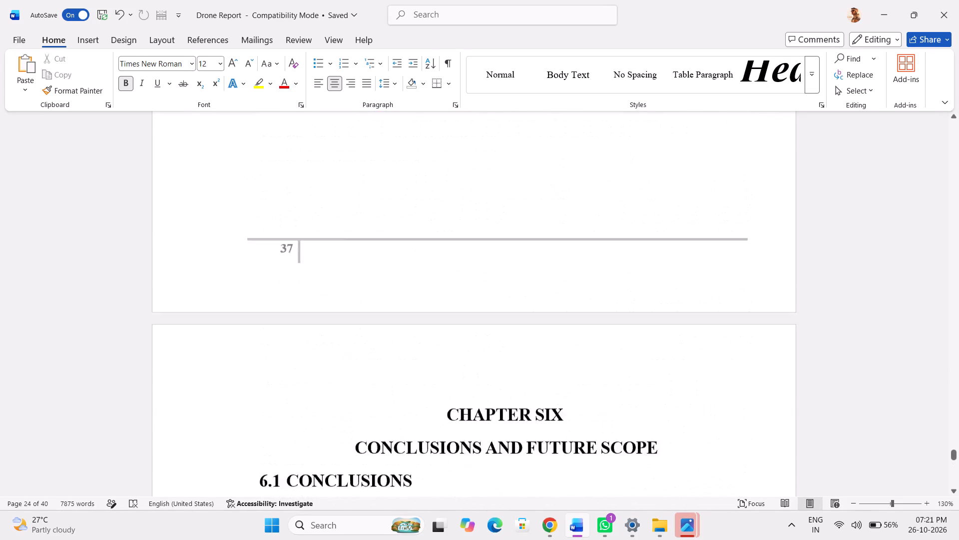
{"action": "scroll", "coordinate": [497, 345], "scroll_direction": "up", "scroll_amount": 9}
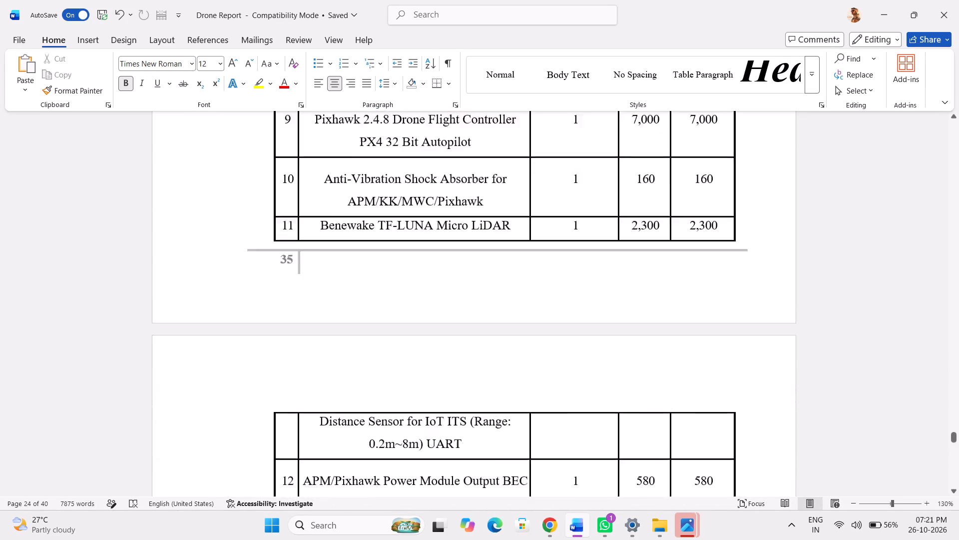
{"action": "scroll", "coordinate": [497, 345], "scroll_direction": "up", "scroll_amount": 8}
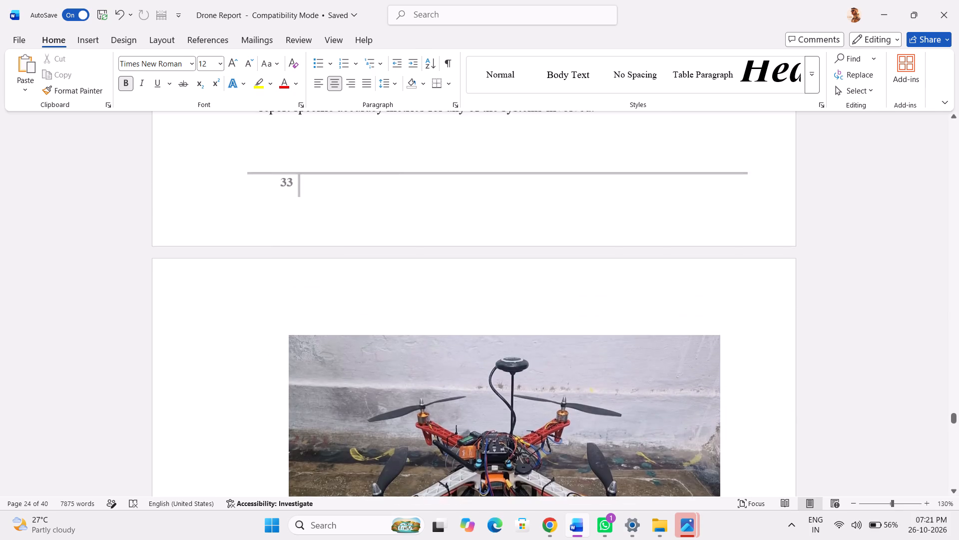
{"action": "scroll", "coordinate": [497, 345], "scroll_direction": "up", "scroll_amount": 1}
{"action": "scroll", "coordinate": [497, 345], "scroll_direction": "down", "scroll_amount": 3}
{"action": "scroll", "coordinate": [497, 345], "scroll_direction": "up", "scroll_amount": 1}
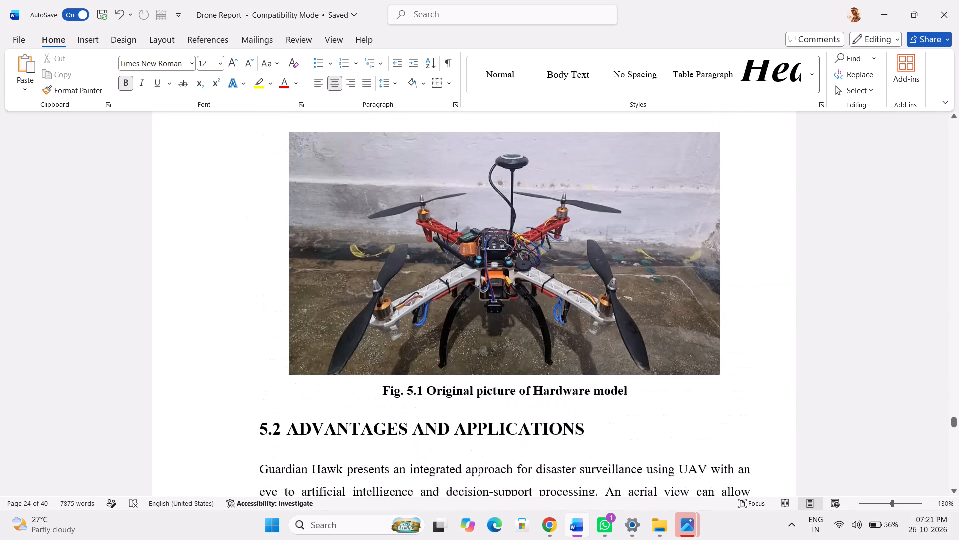
Copy the Gemini-generated top-view drone picture with the remote controller from Downloads and paste it into the report at Fig. 5.1.
{"action": "scroll", "coordinate": [497, 345], "scroll_direction": "up", "scroll_amount": 1}
{"action": "left_click", "coordinate": [512, 296]}
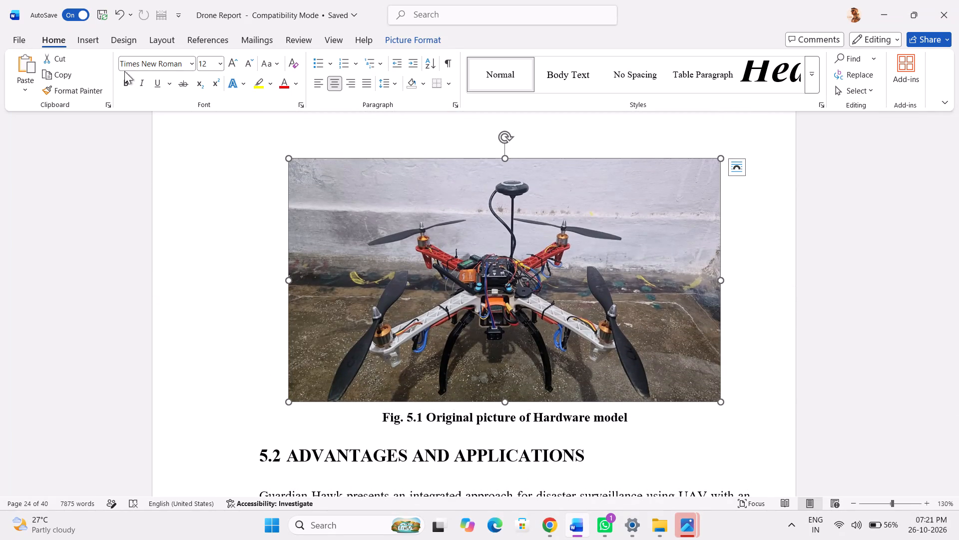
{"action": "left_click", "coordinate": [660, 526]}
{"action": "left_click", "coordinate": [706, 467]}
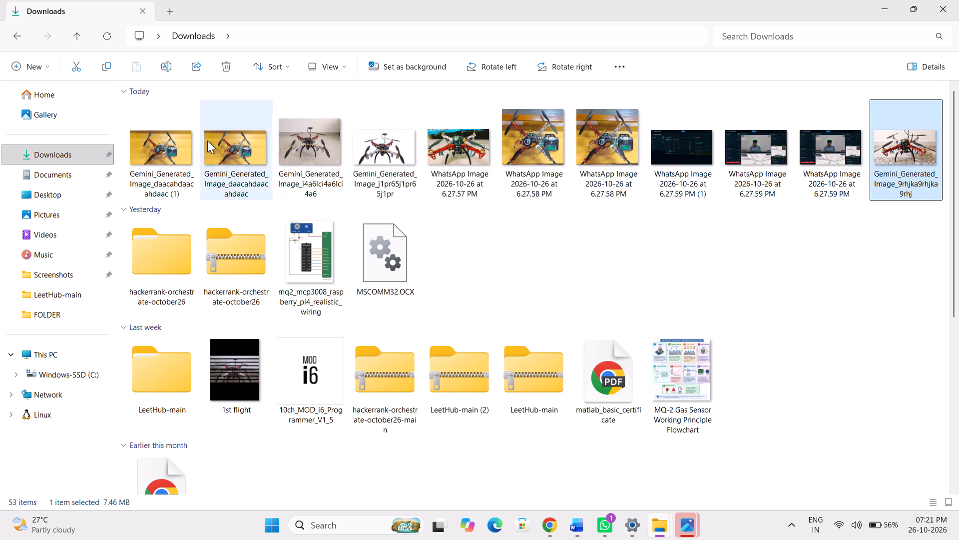
{"action": "left_click", "coordinate": [186, 138]}
{"action": "double_click", "coordinate": [186, 138]}
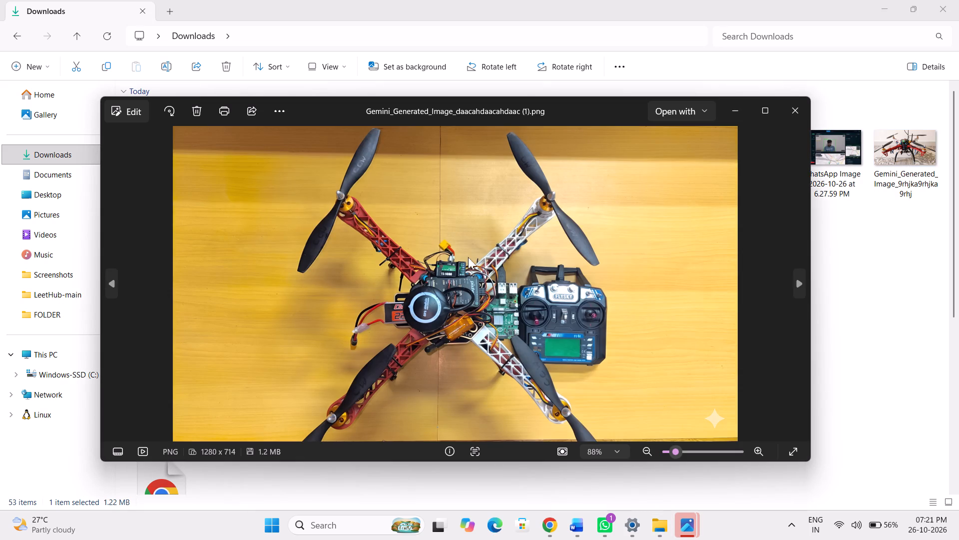
{"action": "right_click", "coordinate": [539, 237]}
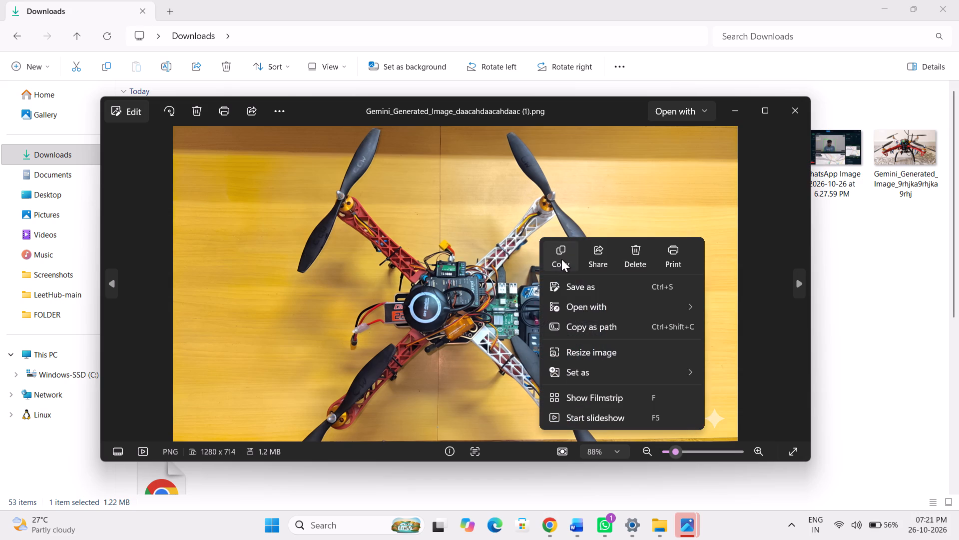
{"action": "left_click", "coordinate": [561, 259]}
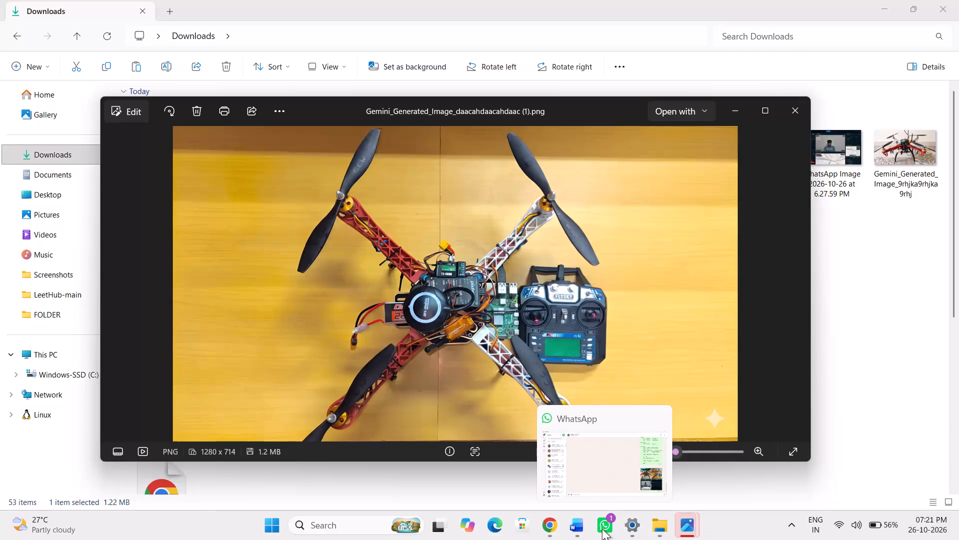
{"action": "left_click", "coordinate": [583, 533]}
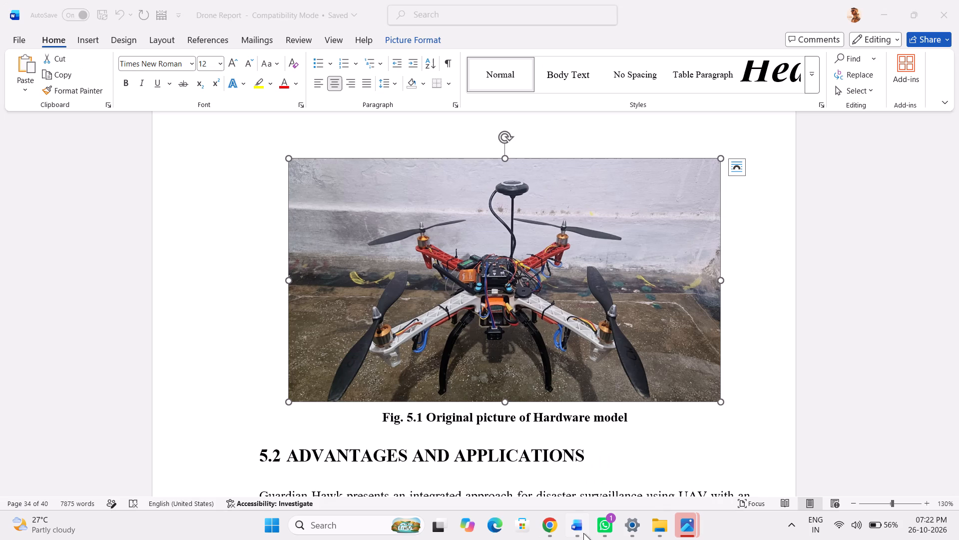
{"action": "left_click", "coordinate": [552, 346]}
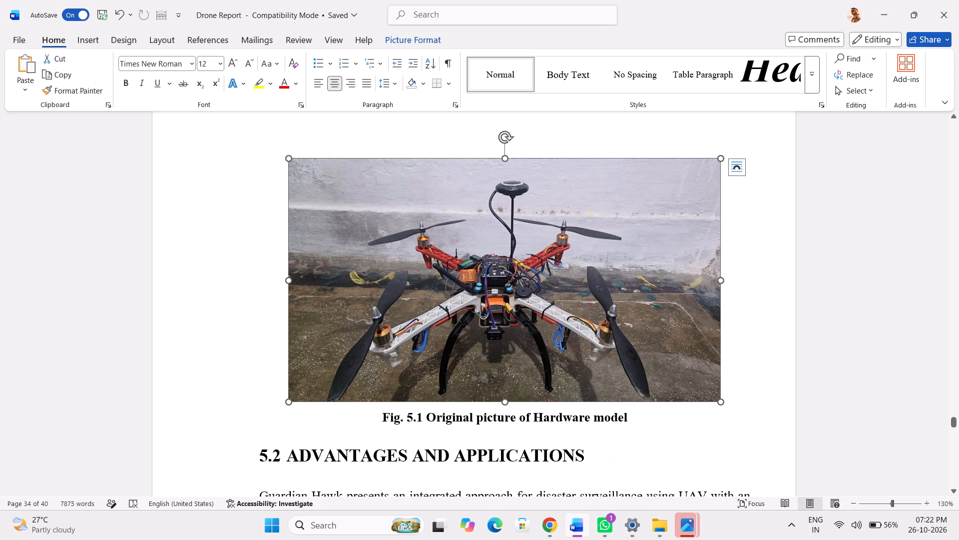
{"action": "key", "text": "ctrl+v"}
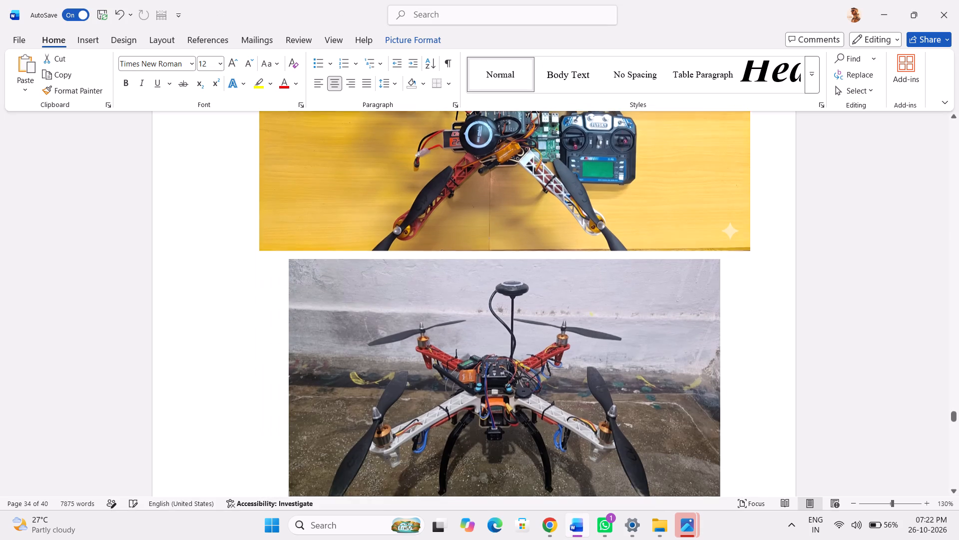
Cut the old wall-background drone picture and delete the empty line so the Fig. 5.1 caption directly follows the new picture.
{"action": "left_click", "coordinate": [552, 346]}
{"action": "right_click", "coordinate": [552, 346]}
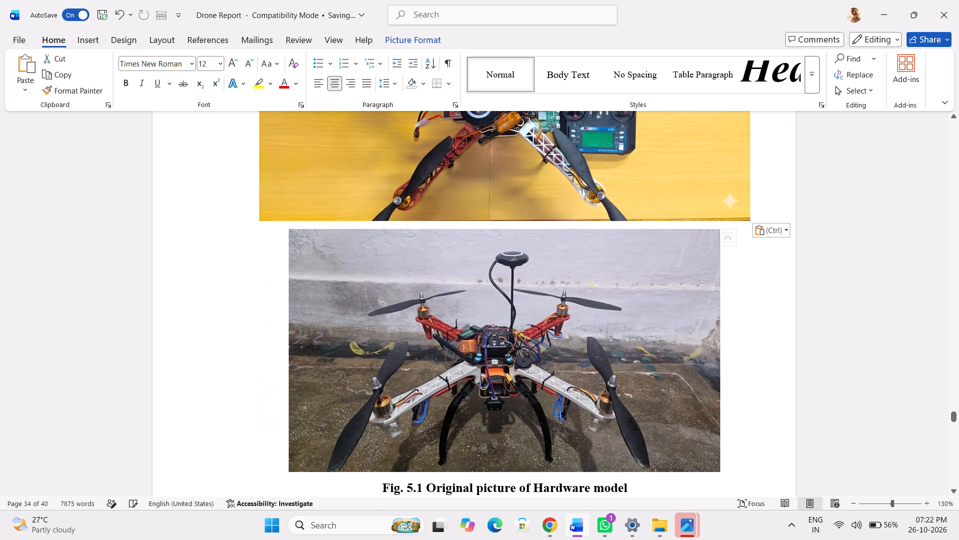
{"action": "left_click", "coordinate": [499, 351]}
{"action": "left_click", "coordinate": [499, 351]}
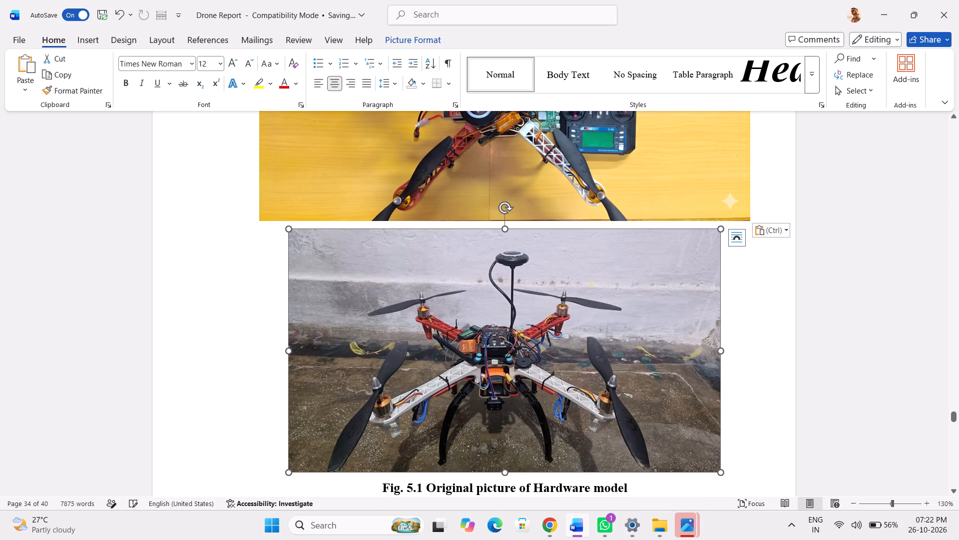
{"action": "right_click", "coordinate": [499, 351]}
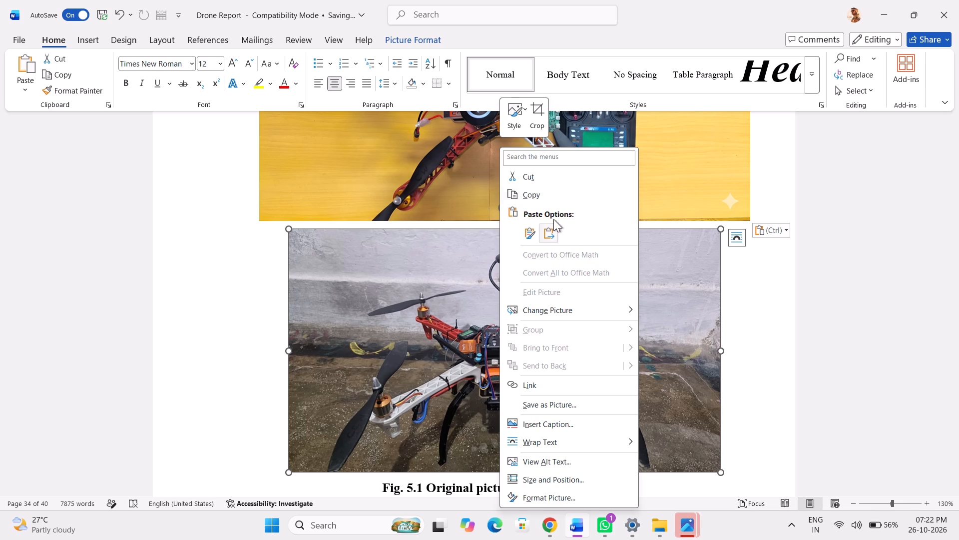
{"action": "left_click", "coordinate": [532, 176]}
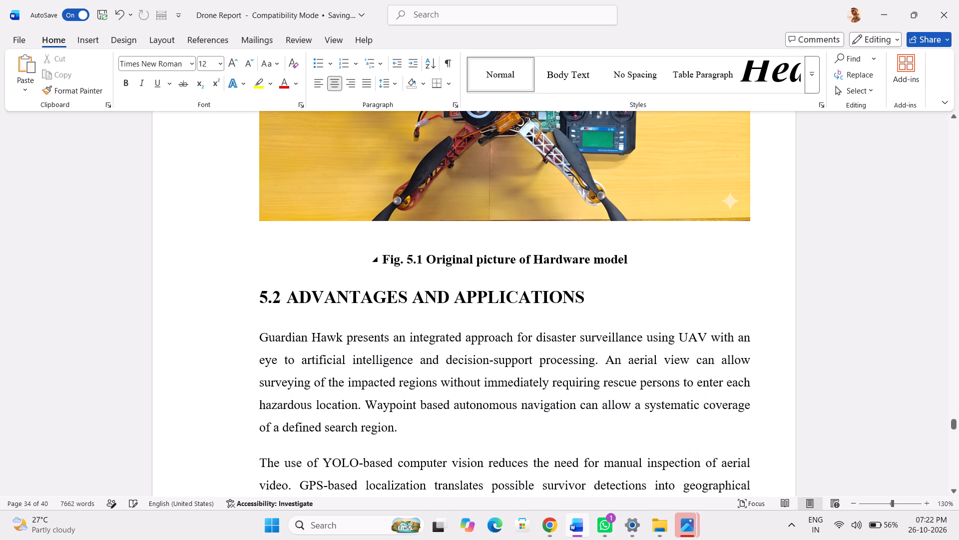
{"action": "key", "text": "BackSpace"}
{"action": "key", "text": "BackSpace"}
{"action": "scroll", "coordinate": [589, 377], "scroll_direction": "up", "scroll_amount": 1}
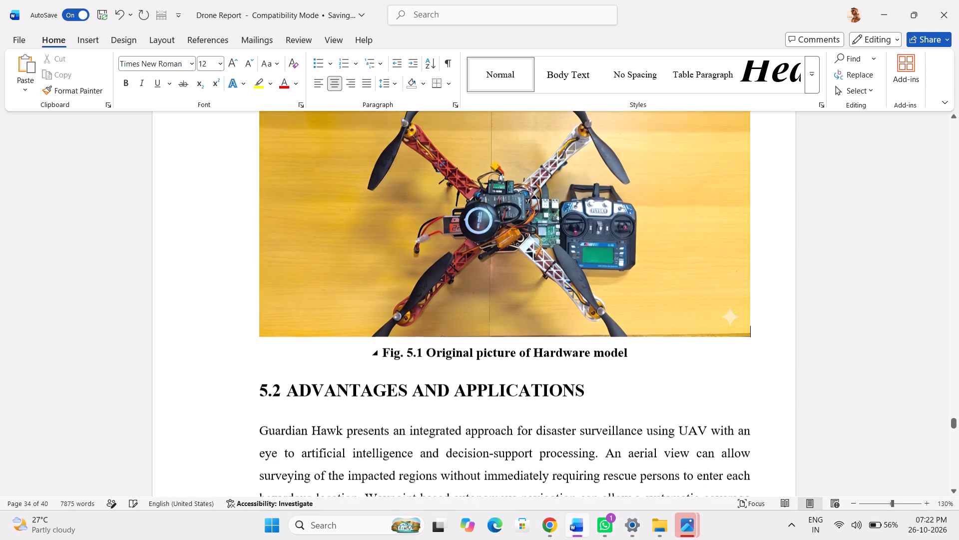
{"action": "scroll", "coordinate": [589, 377], "scroll_direction": "up", "scroll_amount": 1}
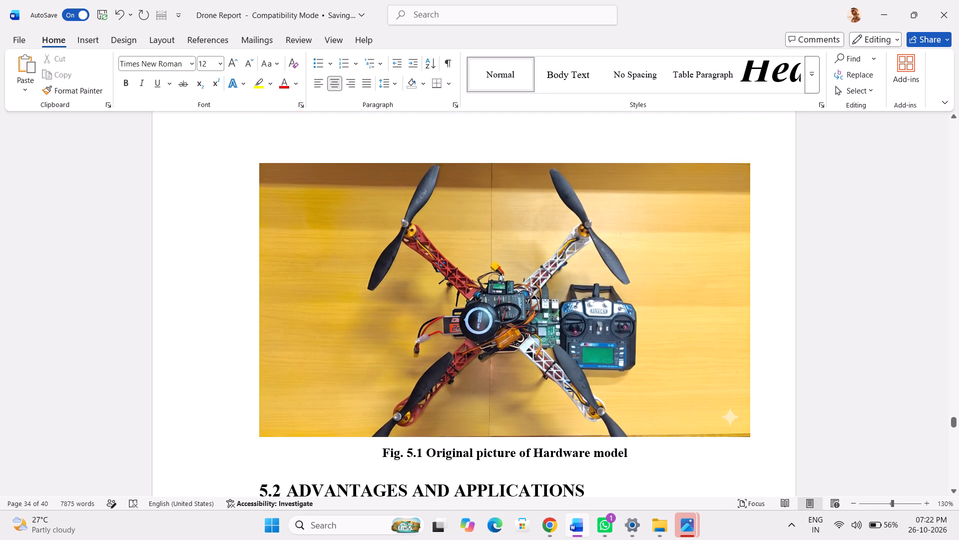
Crop the plain side margins off the new Fig. 5.1 picture, keeping the whole drone and remote and excluding the Gemini sparkle mark.
{"action": "left_click", "coordinate": [789, 368]}
{"action": "left_click", "coordinate": [639, 344]}
{"action": "right_click", "coordinate": [639, 344]}
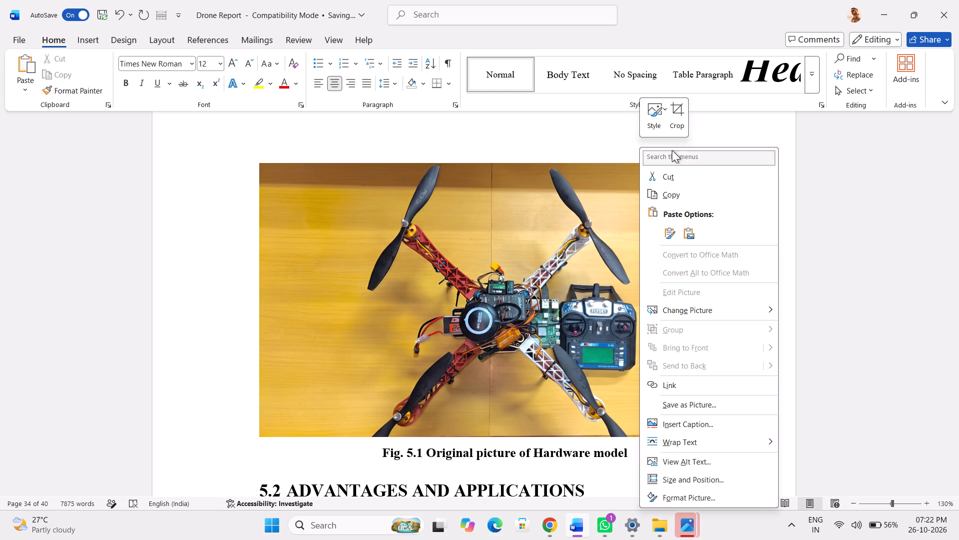
{"action": "left_click", "coordinate": [677, 124]}
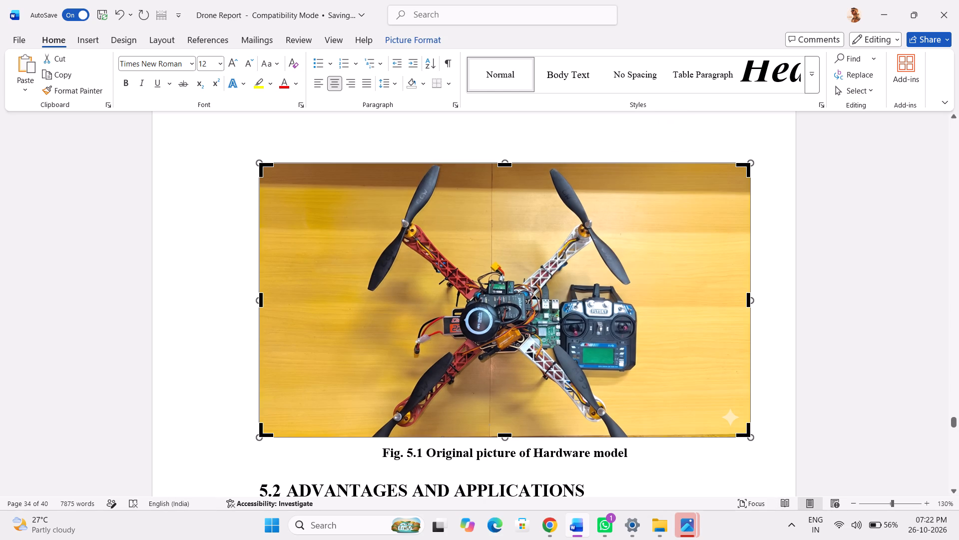
{"action": "left_click", "coordinate": [750, 303]}
{"action": "left_click_drag", "start_coordinate": [748, 301], "coordinate": [673, 318]}
{"action": "left_click_drag", "start_coordinate": [301, 302], "coordinate": [369, 308]}
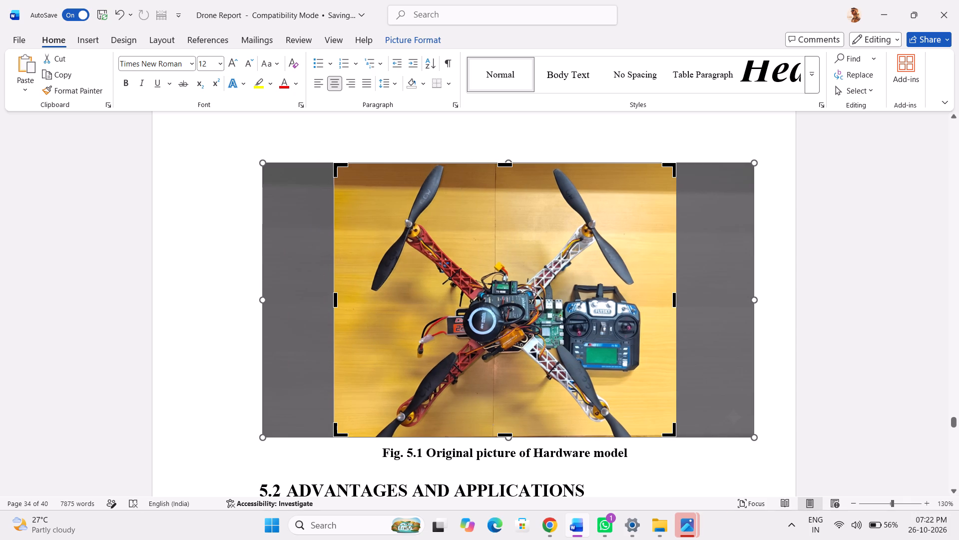
{"action": "left_click", "coordinate": [837, 289]}
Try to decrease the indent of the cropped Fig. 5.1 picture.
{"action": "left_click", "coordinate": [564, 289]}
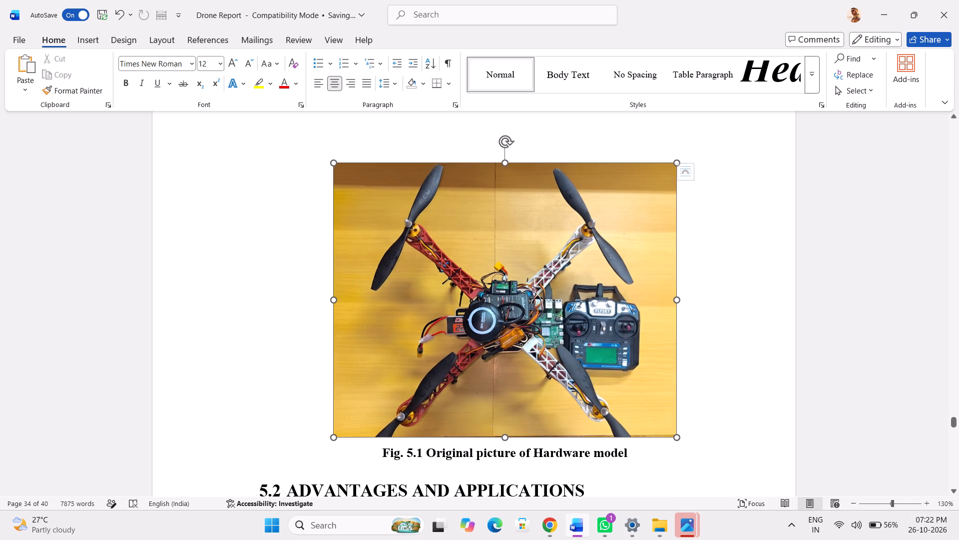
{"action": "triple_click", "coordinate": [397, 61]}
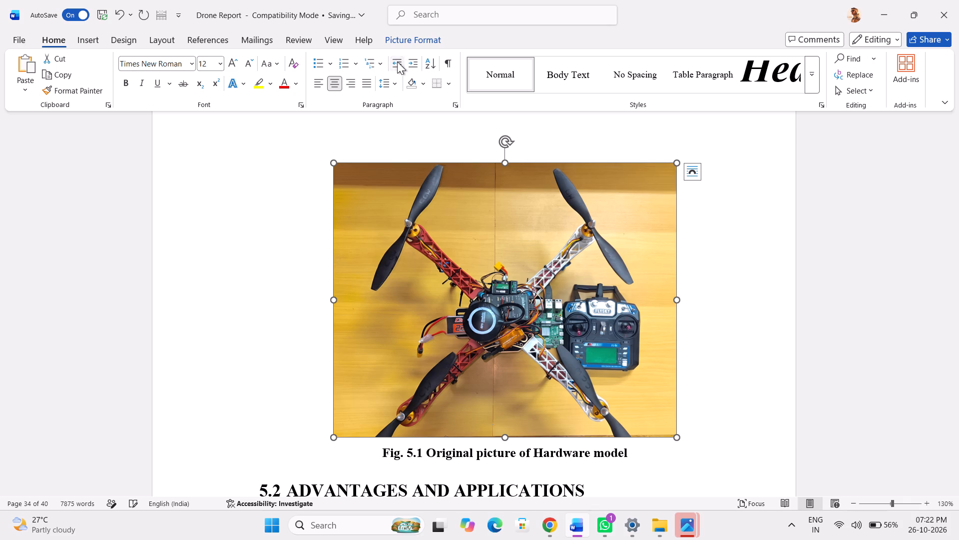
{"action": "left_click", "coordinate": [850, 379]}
Look back through the pages before Fig. 5.1 to section 4.9, checking Fig. 4.3 (b), Fig. 4.4 and the page layout.
{"action": "scroll", "coordinate": [850, 379], "scroll_direction": "up", "scroll_amount": 9}
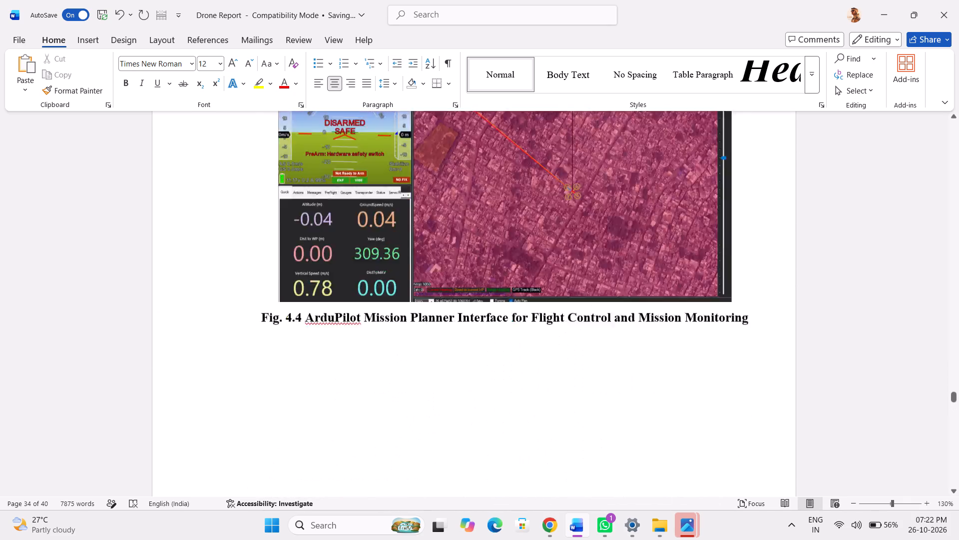
{"action": "scroll", "coordinate": [850, 379], "scroll_direction": "up", "scroll_amount": 1}
{"action": "scroll", "coordinate": [850, 379], "scroll_direction": "down", "scroll_amount": 1}
{"action": "scroll", "coordinate": [850, 379], "scroll_direction": "up", "scroll_amount": 1}
{"action": "scroll", "coordinate": [850, 379], "scroll_direction": "down", "scroll_amount": 1}
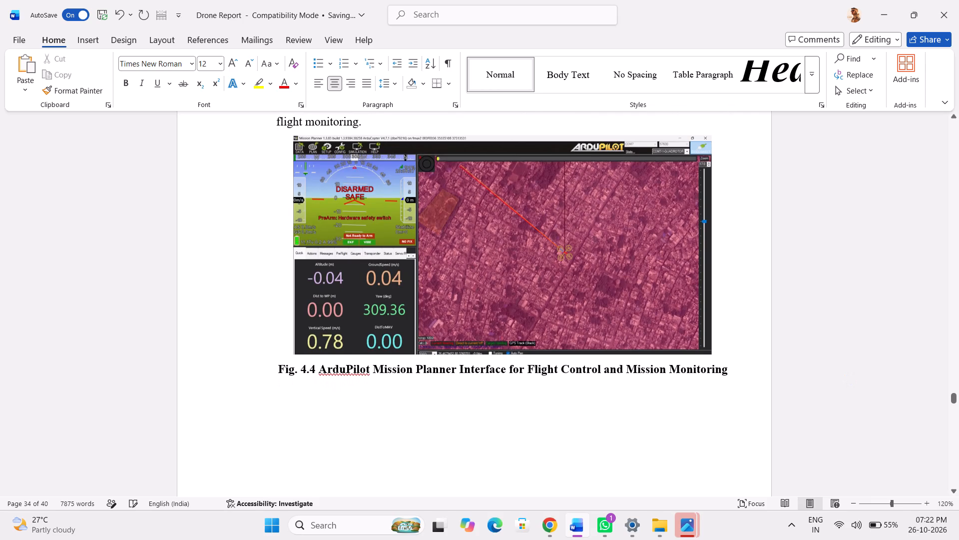
{"action": "scroll", "coordinate": [850, 379], "scroll_direction": "up", "scroll_amount": 3}
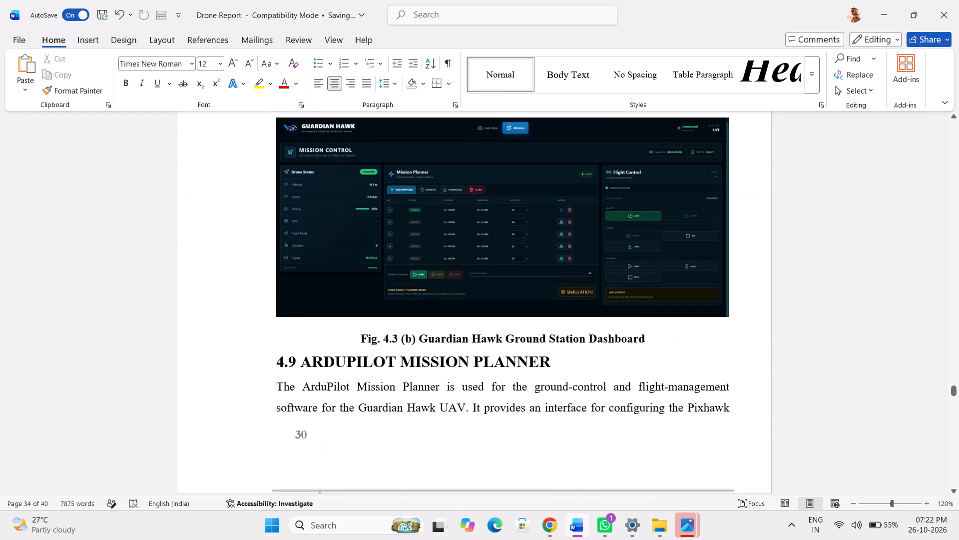
{"action": "scroll", "coordinate": [850, 379], "scroll_direction": "down", "scroll_amount": 1}
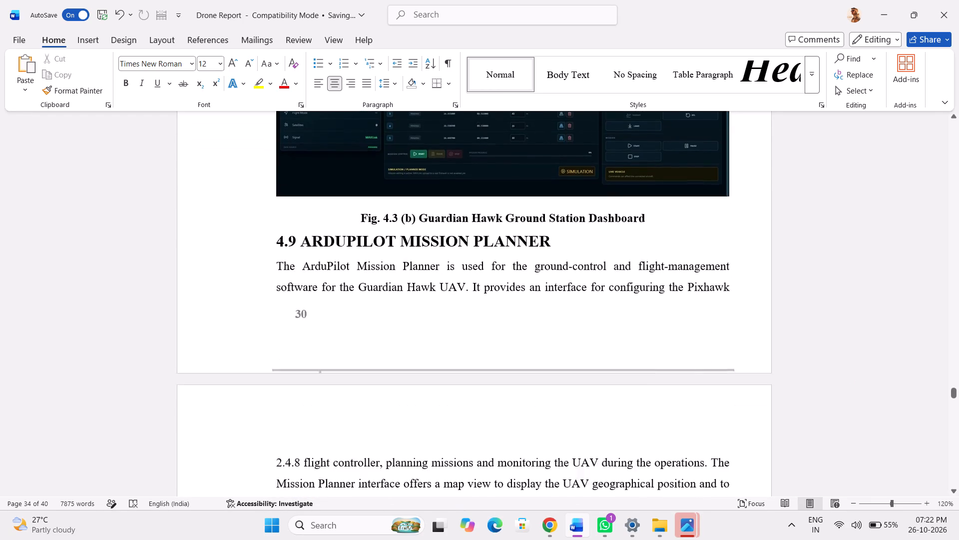
{"action": "scroll", "coordinate": [850, 379], "scroll_direction": "down", "scroll_amount": 1}
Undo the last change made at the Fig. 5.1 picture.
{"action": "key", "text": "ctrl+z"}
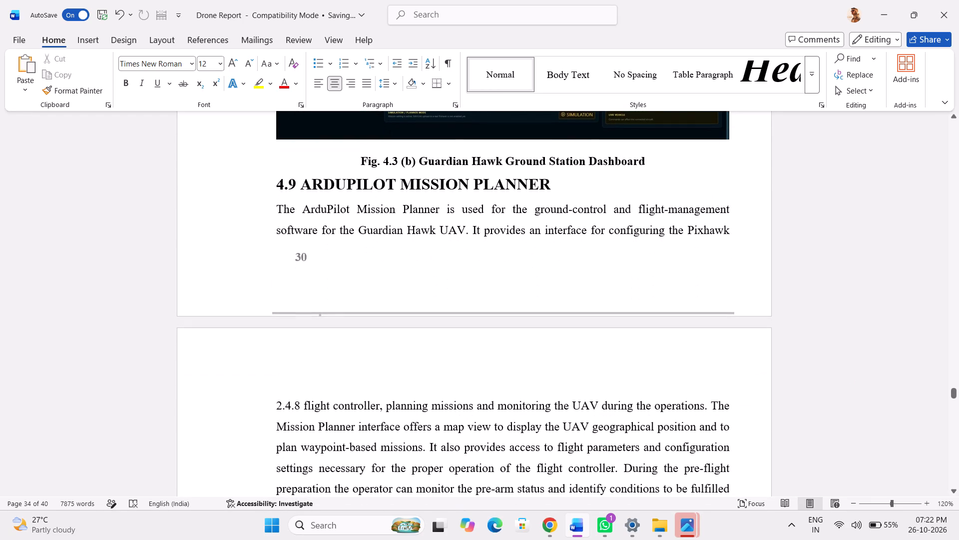
Review the pages between Fig. 4.3 (b) and Fig. 5.1, comparing the page numbers, footer lines and empty space.
{"action": "scroll", "coordinate": [850, 379], "scroll_direction": "up", "scroll_amount": 2}
{"action": "scroll", "coordinate": [850, 379], "scroll_direction": "down", "scroll_amount": 1}
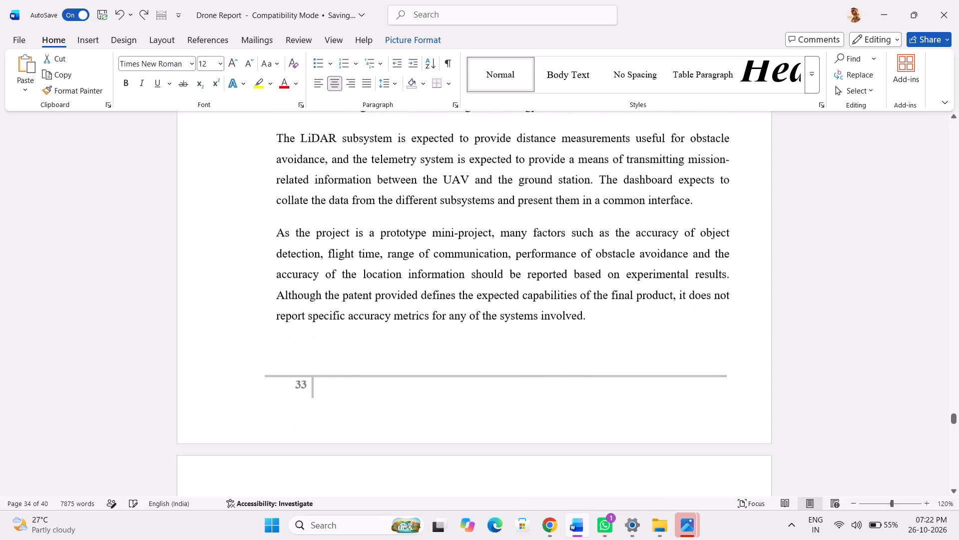
{"action": "scroll", "coordinate": [850, 379], "scroll_direction": "down", "scroll_amount": 1}
{"action": "scroll", "coordinate": [850, 379], "scroll_direction": "up", "scroll_amount": 4}
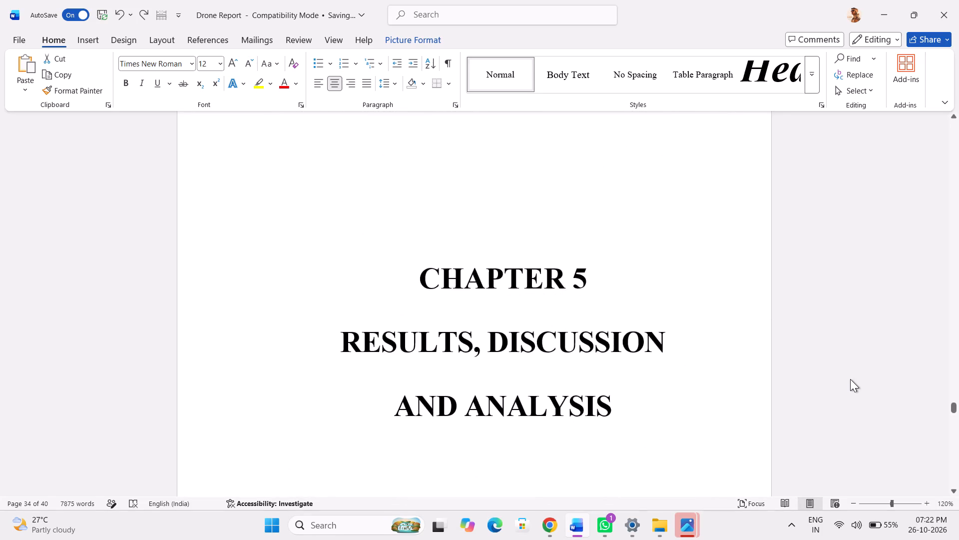
{"action": "scroll", "coordinate": [850, 379], "scroll_direction": "down", "scroll_amount": 5}
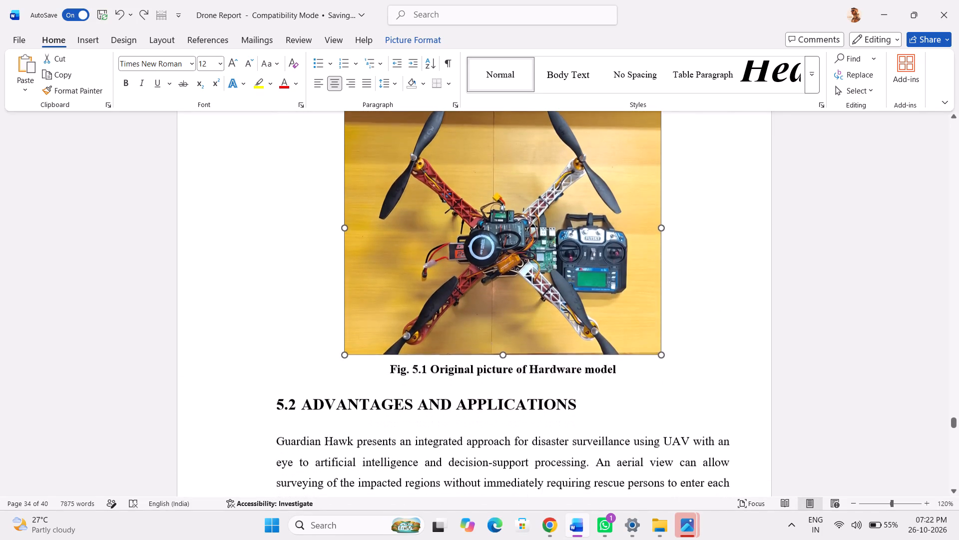
{"action": "scroll", "coordinate": [850, 379], "scroll_direction": "up", "scroll_amount": 9}
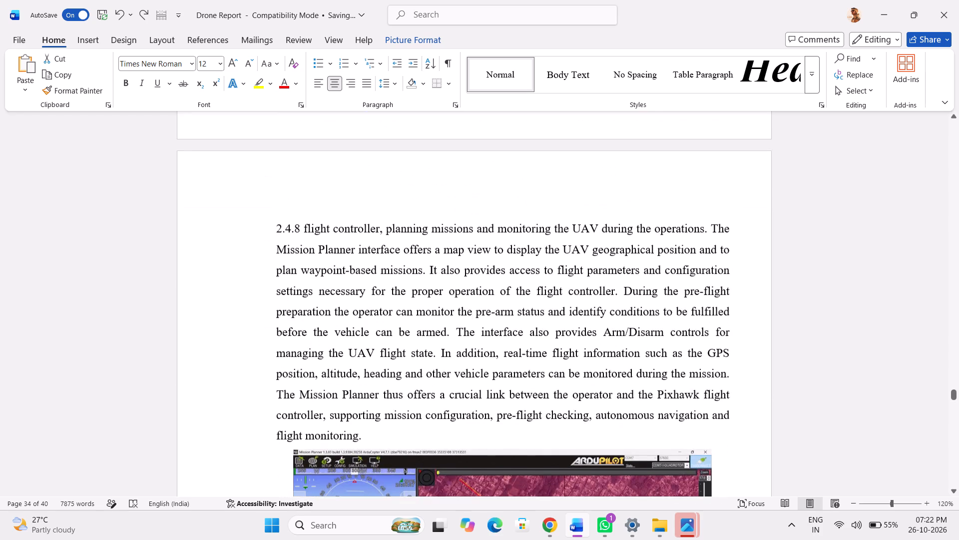
{"action": "scroll", "coordinate": [850, 379], "scroll_direction": "down", "scroll_amount": 2}
{"action": "scroll", "coordinate": [850, 379], "scroll_direction": "up", "scroll_amount": 1}
{"action": "scroll", "coordinate": [850, 379], "scroll_direction": "right", "scroll_amount": 1}
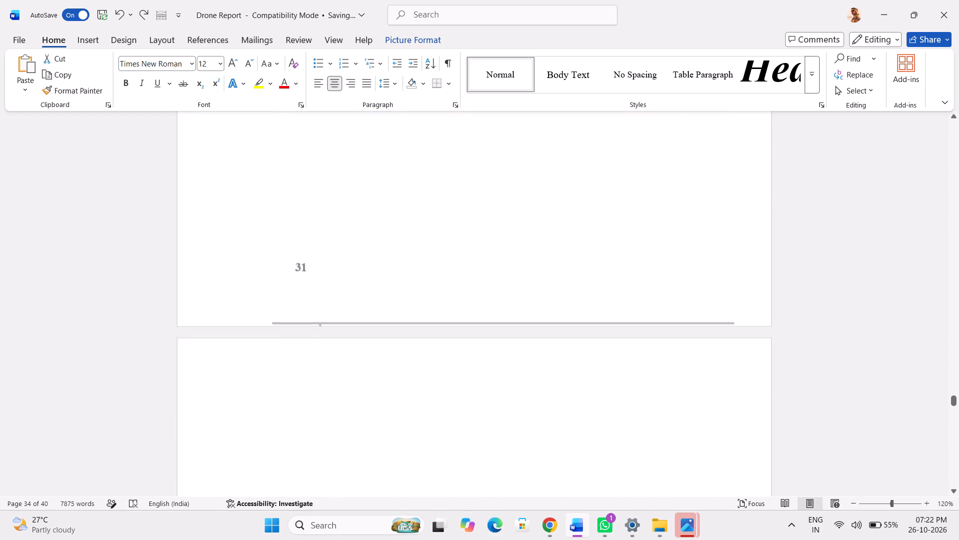
{"action": "scroll", "coordinate": [850, 379], "scroll_direction": "right", "scroll_amount": 1}
{"action": "scroll", "coordinate": [850, 379], "scroll_direction": "up", "scroll_amount": 2}
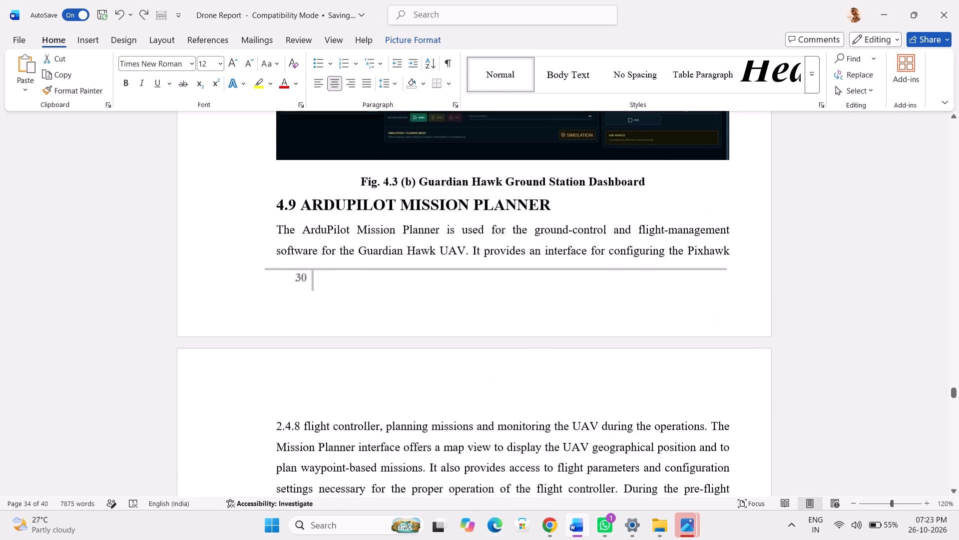
{"action": "scroll", "coordinate": [850, 379], "scroll_direction": "down", "scroll_amount": 3}
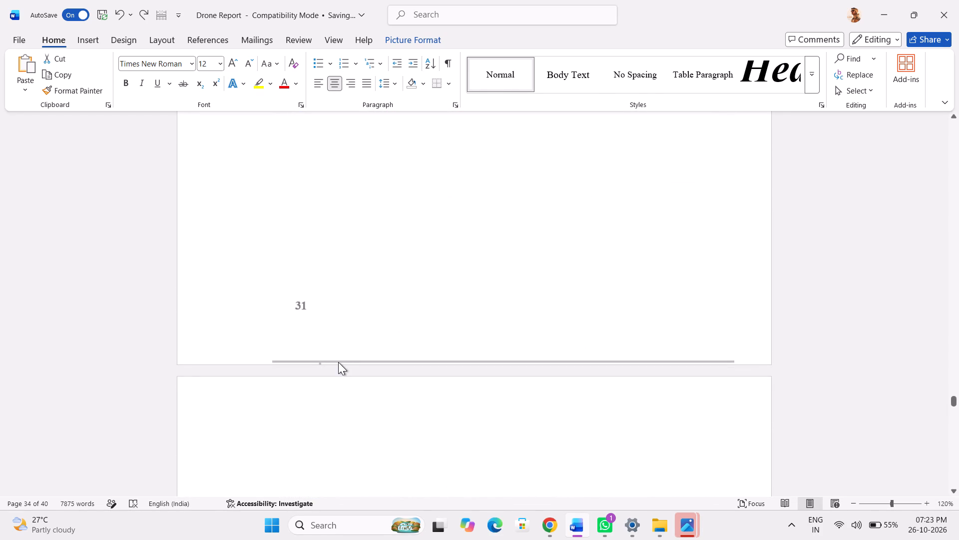
Delete backwards in the body text at the bottom of page 31, in the empty space above the footer.
{"action": "left_click", "coordinate": [337, 357]}
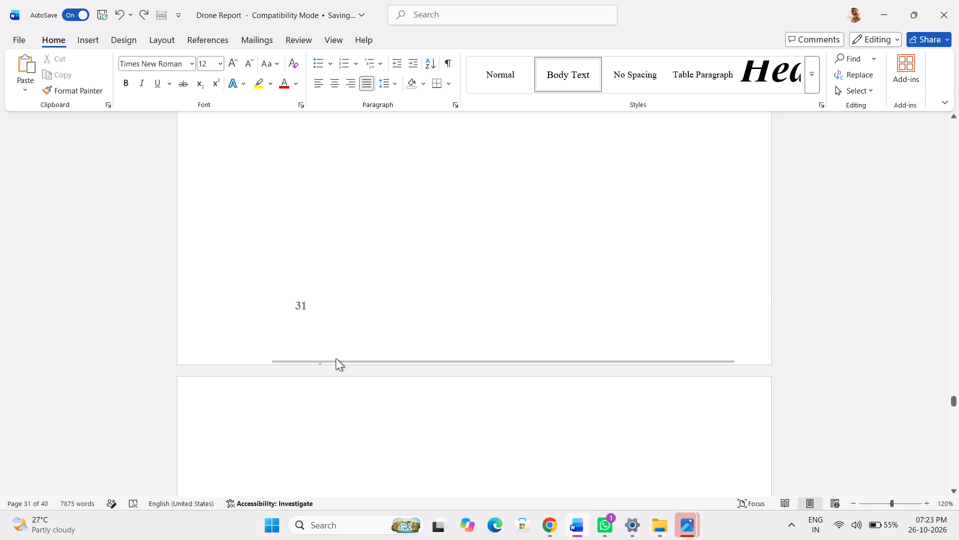
{"action": "key", "text": "BackSpace"}
{"action": "key", "text": "BackSpace"}
{"action": "key", "text": "BackSpace"}
Open the page 31 footer, compare its line and page number with the following page, and return to the body text.
{"action": "left_click", "coordinate": [319, 348]}
{"action": "right_click", "coordinate": [318, 321]}
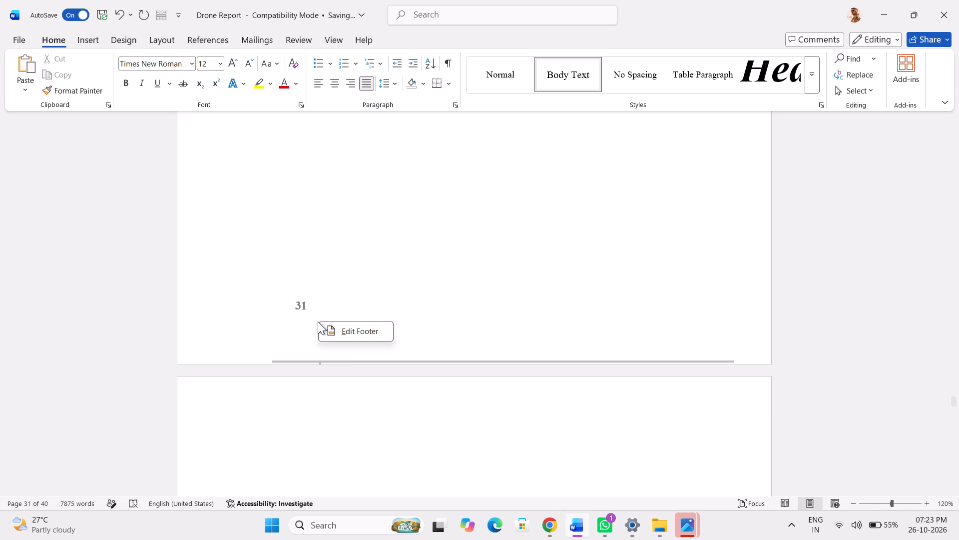
{"action": "left_click", "coordinate": [342, 329]}
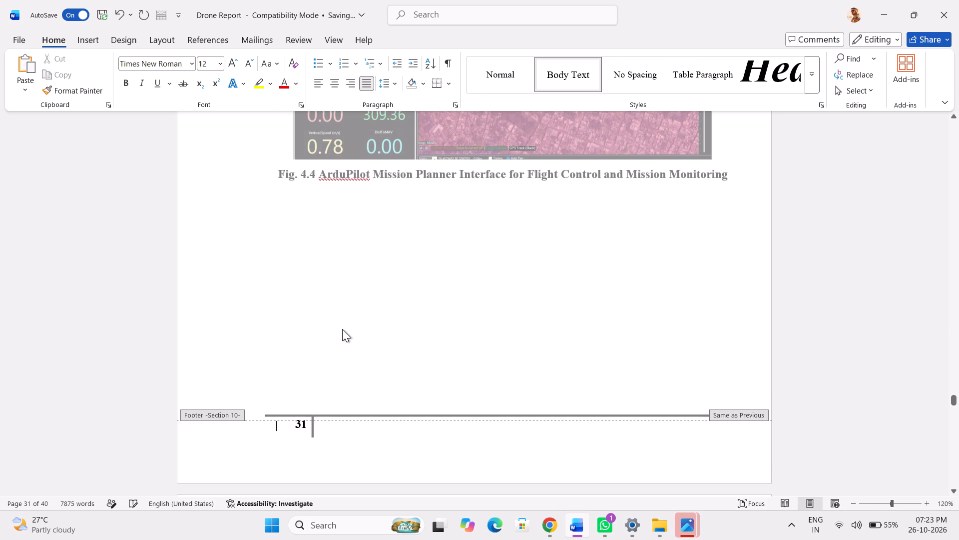
{"action": "scroll", "coordinate": [394, 357], "scroll_direction": "down", "scroll_amount": 2}
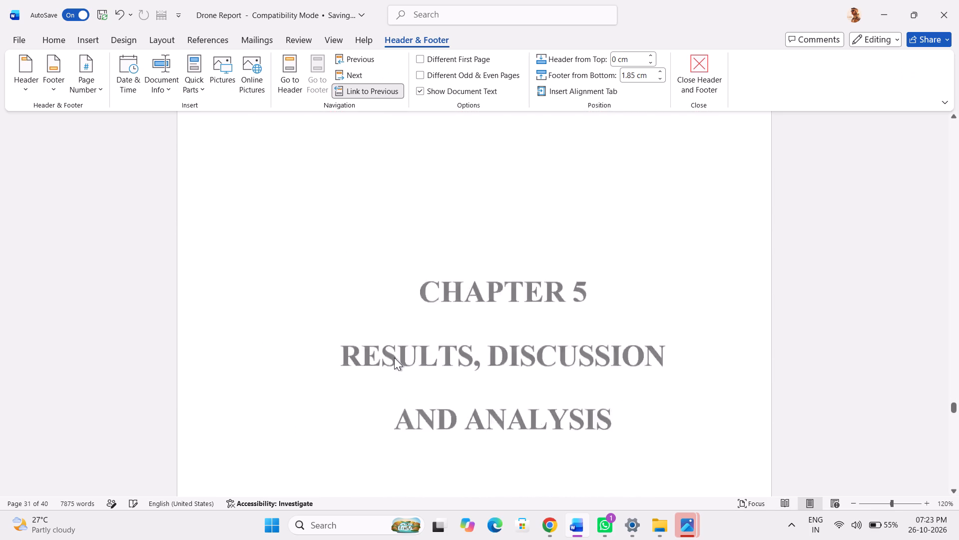
{"action": "scroll", "coordinate": [394, 357], "scroll_direction": "down", "scroll_amount": 2}
{"action": "scroll", "coordinate": [394, 357], "scroll_direction": "up", "scroll_amount": 3}
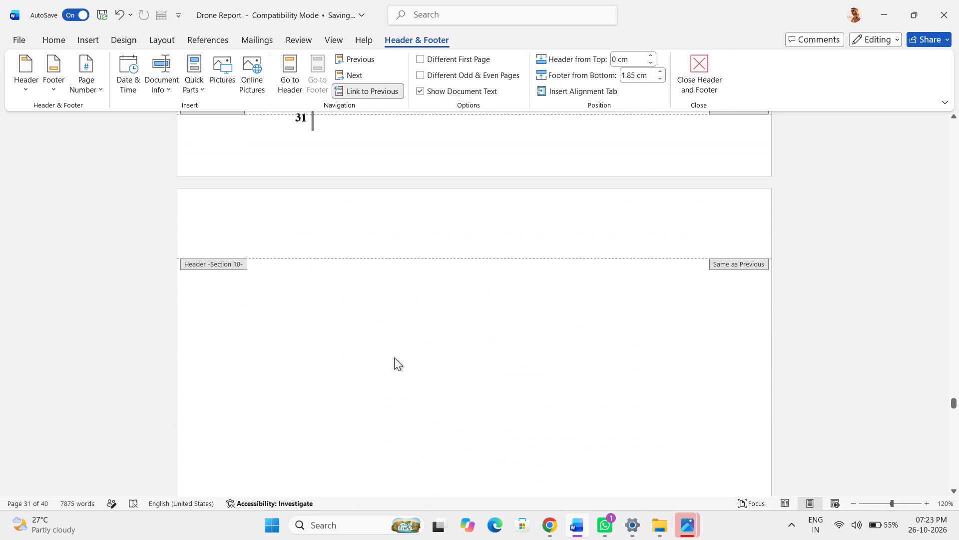
{"action": "scroll", "coordinate": [394, 357], "scroll_direction": "up", "scroll_amount": 1}
{"action": "left_click", "coordinate": [98, 306]}
{"action": "left_click", "coordinate": [98, 306]}
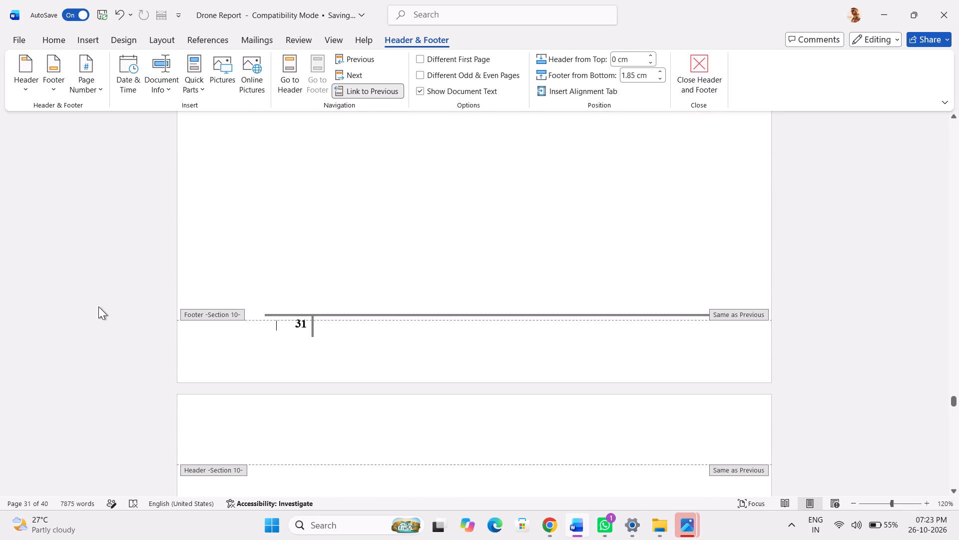
{"action": "double_click", "coordinate": [377, 249]}
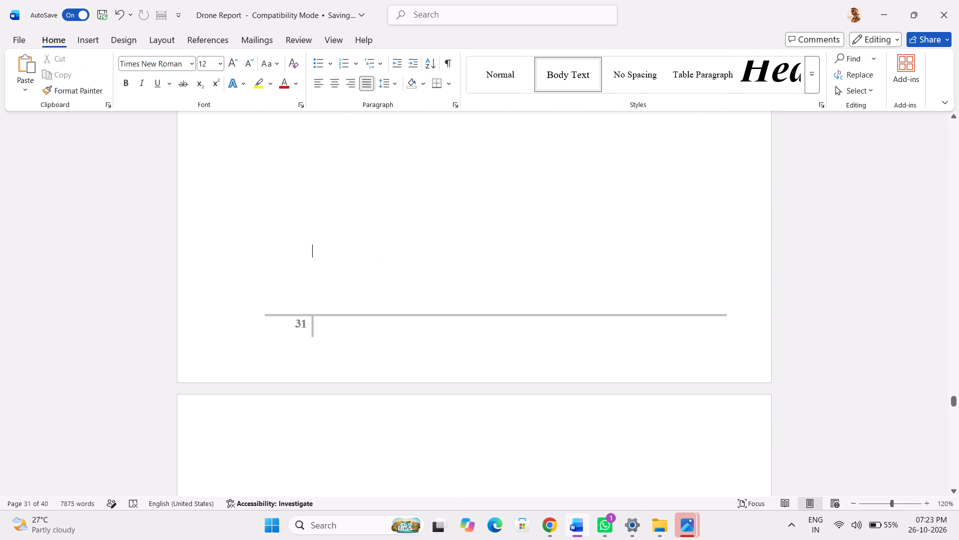
Look back from Fig. 4.4 to Fig. 3.2 (a) and (b), checking the footers, captions and space around the pictures.
{"action": "scroll", "coordinate": [377, 249], "scroll_direction": "up", "scroll_amount": 3}
{"action": "scroll", "coordinate": [377, 249], "scroll_direction": "down", "scroll_amount": 3}
{"action": "scroll", "coordinate": [377, 249], "scroll_direction": "up", "scroll_amount": 1}
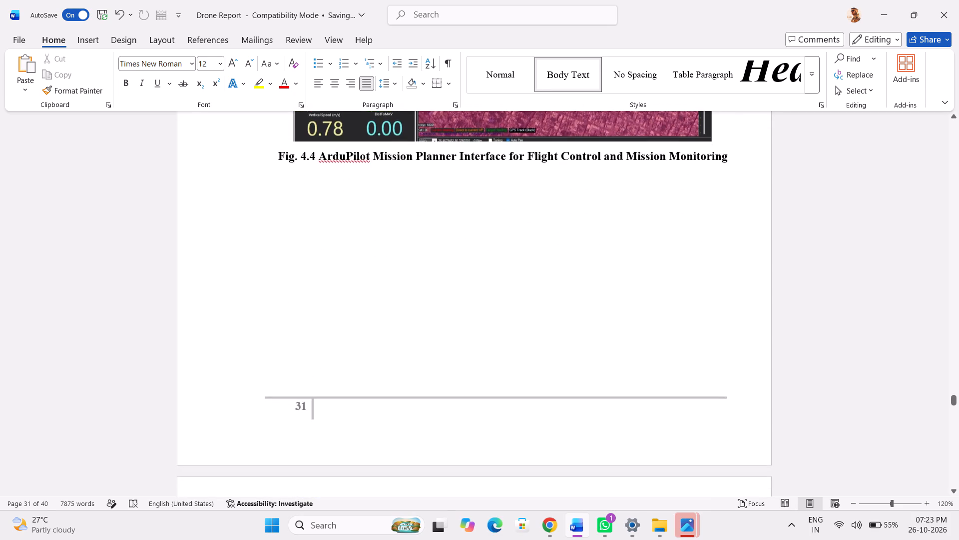
{"action": "scroll", "coordinate": [377, 249], "scroll_direction": "up", "scroll_amount": 4}
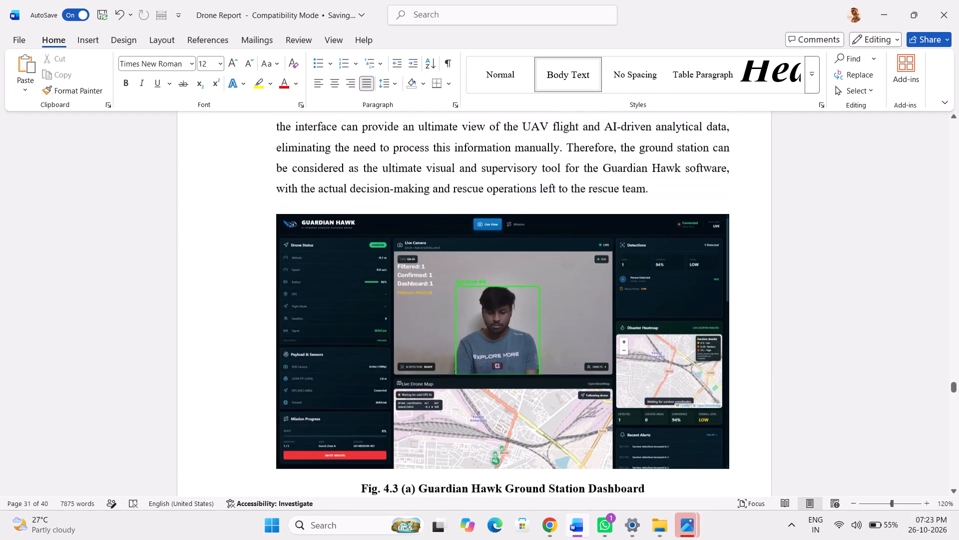
{"action": "scroll", "coordinate": [377, 249], "scroll_direction": "down", "scroll_amount": 1}
{"action": "scroll", "coordinate": [674, 225], "scroll_direction": "down", "scroll_amount": 1}
{"action": "scroll", "coordinate": [674, 225], "scroll_direction": "up", "scroll_amount": 2}
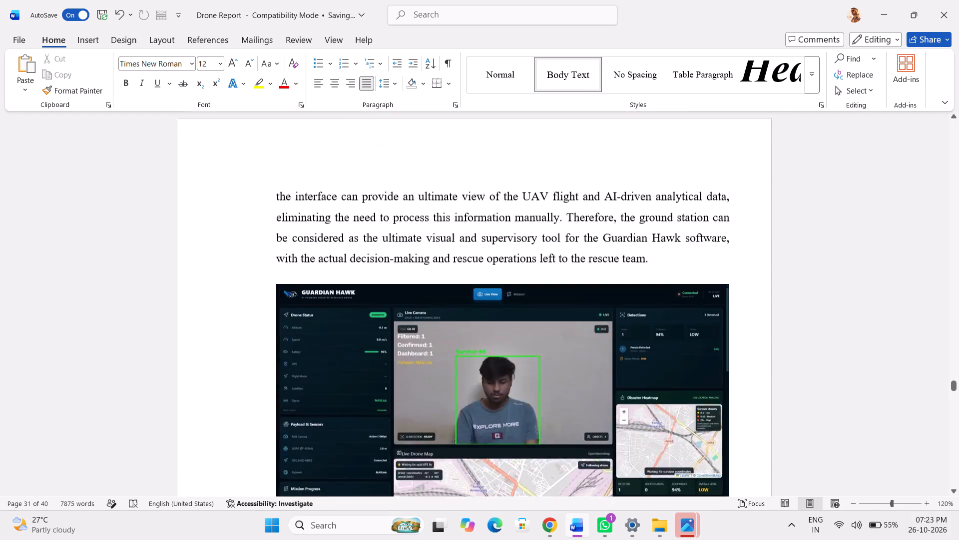
{"action": "scroll", "coordinate": [674, 225], "scroll_direction": "up", "scroll_amount": 11}
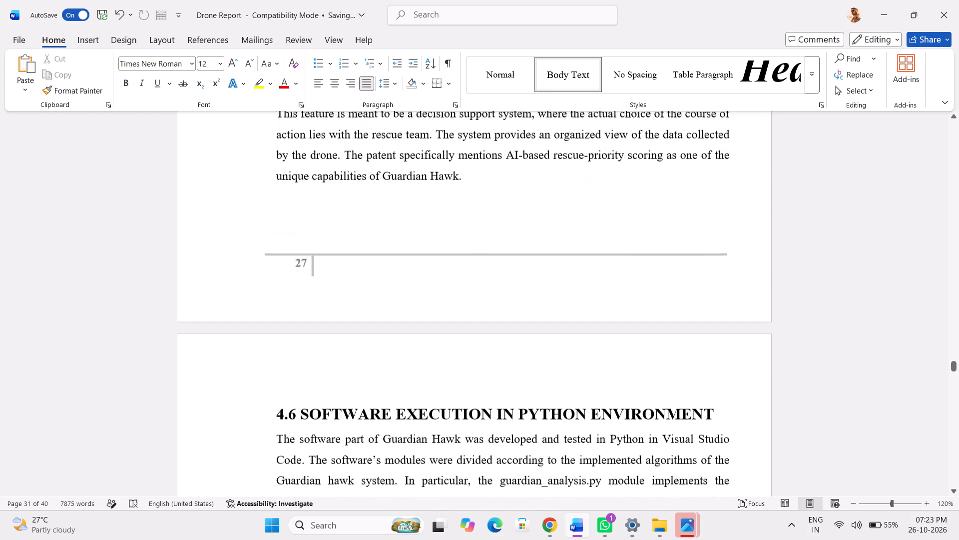
{"action": "scroll", "coordinate": [674, 225], "scroll_direction": "up", "scroll_amount": 11}
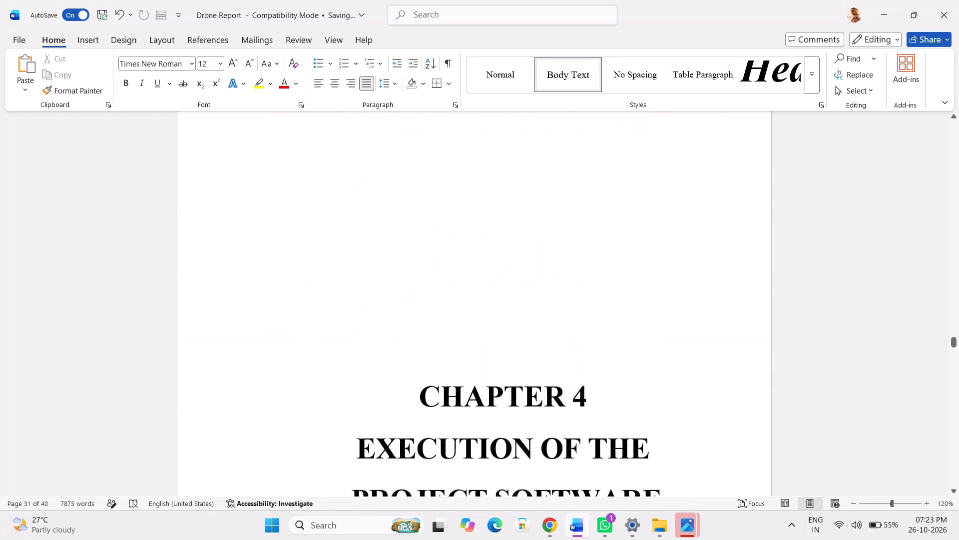
{"action": "scroll", "coordinate": [674, 225], "scroll_direction": "up", "scroll_amount": 4}
{"action": "scroll", "coordinate": [674, 225], "scroll_direction": "down", "scroll_amount": 5}
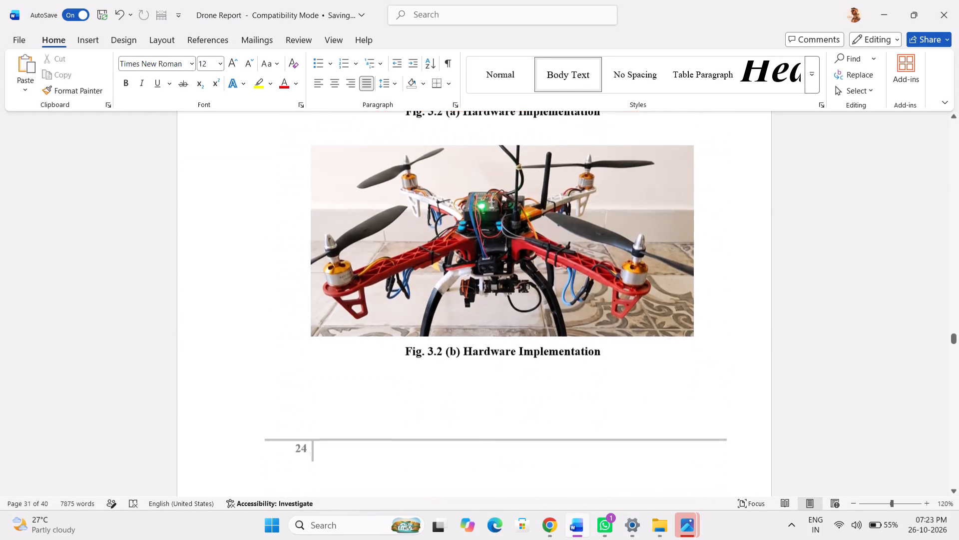
{"action": "scroll", "coordinate": [674, 225], "scroll_direction": "down", "scroll_amount": 1}
{"action": "scroll", "coordinate": [674, 225], "scroll_direction": "up", "scroll_amount": 4}
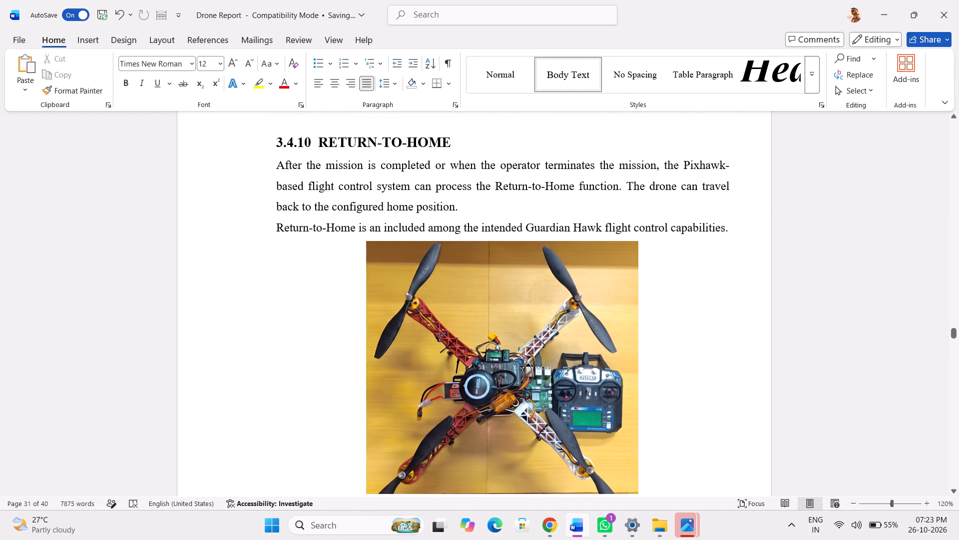
{"action": "scroll", "coordinate": [674, 225], "scroll_direction": "down", "scroll_amount": 1}
{"action": "scroll", "coordinate": [674, 225], "scroll_direction": "up", "scroll_amount": 1}
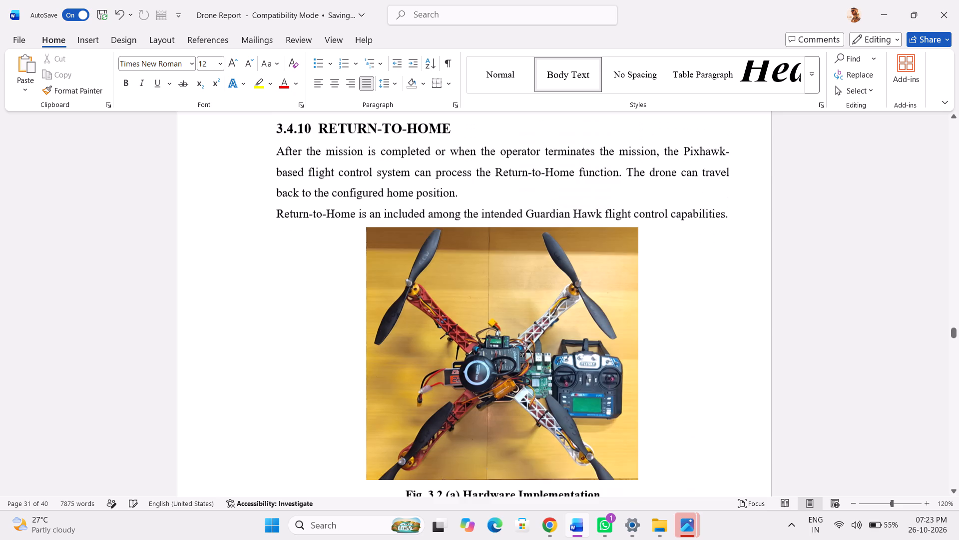
{"action": "scroll", "coordinate": [674, 225], "scroll_direction": "up", "scroll_amount": 1}
{"action": "scroll", "coordinate": [674, 225], "scroll_direction": "down", "scroll_amount": 3}
{"action": "scroll", "coordinate": [674, 225], "scroll_direction": "up", "scroll_amount": 2}
{"action": "scroll", "coordinate": [674, 225], "scroll_direction": "down", "scroll_amount": 1}
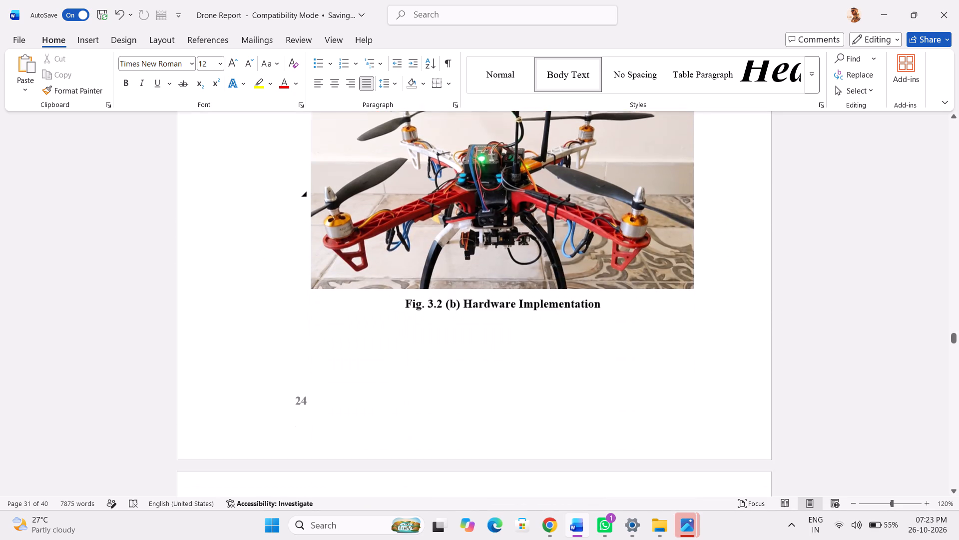
{"action": "scroll", "coordinate": [674, 225], "scroll_direction": "down", "scroll_amount": 1}
{"action": "scroll", "coordinate": [674, 225], "scroll_direction": "up", "scroll_amount": 1}
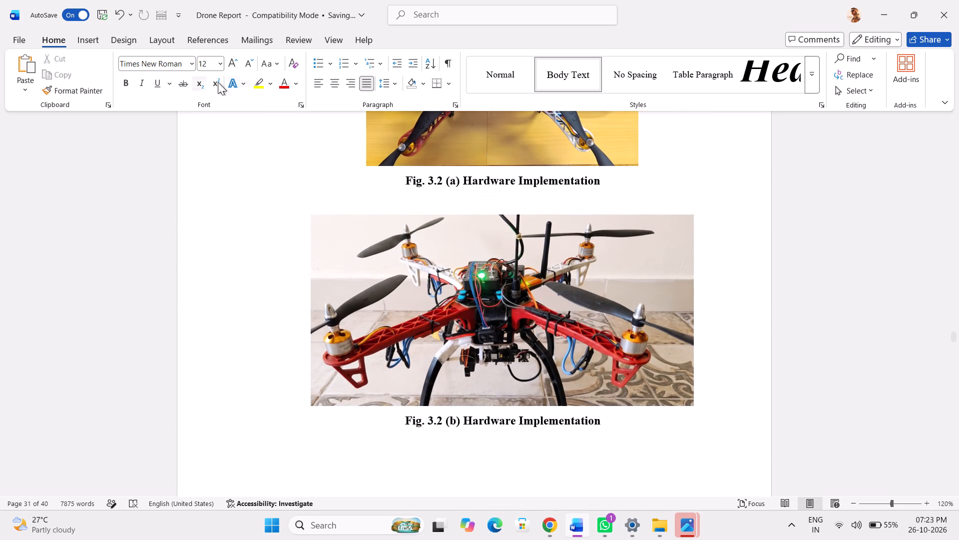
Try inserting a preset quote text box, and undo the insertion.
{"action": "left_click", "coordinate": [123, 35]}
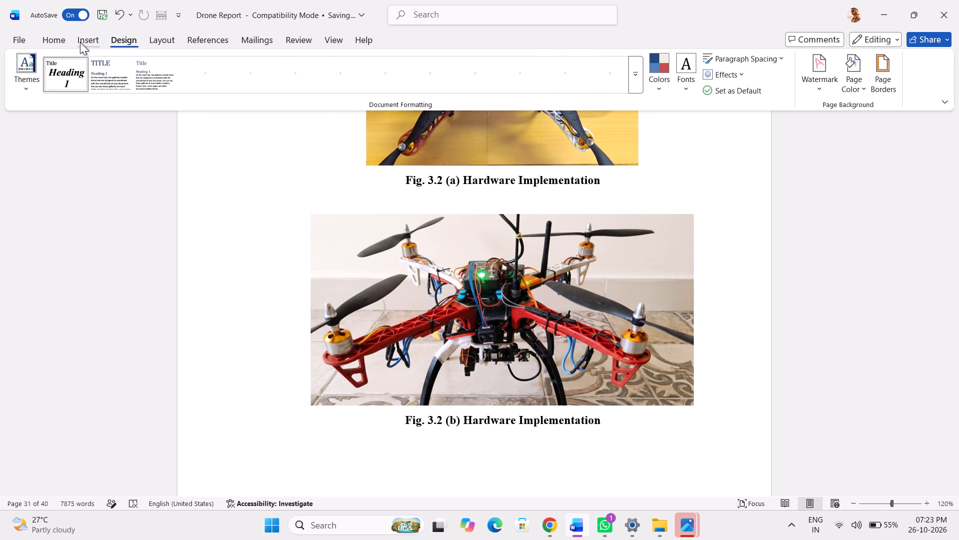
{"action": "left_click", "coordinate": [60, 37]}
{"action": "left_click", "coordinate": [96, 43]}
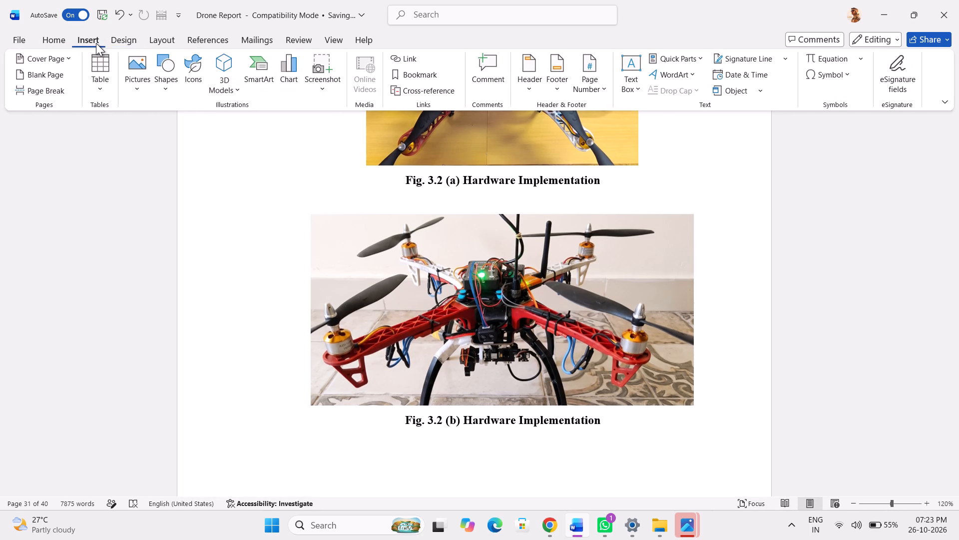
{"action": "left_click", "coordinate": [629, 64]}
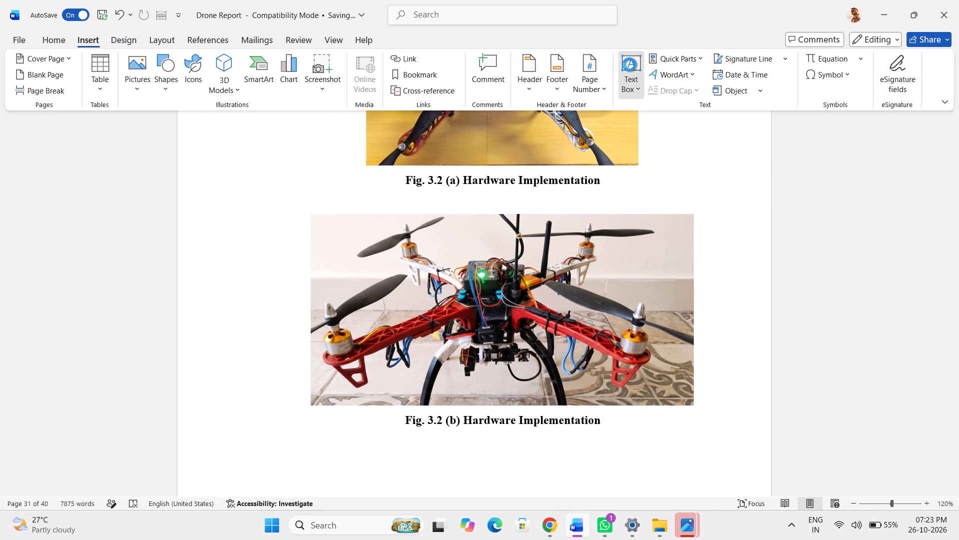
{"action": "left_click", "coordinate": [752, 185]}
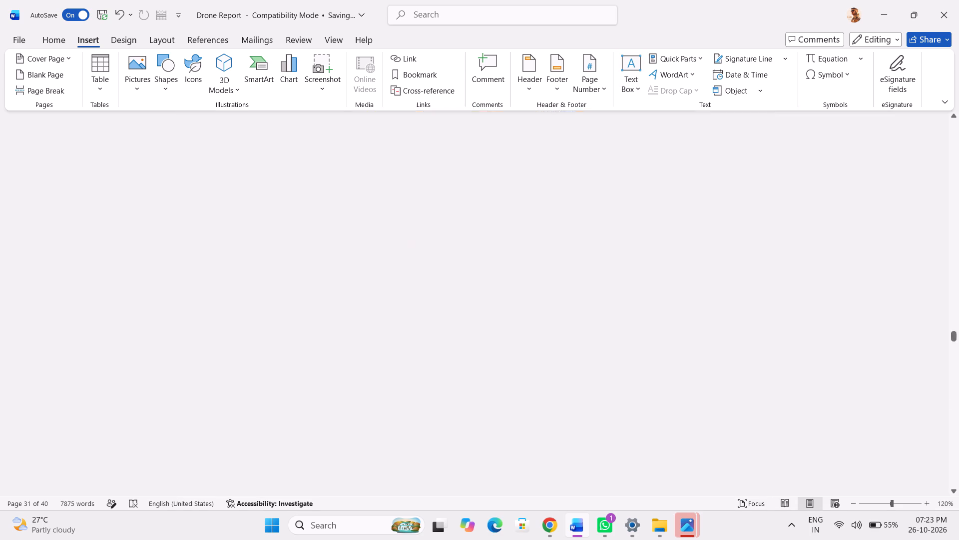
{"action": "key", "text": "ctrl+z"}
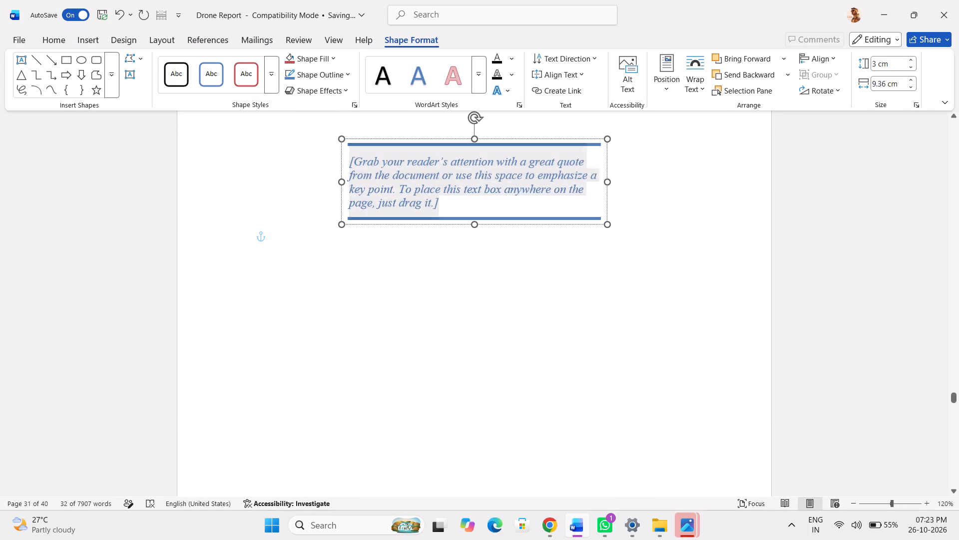
Draw a small rectangle shape below the Fig. 3.2 (b) Hardware Implementation caption on page 24, just above the footer line.
{"action": "scroll", "coordinate": [752, 185], "scroll_direction": "down", "scroll_amount": 4}
{"action": "scroll", "coordinate": [752, 185], "scroll_direction": "up", "scroll_amount": 4}
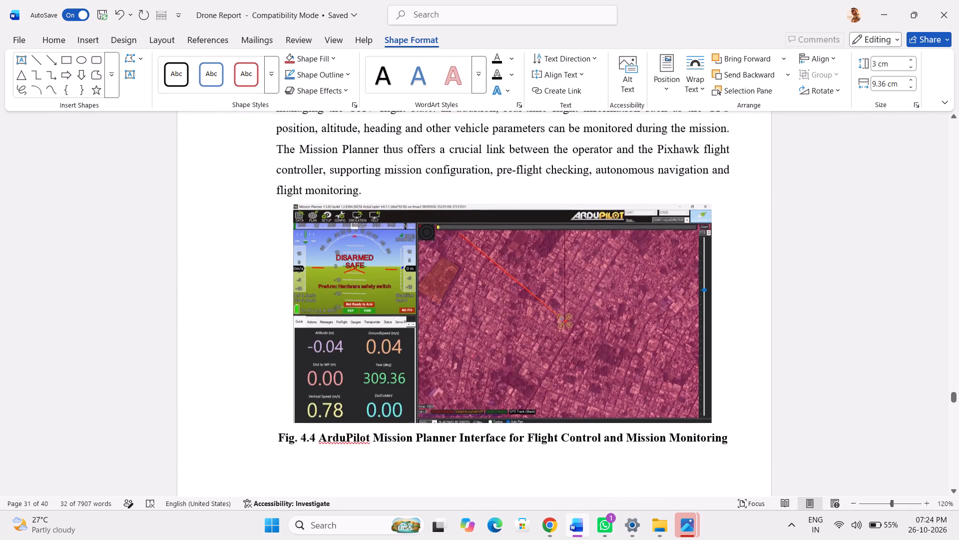
{"action": "scroll", "coordinate": [752, 185], "scroll_direction": "up", "scroll_amount": 5}
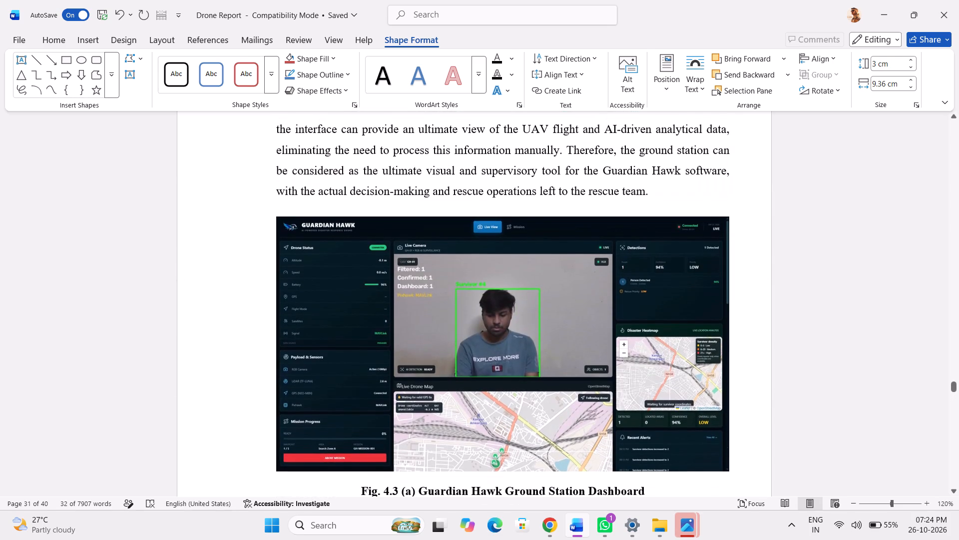
{"action": "scroll", "coordinate": [626, 180], "scroll_direction": "up", "scroll_amount": 11}
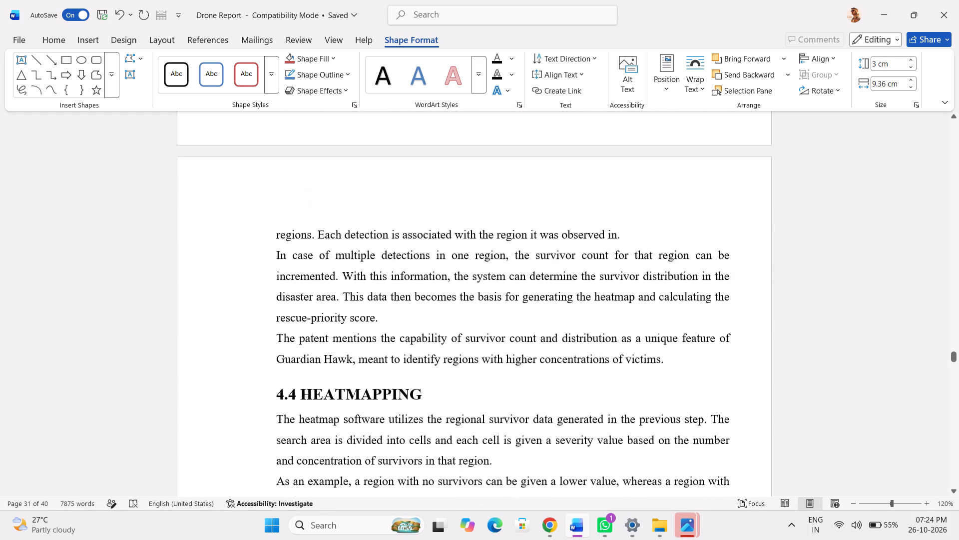
{"action": "scroll", "coordinate": [626, 180], "scroll_direction": "up", "scroll_amount": 12}
{"action": "scroll", "coordinate": [626, 180], "scroll_direction": "down", "scroll_amount": 1}
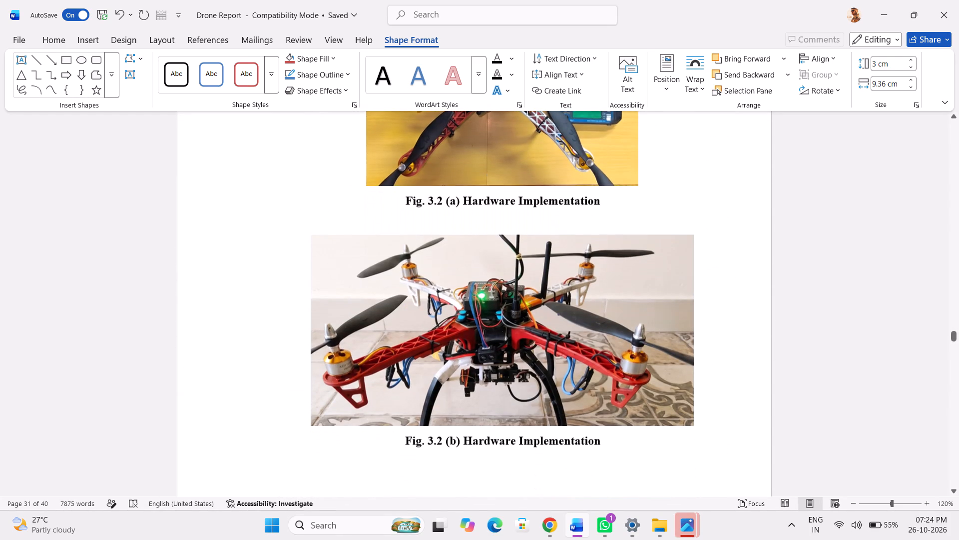
{"action": "left_click", "coordinate": [525, 351]}
{"action": "left_click", "coordinate": [496, 482]}
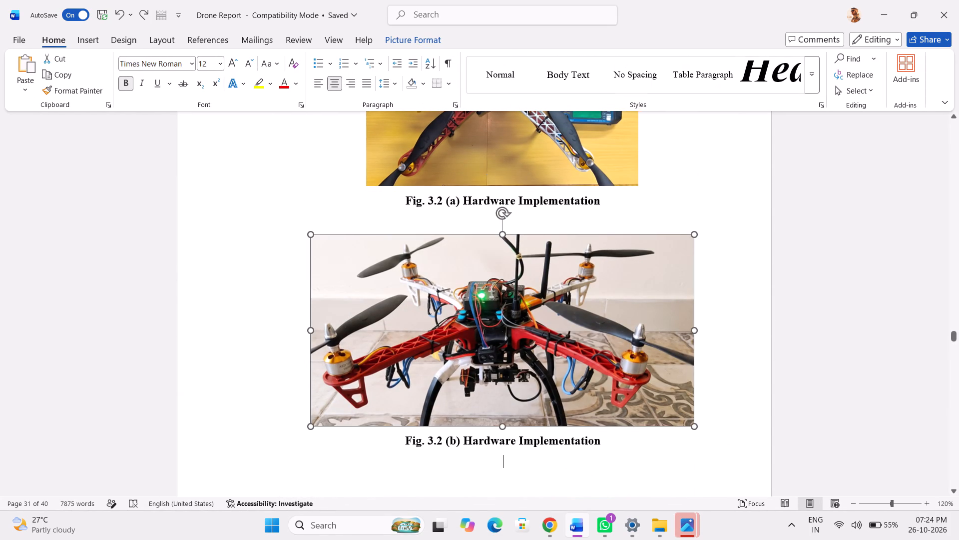
{"action": "scroll", "coordinate": [496, 482], "scroll_direction": "down", "scroll_amount": 2}
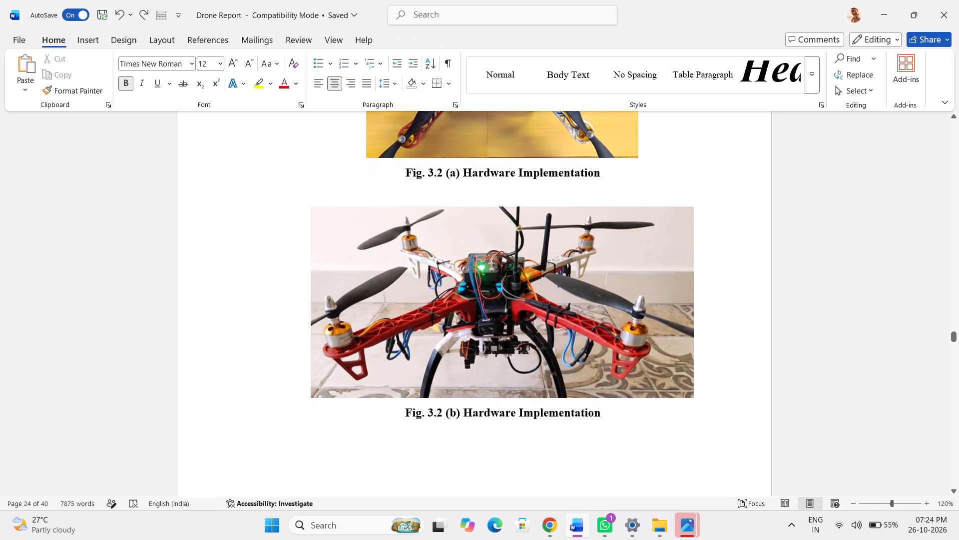
{"action": "scroll", "coordinate": [496, 482], "scroll_direction": "down", "scroll_amount": 1}
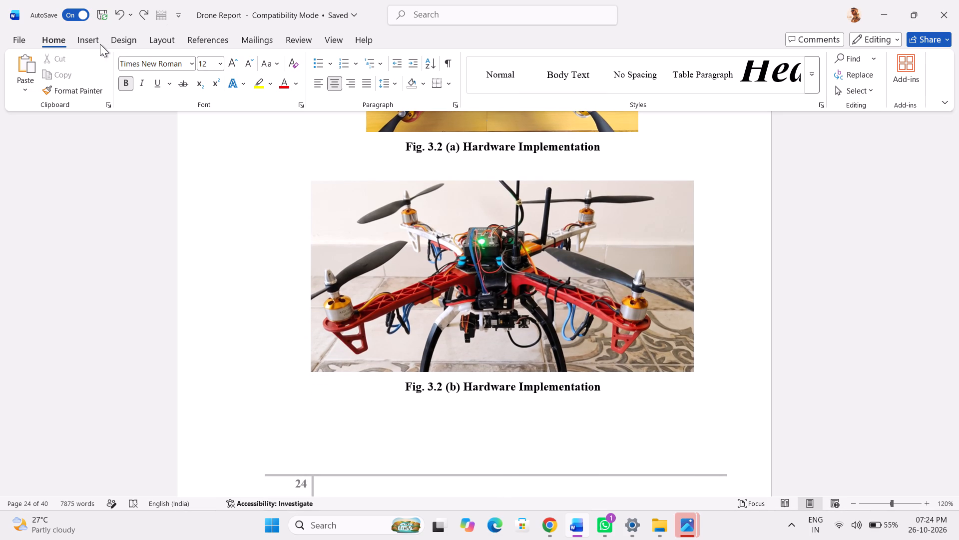
{"action": "left_click", "coordinate": [100, 44]}
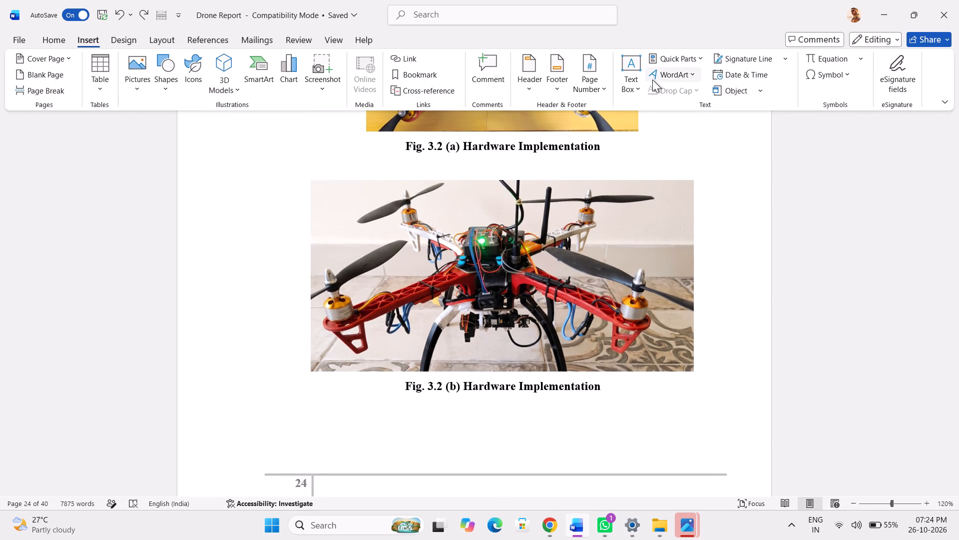
{"action": "left_click", "coordinate": [160, 78]}
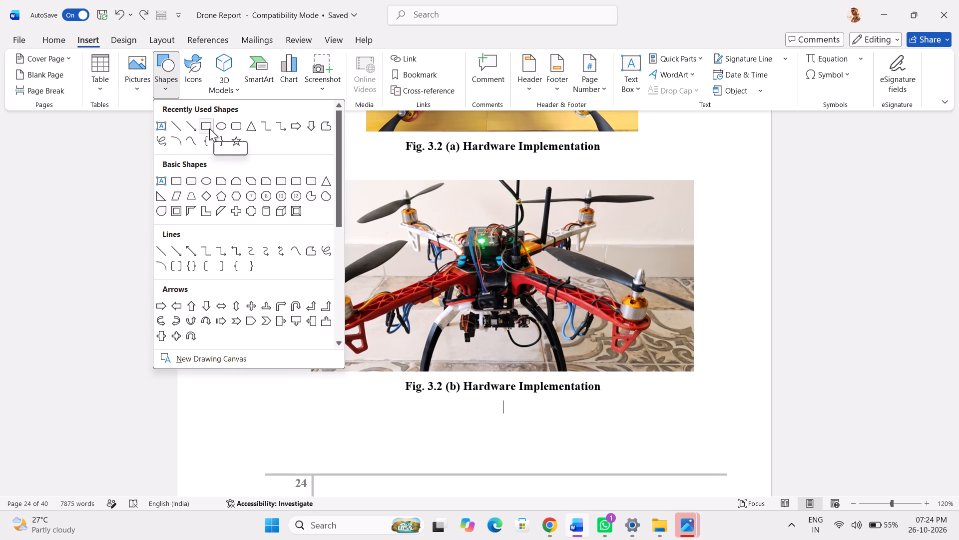
{"action": "left_click", "coordinate": [210, 129]}
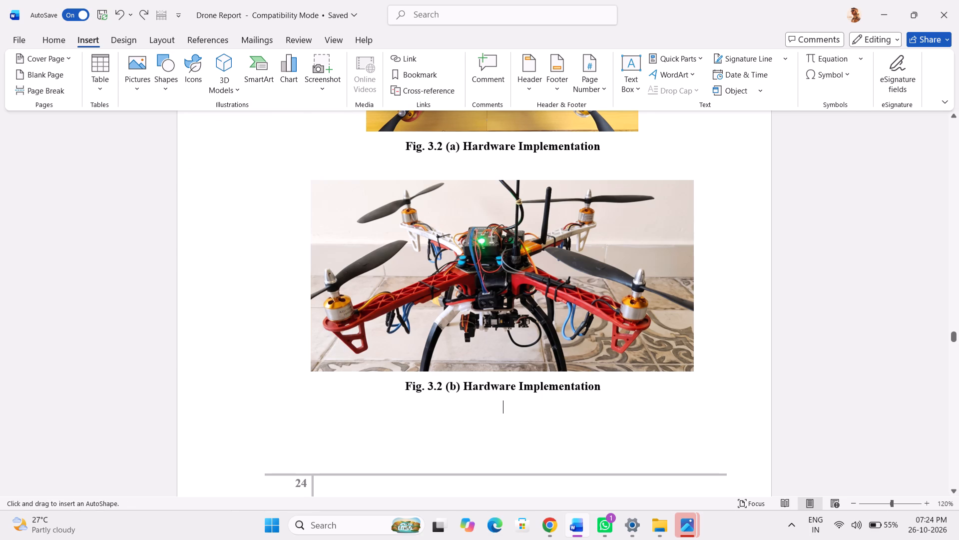
{"action": "left_click_drag", "start_coordinate": [466, 412], "coordinate": [534, 439]}
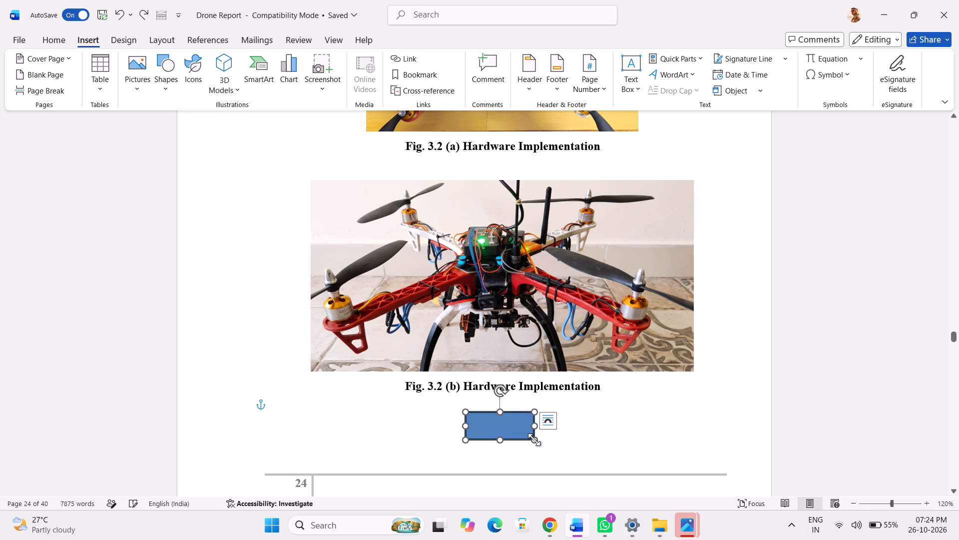
Label the rectangle below the Fig. 3.2 (b) caption with the text "Camera".
{"action": "left_click", "coordinate": [496, 426]}
{"action": "left_click", "coordinate": [487, 424]}
{"action": "type", "text": "jjg"}
{"action": "key", "text": "BackSpace"}
{"action": "key", "text": "BackSpace"}
{"action": "key", "text": "BackSpace"}
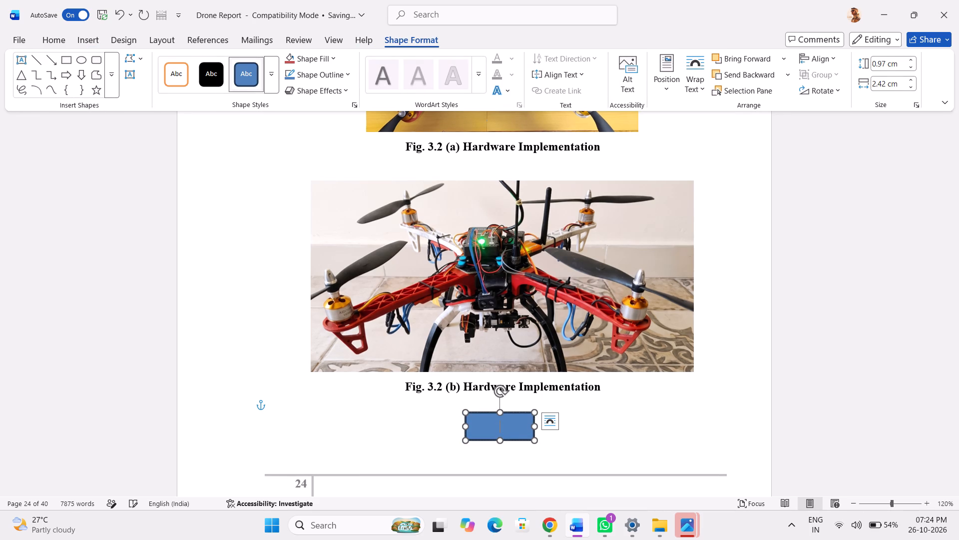
{"action": "type", "text": "Camera"}
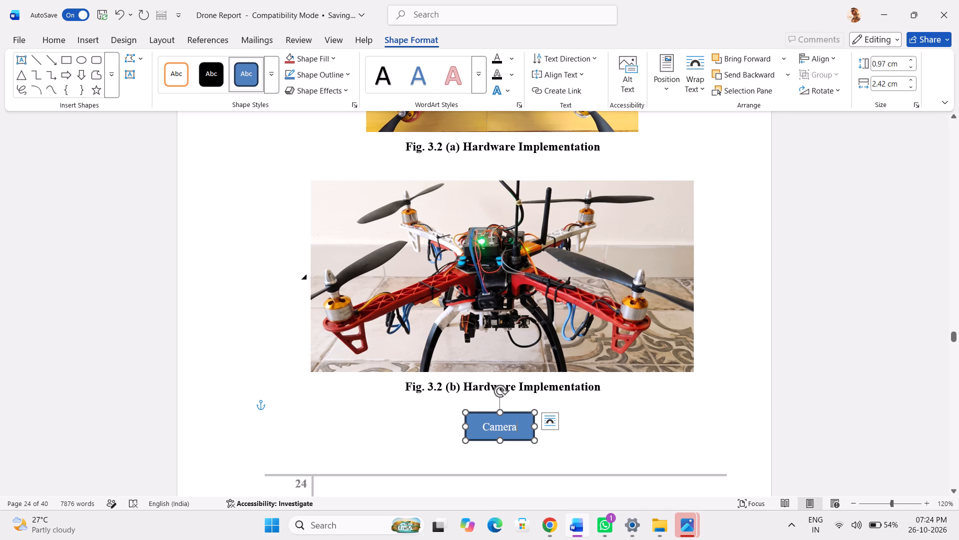
Change the font colour of the "Camera" text in the rectangle to black.
{"action": "right_click", "coordinate": [523, 424]}
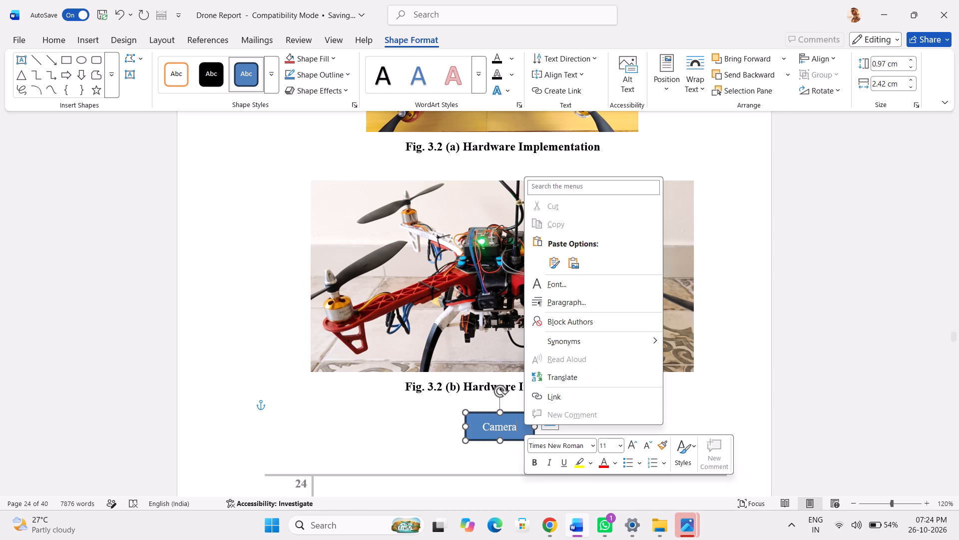
{"action": "left_click", "coordinate": [612, 461]}
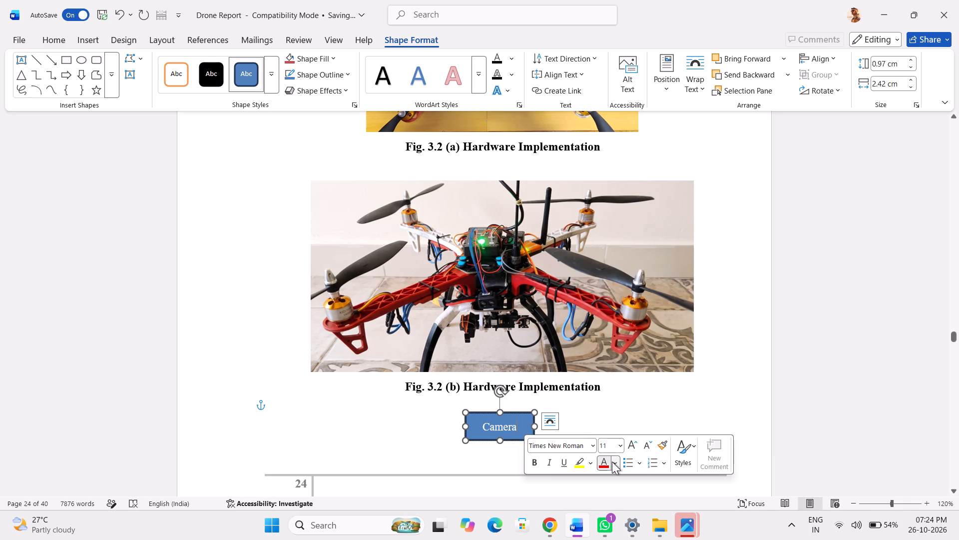
{"action": "left_click", "coordinate": [518, 426]}
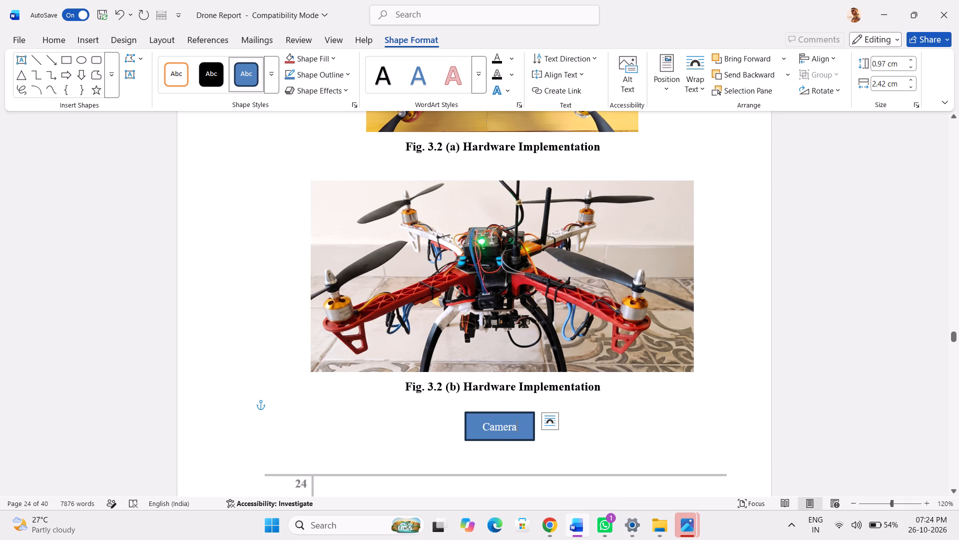
{"action": "key", "text": "ctrl+a"}
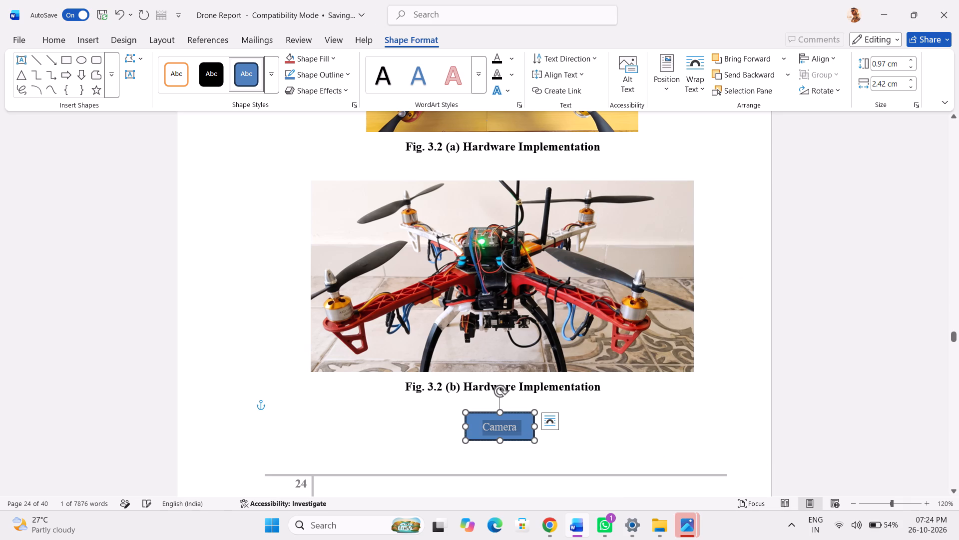
{"action": "right_click", "coordinate": [497, 429]}
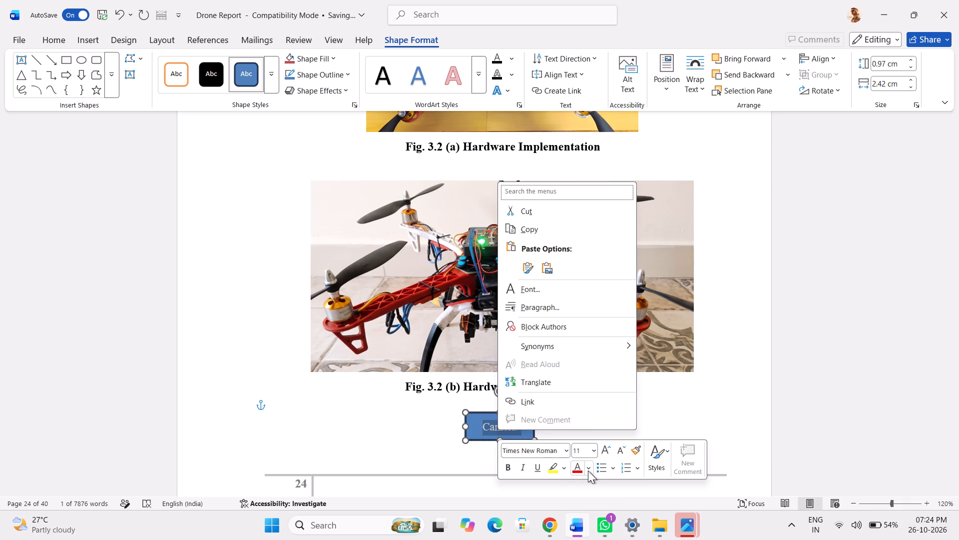
{"action": "left_click", "coordinate": [589, 470]}
{"action": "left_click", "coordinate": [601, 283]}
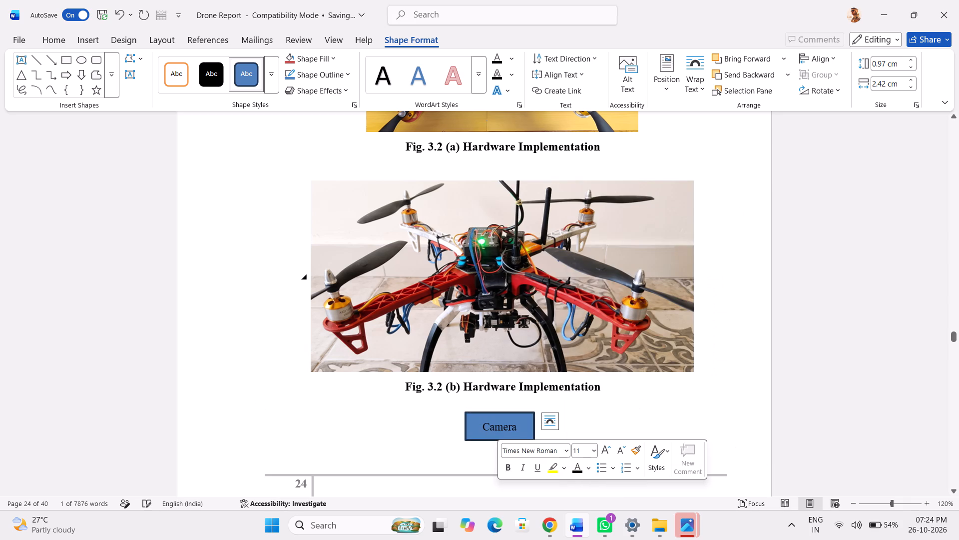
{"action": "left_click", "coordinate": [523, 433]}
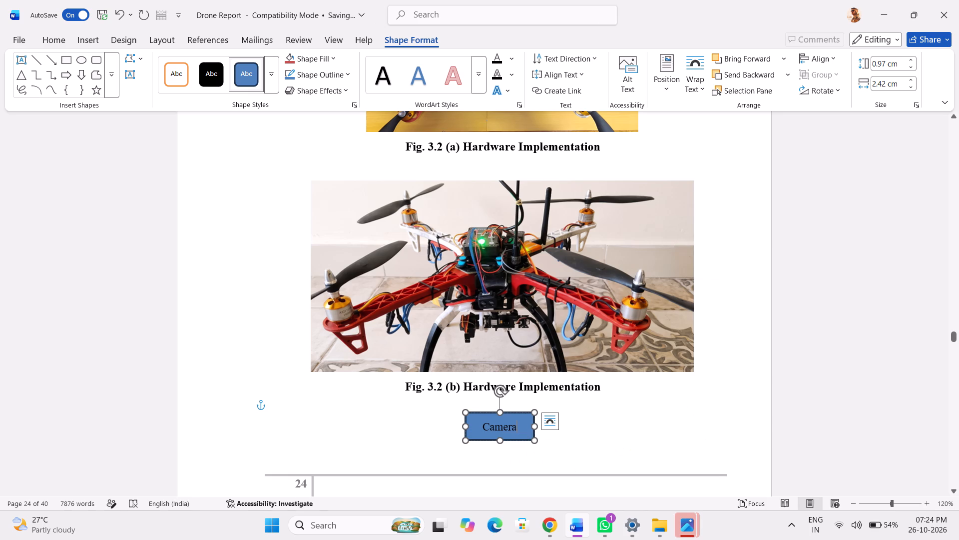
Apply the black-outlined theme style with white fill to the Camera rectangle.
{"action": "right_click", "coordinate": [523, 431]}
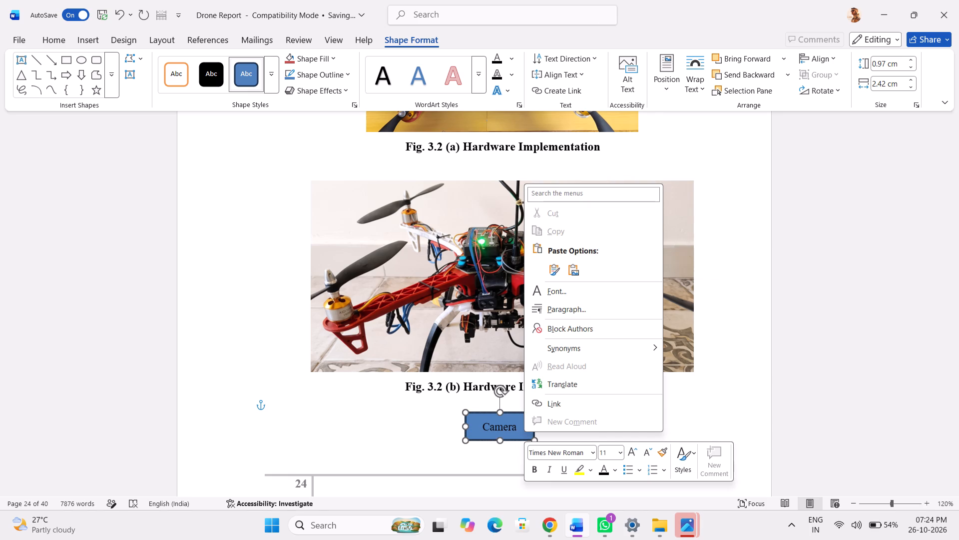
{"action": "left_click", "coordinate": [481, 430]}
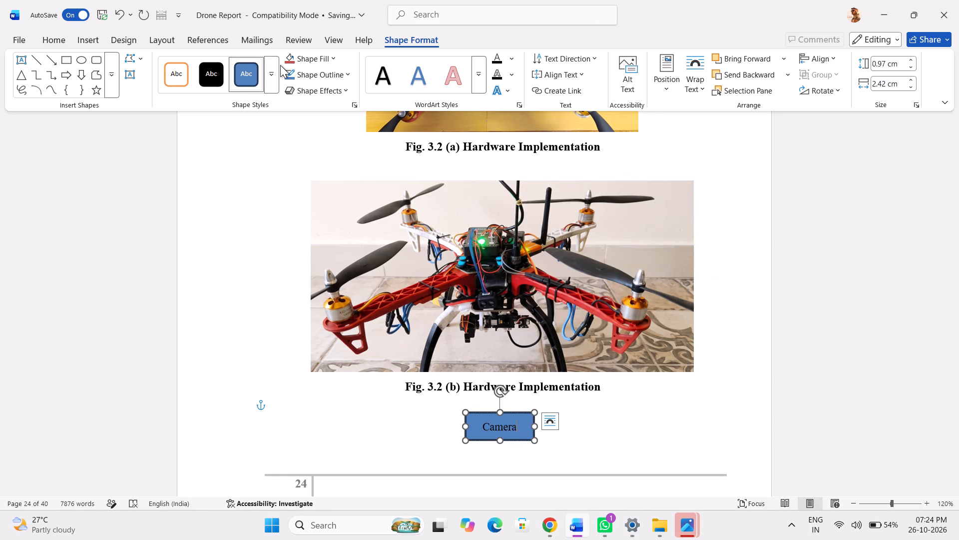
{"action": "left_click", "coordinate": [274, 82]}
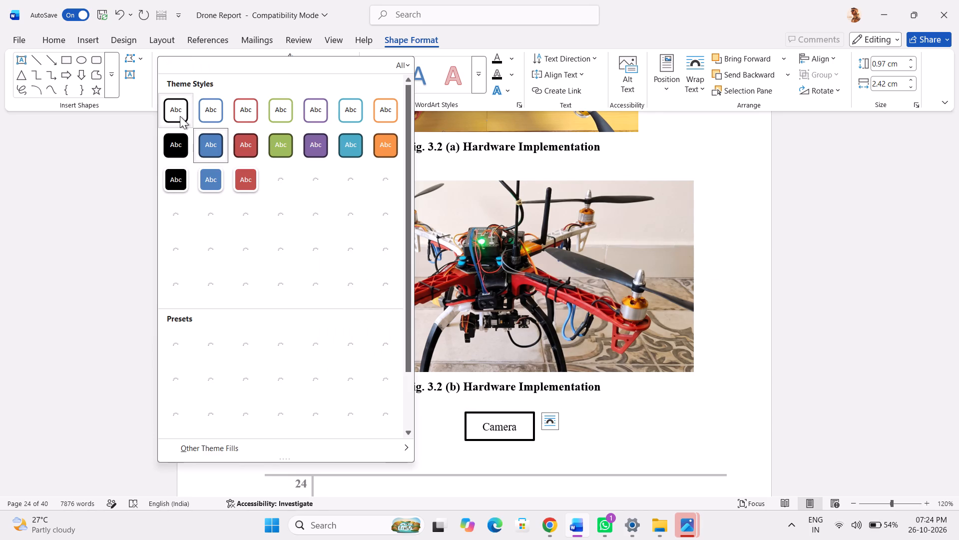
{"action": "left_click", "coordinate": [180, 116]}
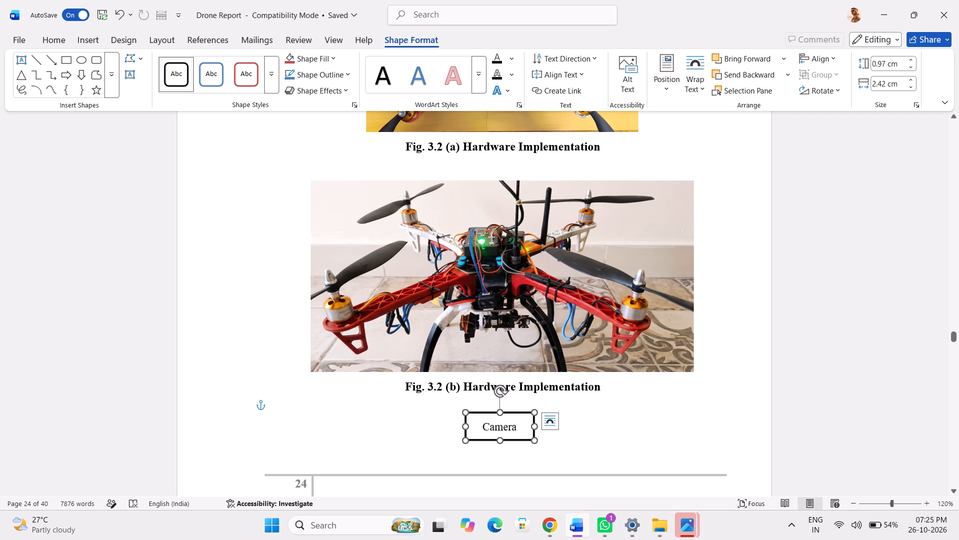
Move the Camera label onto the Fig. 3.2 (b) picture just below the drone's camera, and shrink it to about 0.81 by 1.83 cm.
{"action": "left_click_drag", "start_coordinate": [516, 410], "coordinate": [525, 340]}
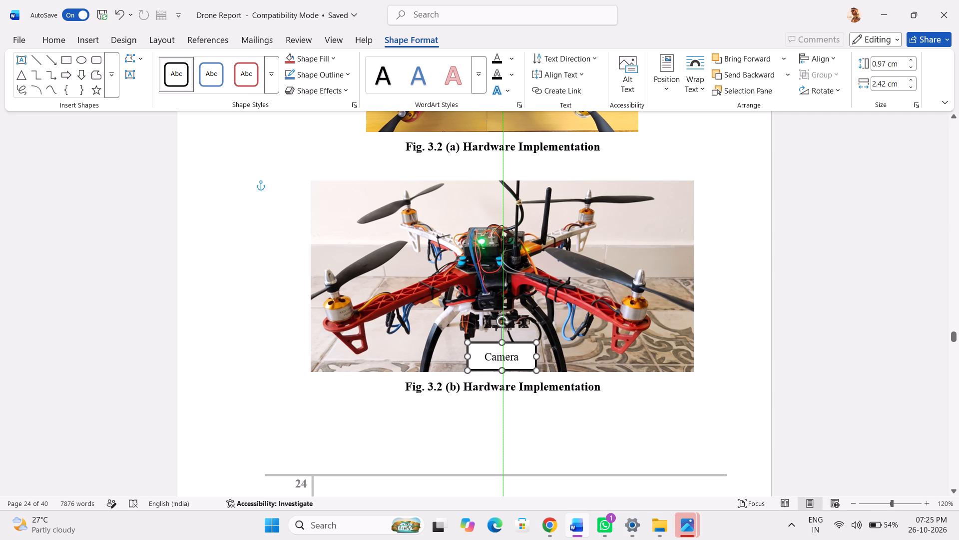
{"action": "left_click_drag", "start_coordinate": [525, 340], "coordinate": [587, 335]}
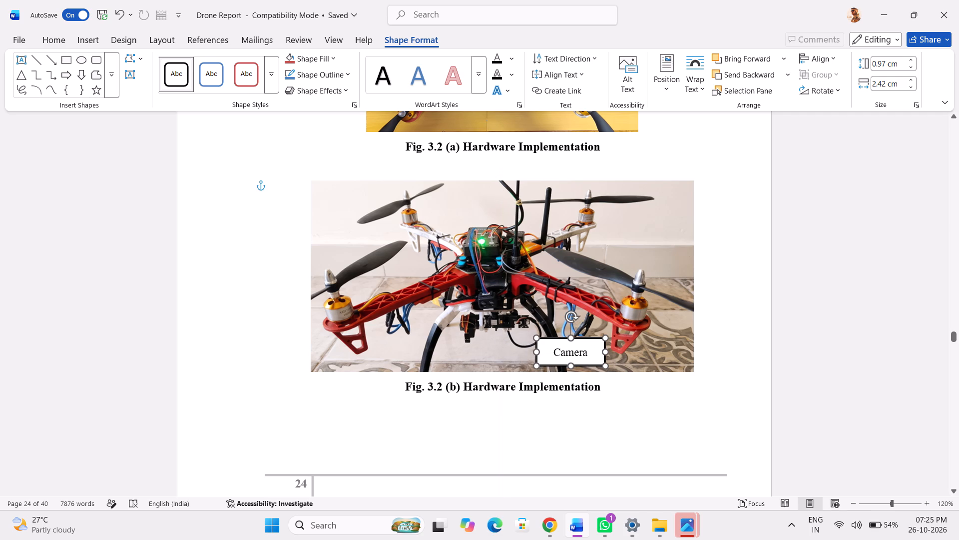
{"action": "left_click_drag", "start_coordinate": [587, 335], "coordinate": [569, 341]}
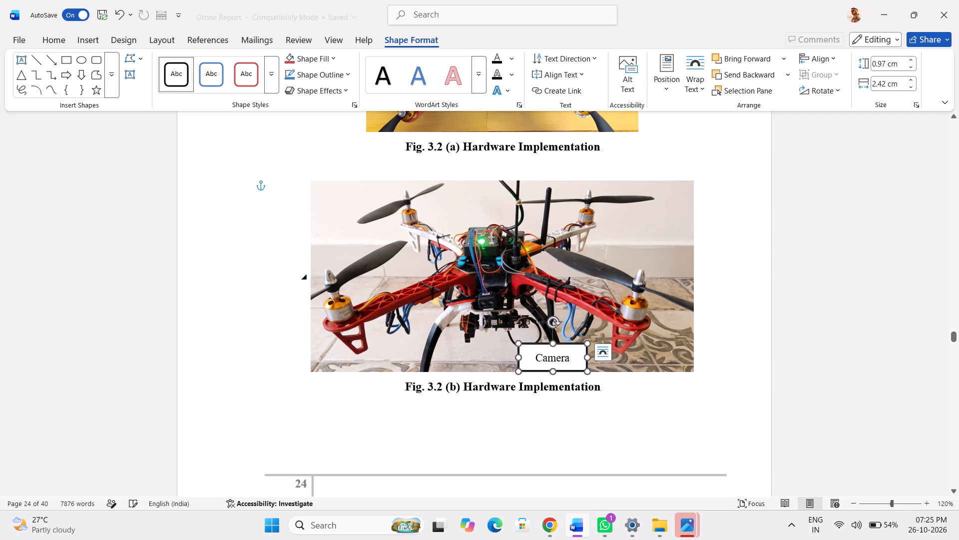
{"action": "left_click_drag", "start_coordinate": [587, 371], "coordinate": [577, 367]}
{"action": "left_click_drag", "start_coordinate": [576, 365], "coordinate": [570, 367]}
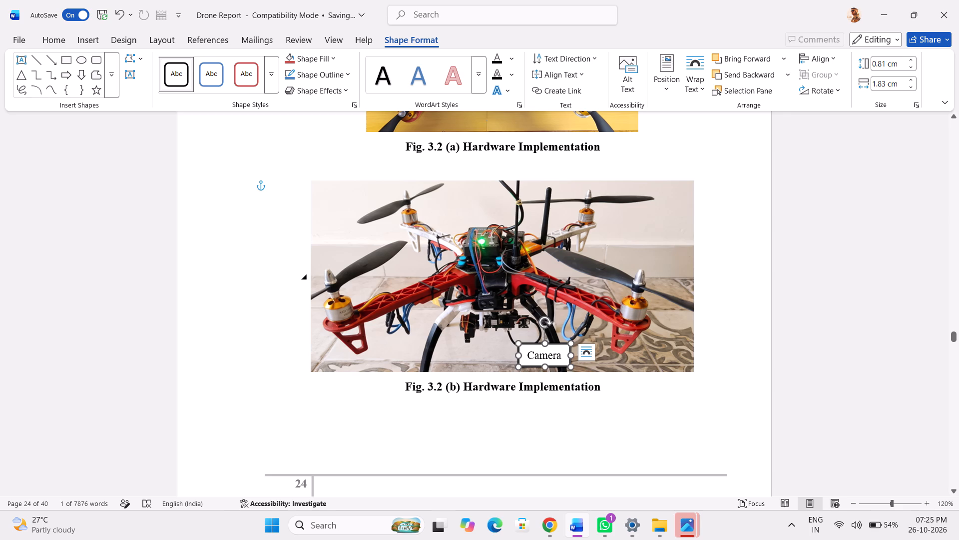
{"action": "left_click", "coordinate": [561, 344]}
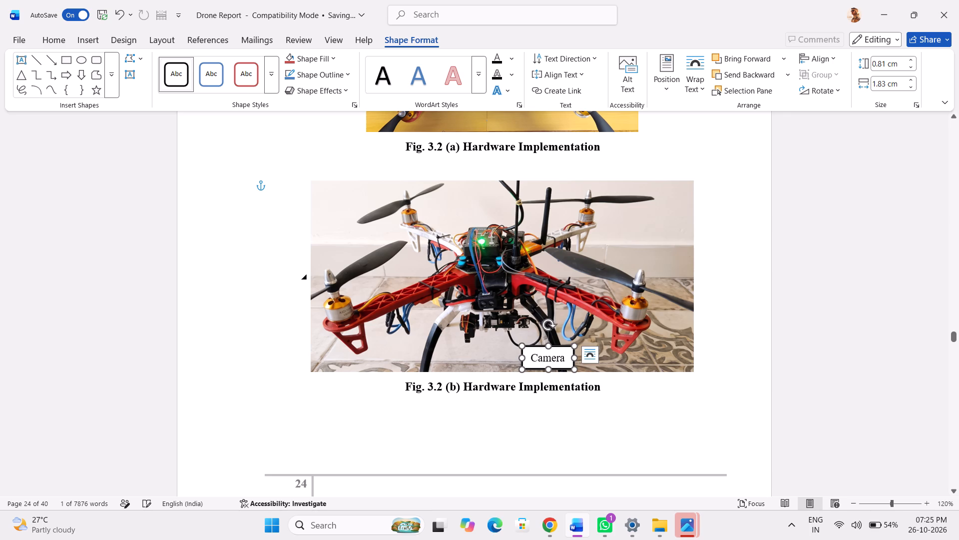
{"action": "left_click", "coordinate": [868, 292]}
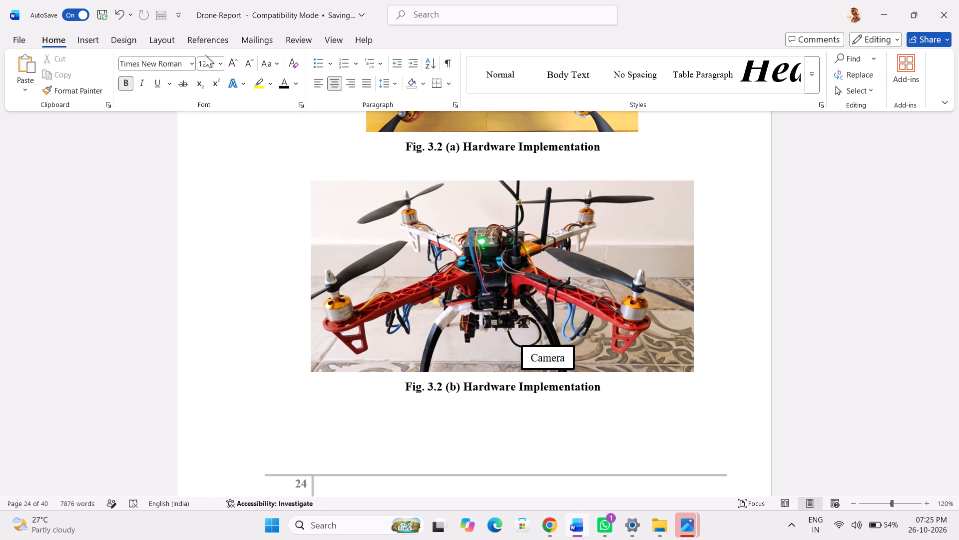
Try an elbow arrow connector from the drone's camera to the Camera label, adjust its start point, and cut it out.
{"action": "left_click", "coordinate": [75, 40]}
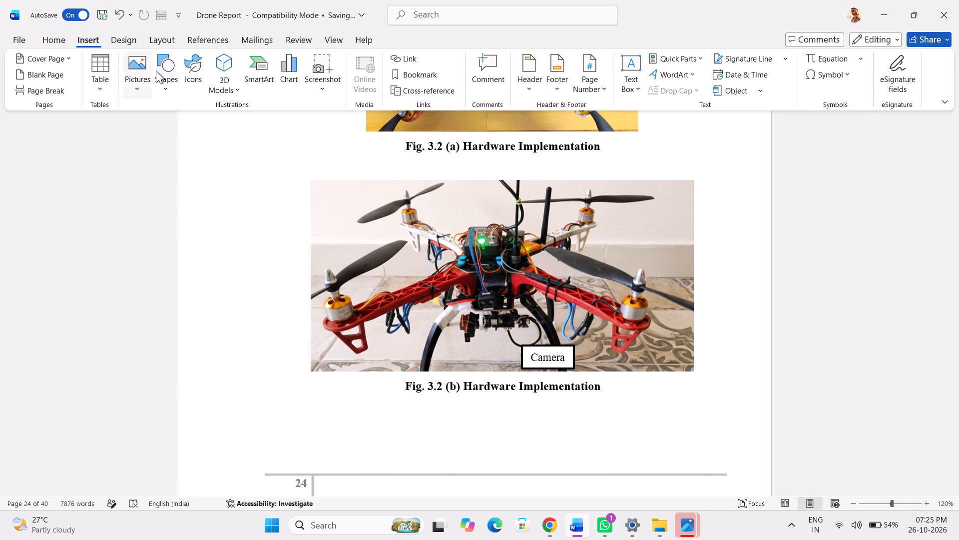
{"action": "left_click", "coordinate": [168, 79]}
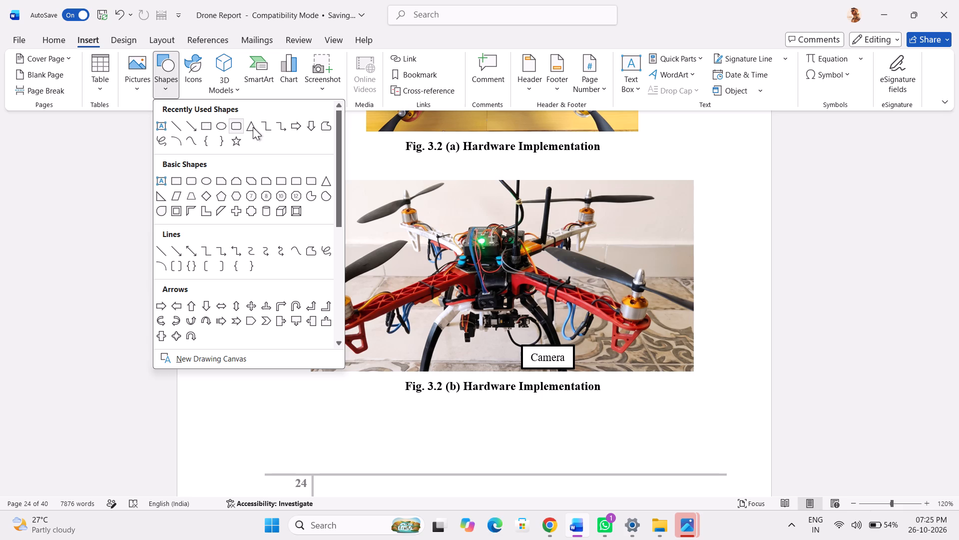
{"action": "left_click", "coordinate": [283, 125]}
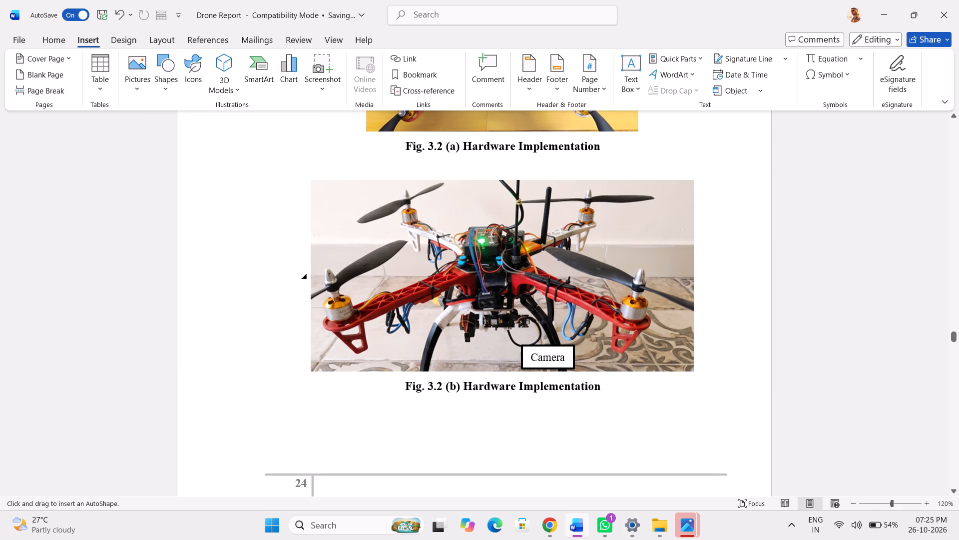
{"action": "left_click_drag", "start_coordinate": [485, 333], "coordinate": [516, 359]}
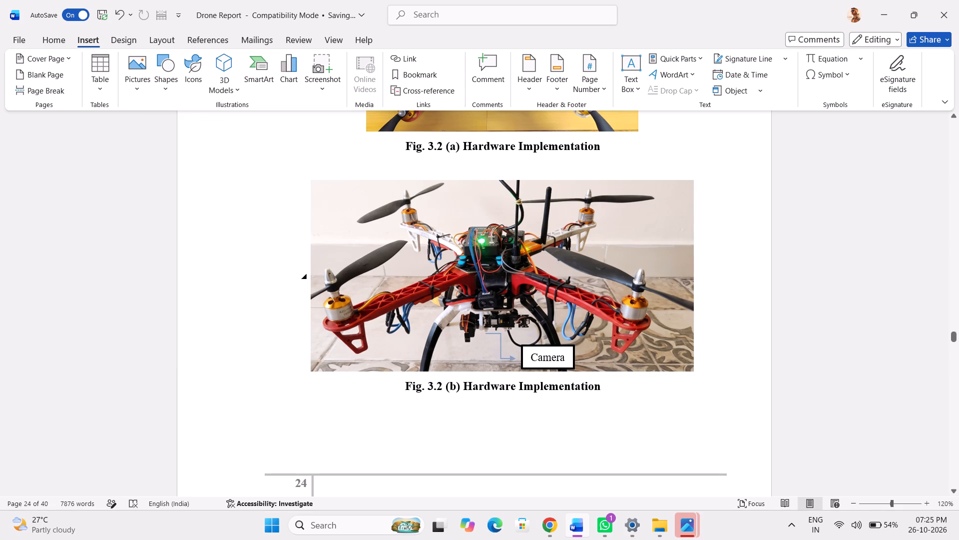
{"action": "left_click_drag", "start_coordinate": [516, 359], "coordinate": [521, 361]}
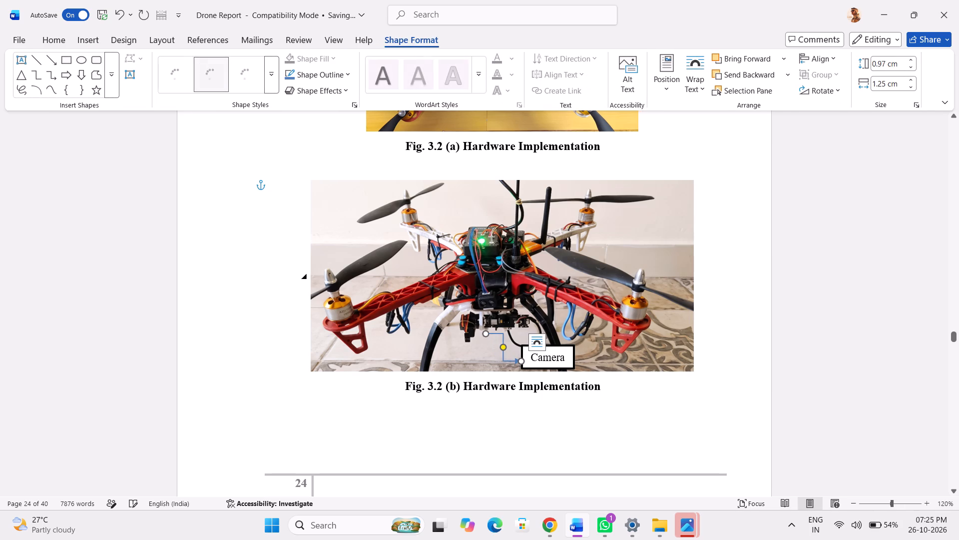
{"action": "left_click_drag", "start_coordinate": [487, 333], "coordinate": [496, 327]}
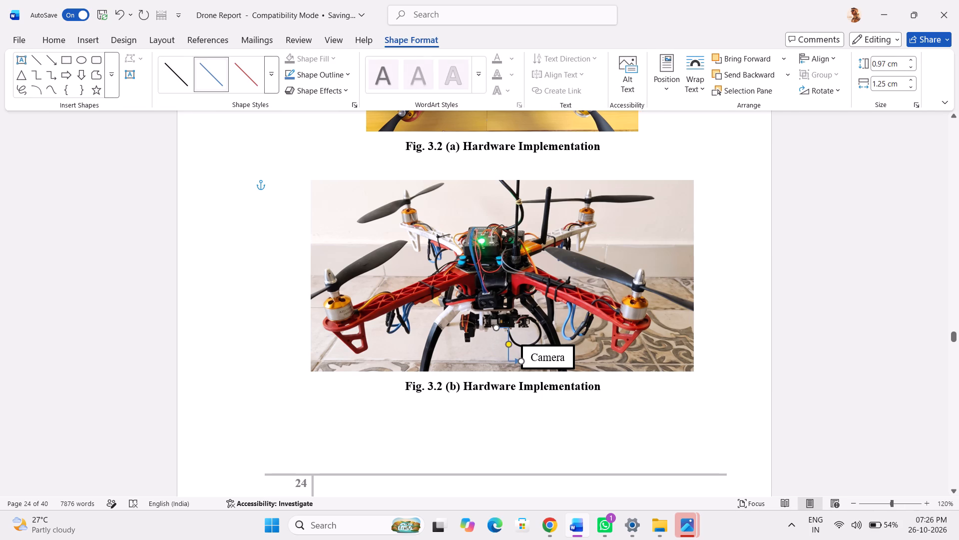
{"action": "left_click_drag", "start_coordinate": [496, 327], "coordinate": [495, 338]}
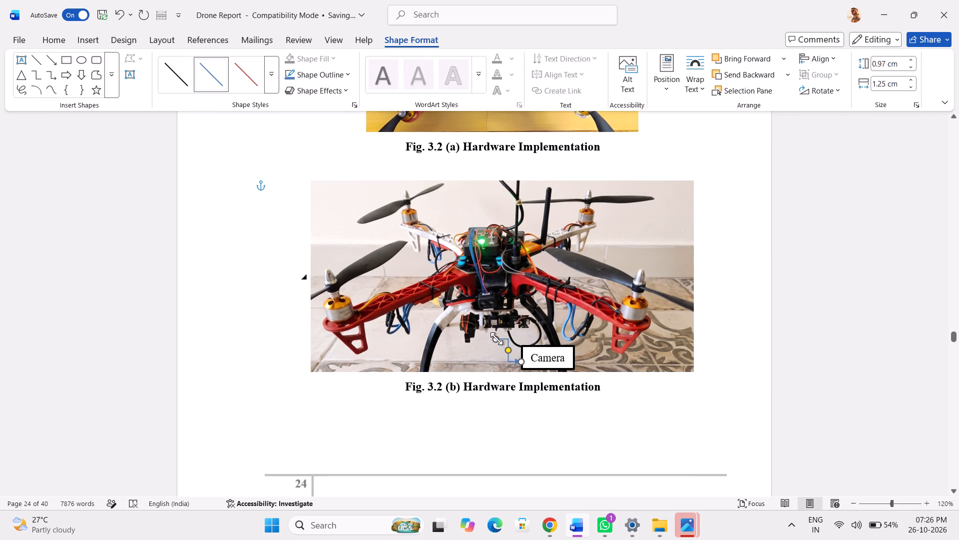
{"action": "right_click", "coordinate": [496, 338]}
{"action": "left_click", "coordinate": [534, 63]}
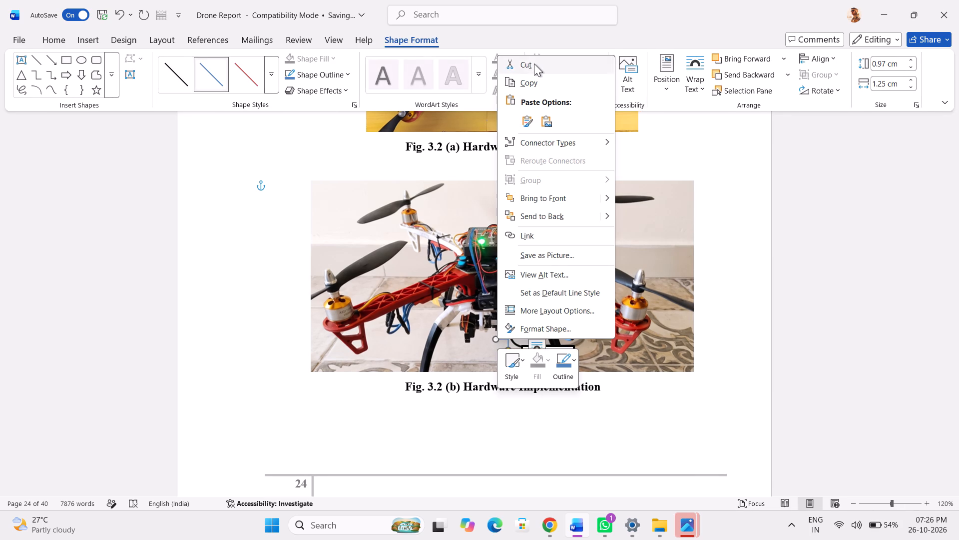
Draw a straight arrow about 0.72 cm high and 0.6 cm wide from the drone's camera to the Camera label.
{"action": "left_click", "coordinate": [95, 42]}
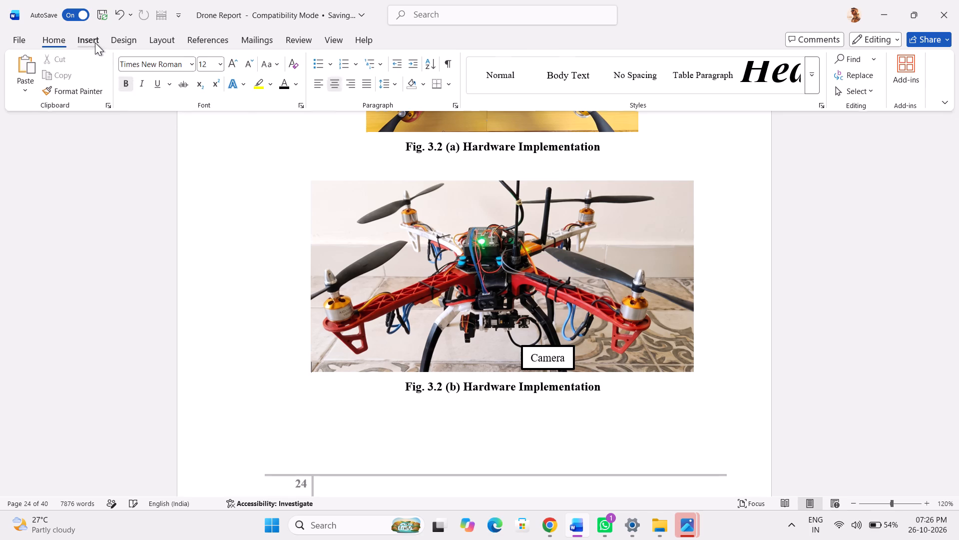
{"action": "left_click", "coordinate": [166, 79]}
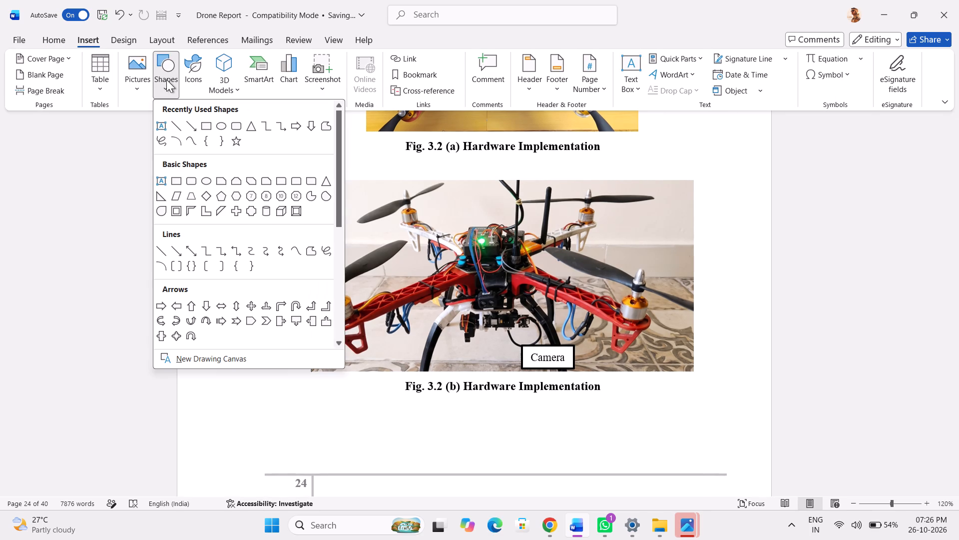
{"action": "left_click", "coordinate": [191, 125]}
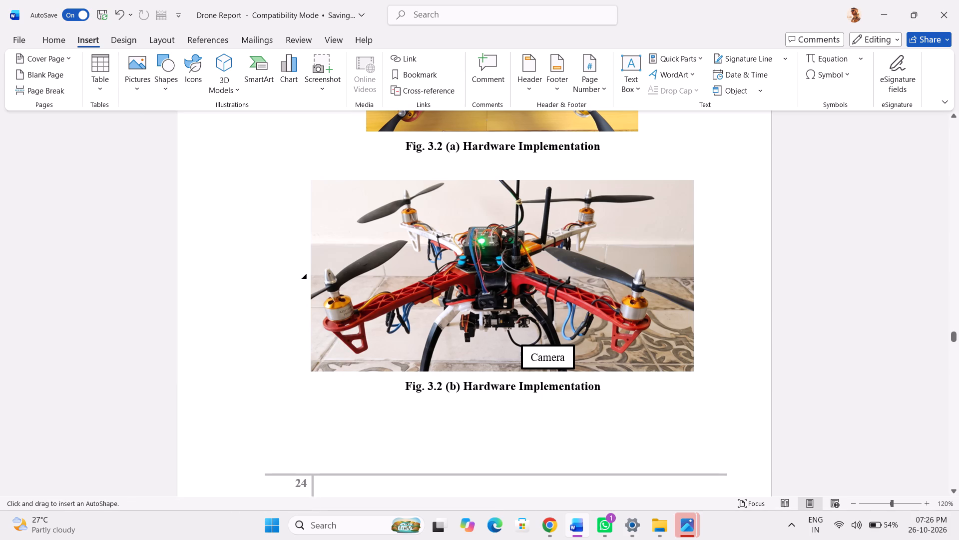
{"action": "left_click_drag", "start_coordinate": [519, 327], "coordinate": [535, 347]}
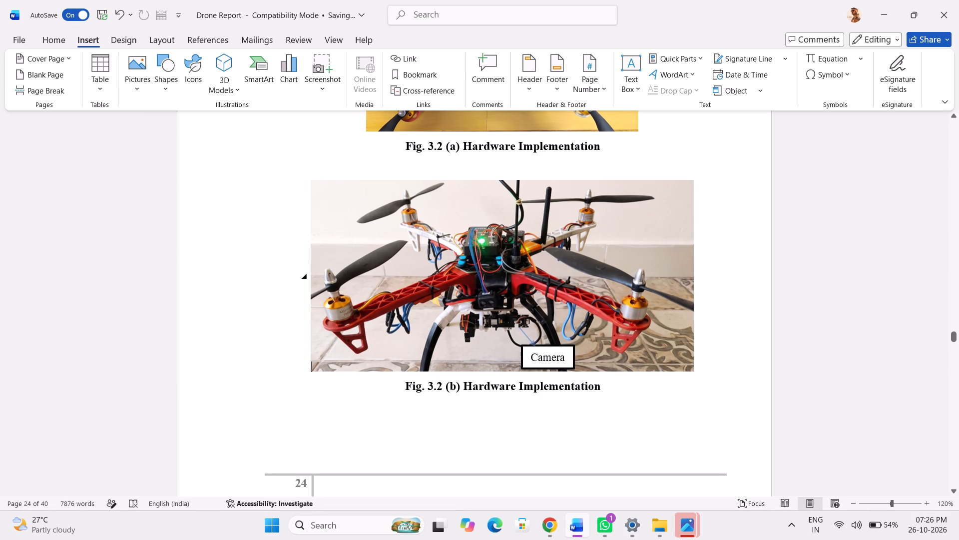
{"action": "left_click_drag", "start_coordinate": [535, 347], "coordinate": [536, 347]}
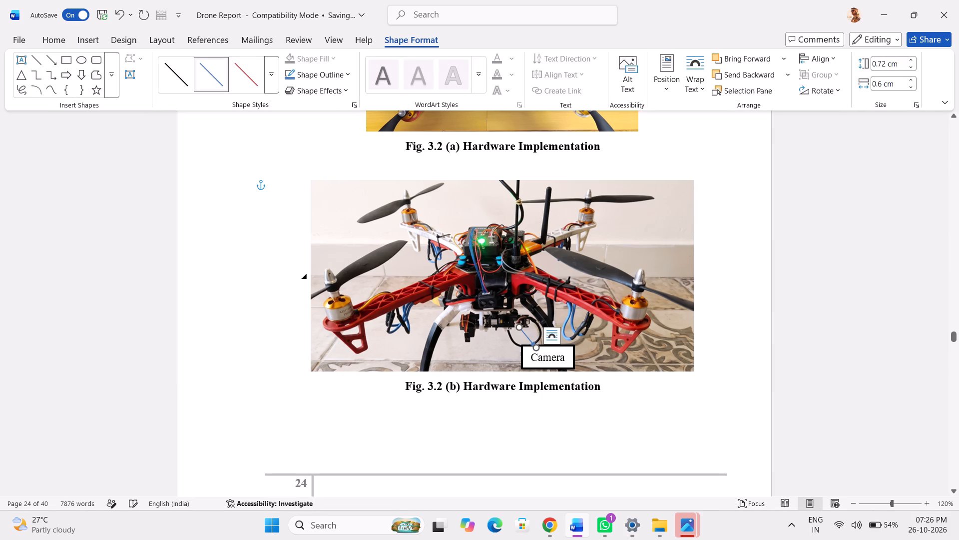
Apply the medium-thick black theme line style to the arrow leading to the Camera label.
{"action": "left_click", "coordinate": [180, 78]}
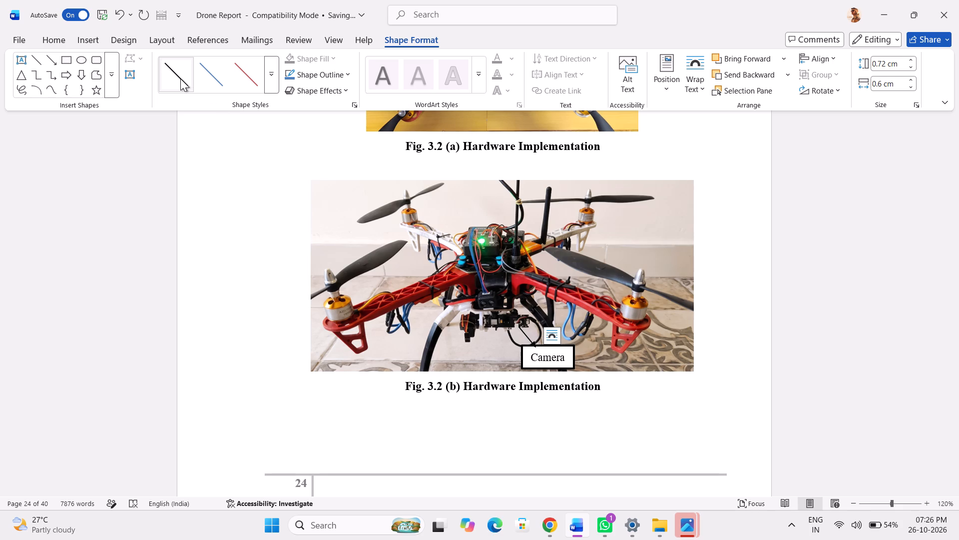
{"action": "left_click", "coordinate": [273, 77]}
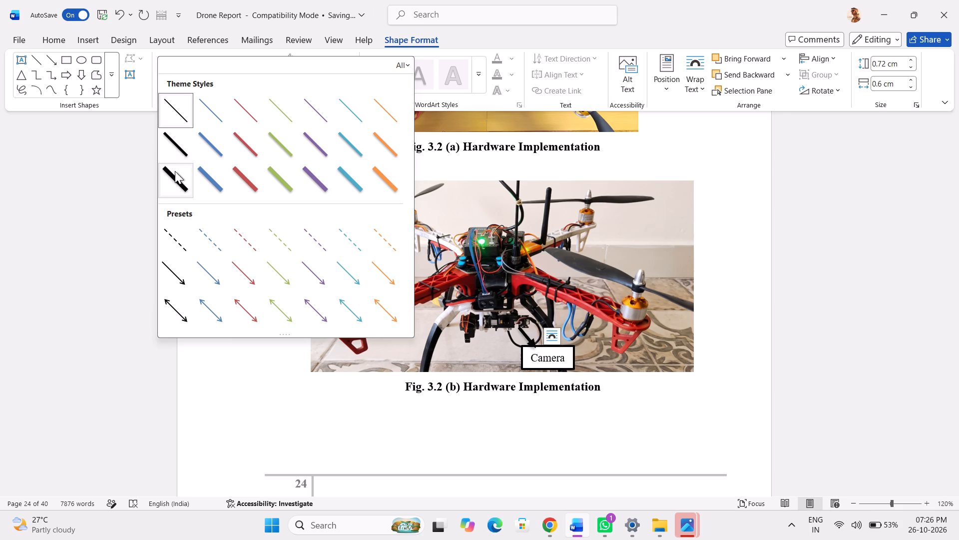
{"action": "left_click", "coordinate": [179, 148]}
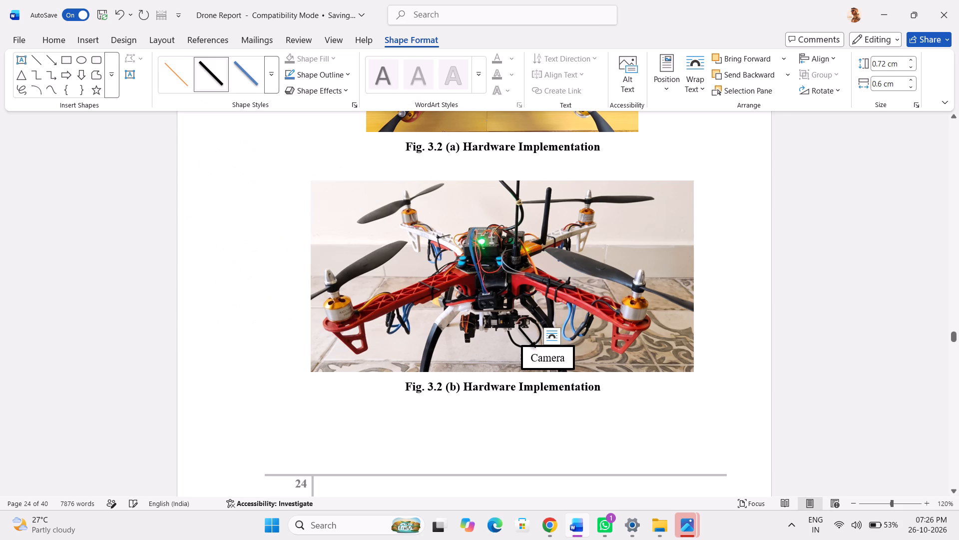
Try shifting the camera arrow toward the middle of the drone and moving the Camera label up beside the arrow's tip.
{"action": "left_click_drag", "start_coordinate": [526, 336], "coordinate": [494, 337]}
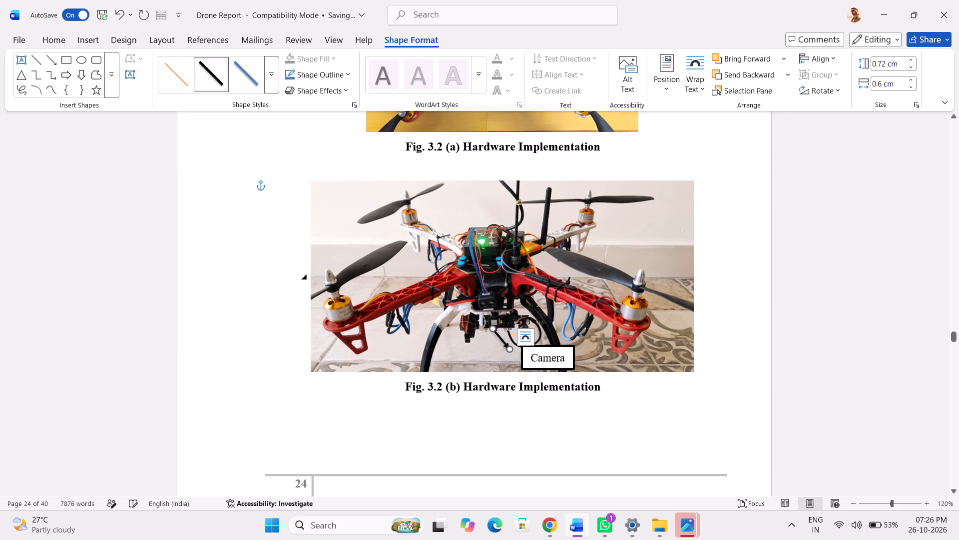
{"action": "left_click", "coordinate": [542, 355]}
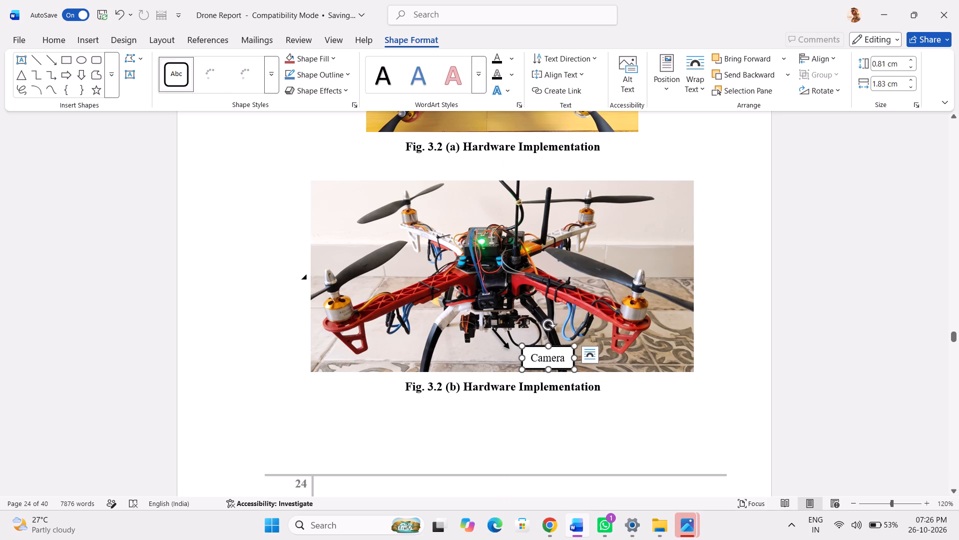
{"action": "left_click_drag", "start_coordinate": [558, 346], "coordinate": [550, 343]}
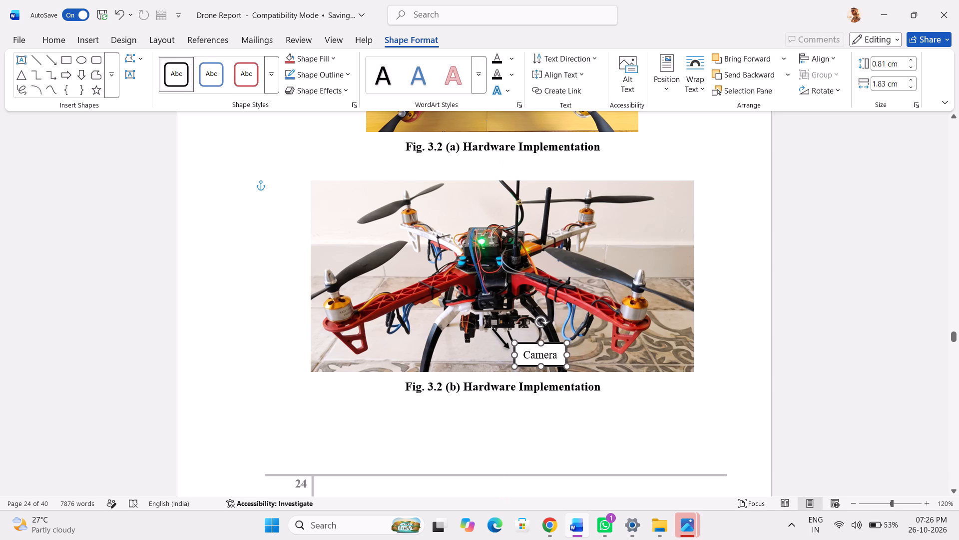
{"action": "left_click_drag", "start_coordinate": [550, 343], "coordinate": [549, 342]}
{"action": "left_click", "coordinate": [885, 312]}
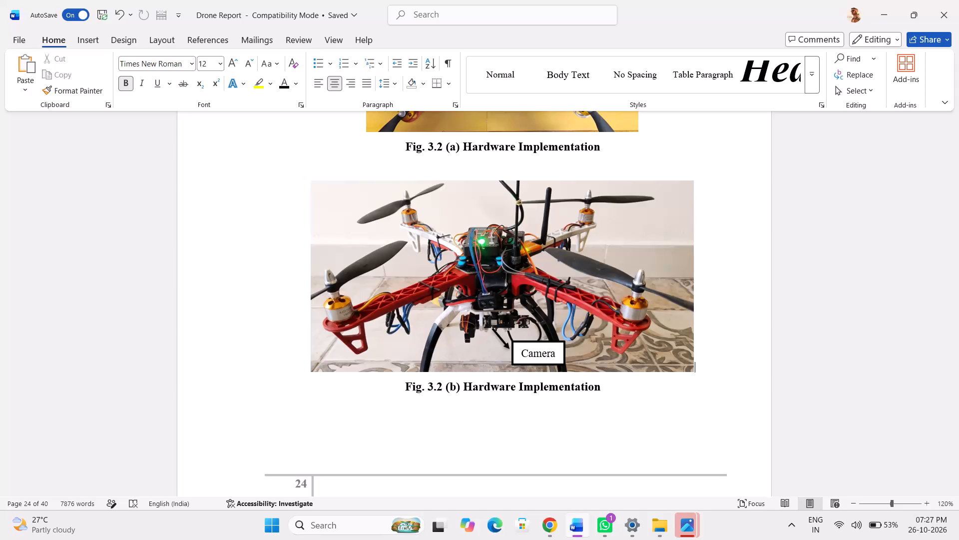
Reposition the Camera label over the landing-gear leg below the camera, and move the arrow so it runs from the lens to the label's upper edge.
{"action": "scroll", "coordinate": [867, 295], "scroll_direction": "up", "scroll_amount": 1}
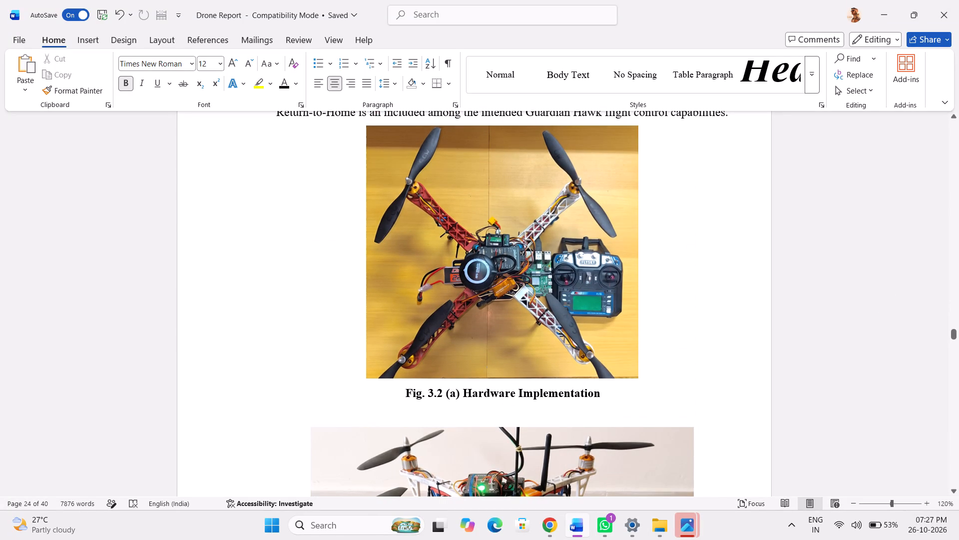
{"action": "scroll", "coordinate": [867, 295], "scroll_direction": "down", "scroll_amount": 1}
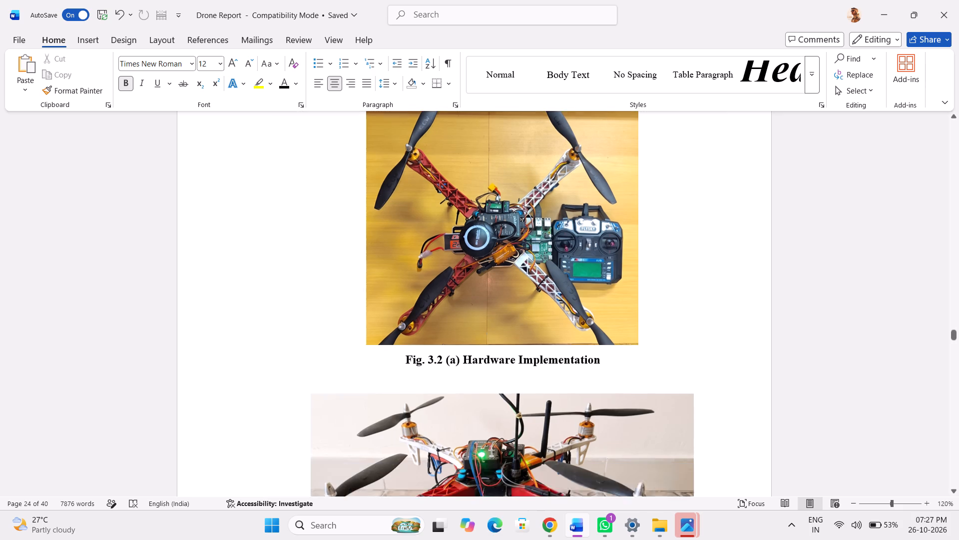
{"action": "scroll", "coordinate": [867, 295], "scroll_direction": "down", "scroll_amount": 3}
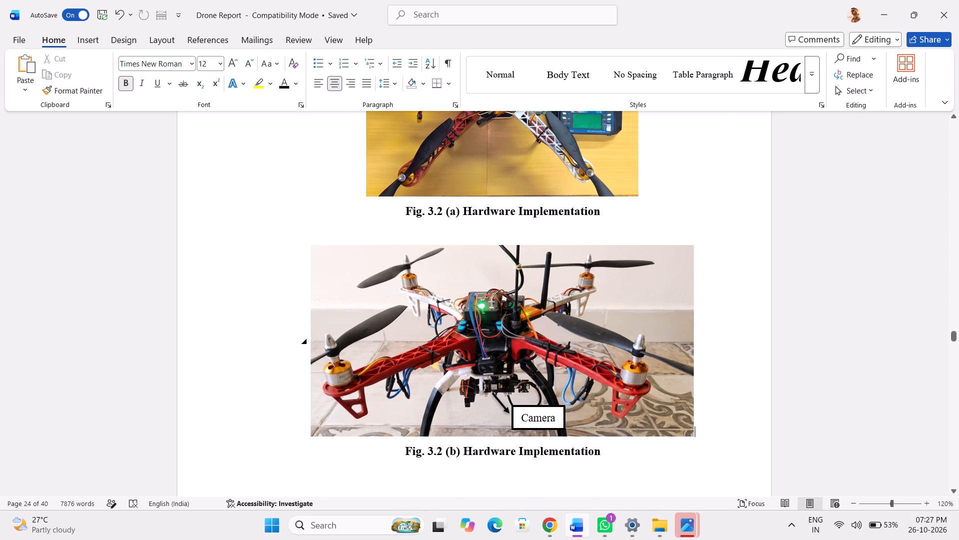
{"action": "left_click_drag", "start_coordinate": [538, 427], "coordinate": [508, 444]}
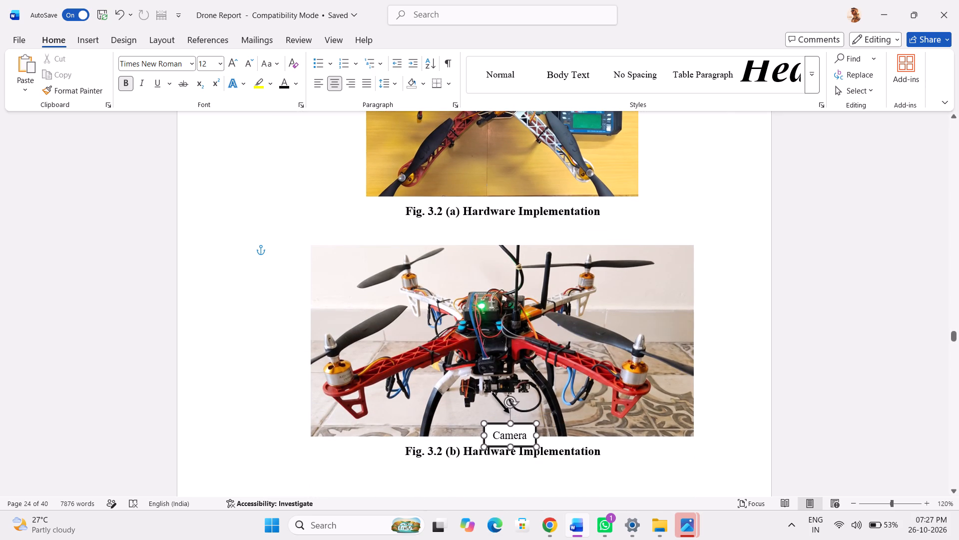
{"action": "left_click_drag", "start_coordinate": [508, 444], "coordinate": [581, 411]}
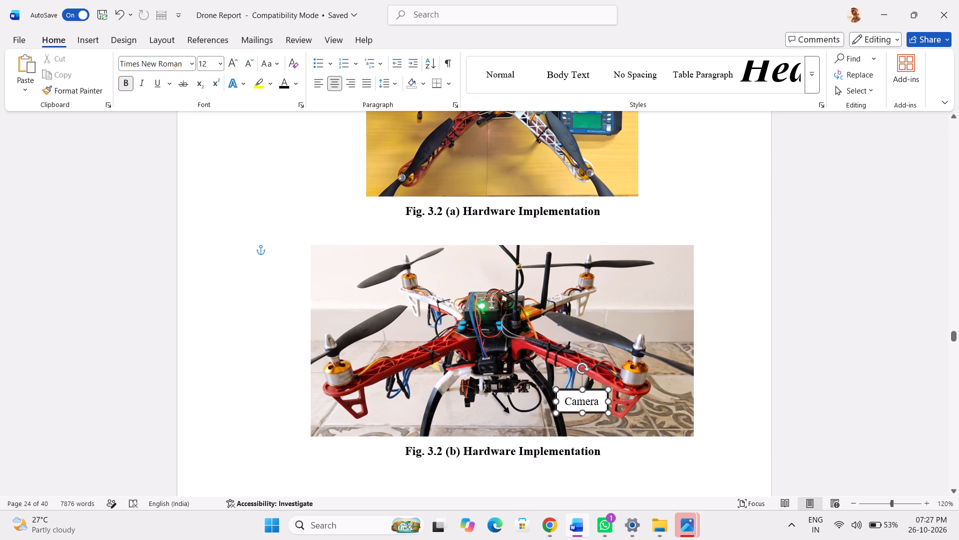
{"action": "left_click_drag", "start_coordinate": [581, 411], "coordinate": [557, 425]}
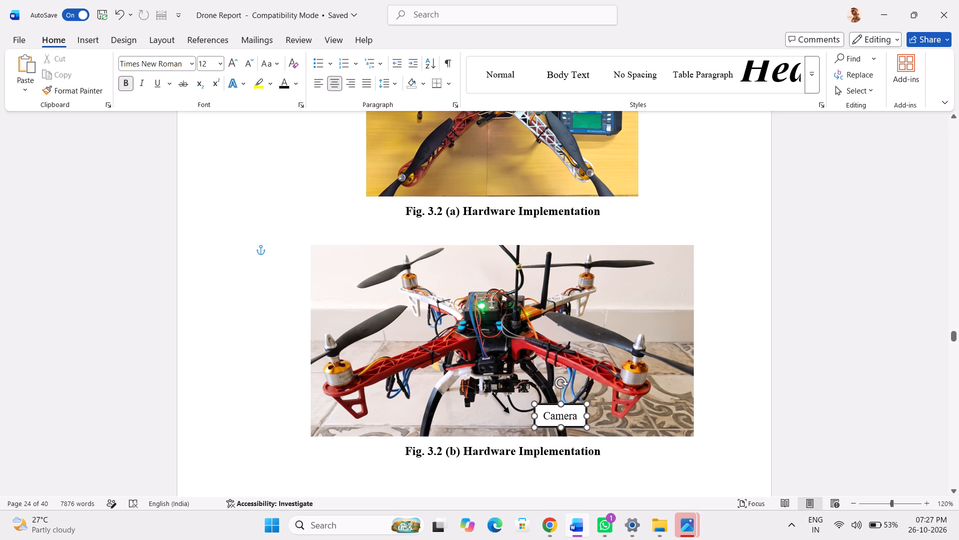
{"action": "left_click_drag", "start_coordinate": [557, 425], "coordinate": [547, 430]}
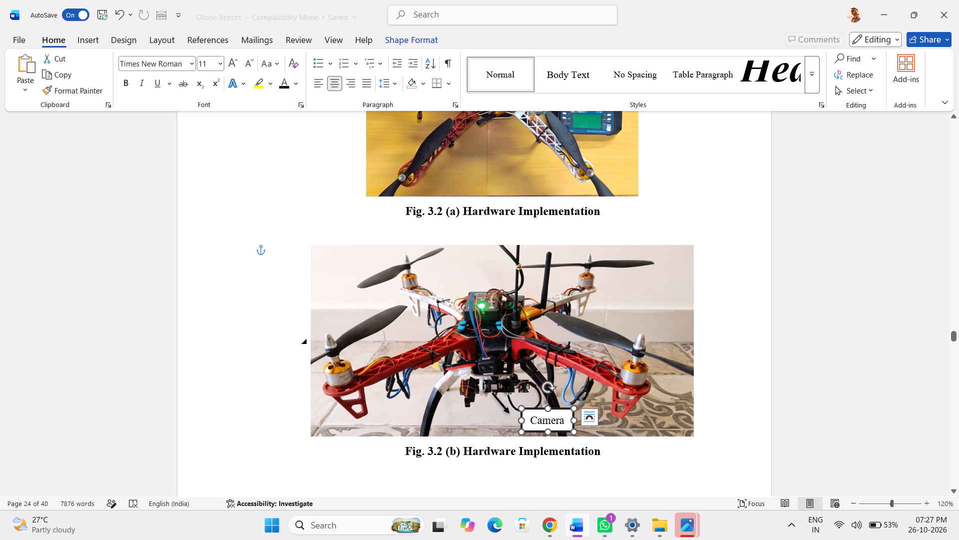
{"action": "left_click_drag", "start_coordinate": [497, 400], "coordinate": [525, 396]}
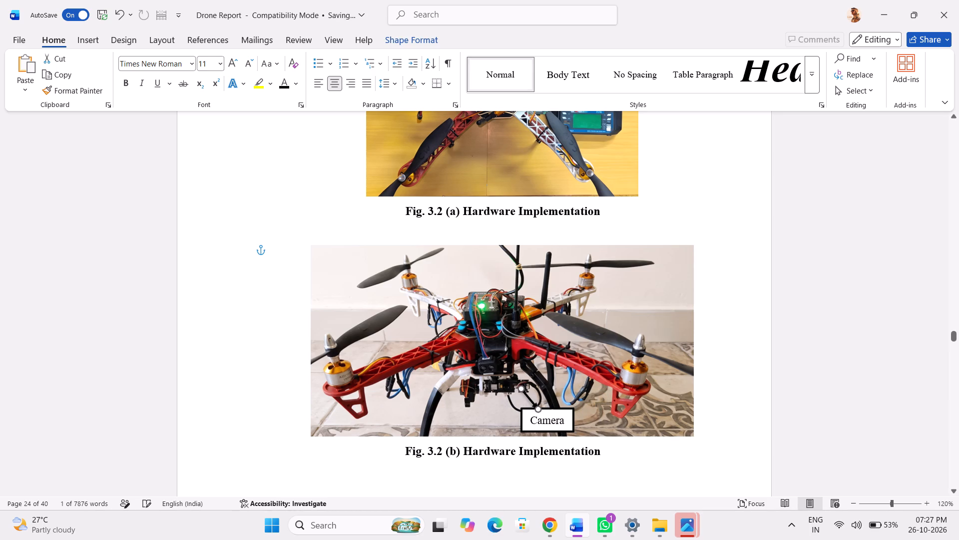
{"action": "left_click_drag", "start_coordinate": [525, 396], "coordinate": [526, 393]}
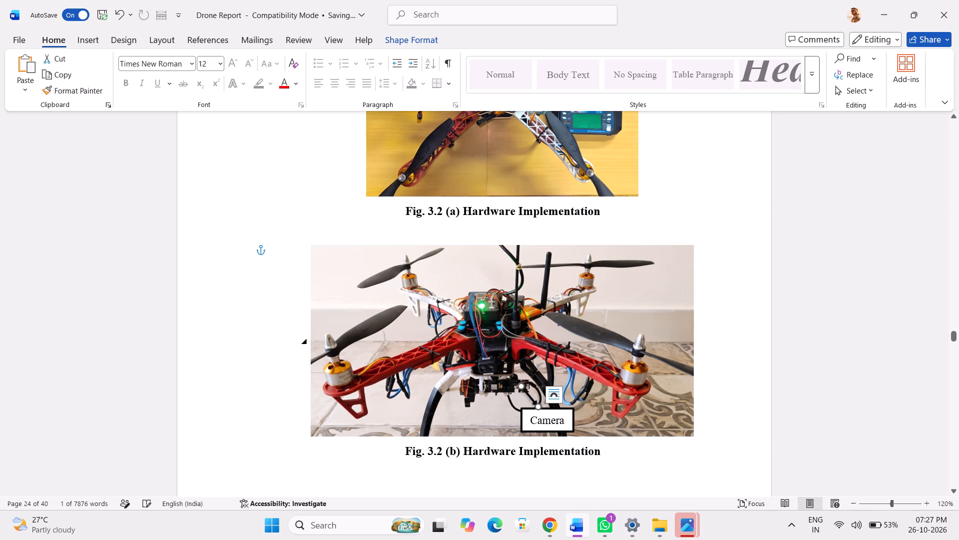
{"action": "left_click", "coordinate": [808, 404]}
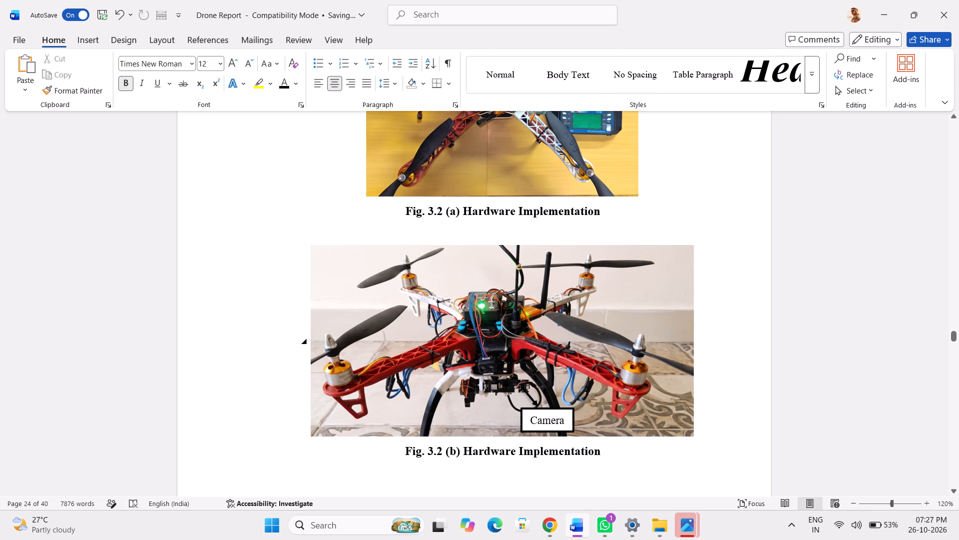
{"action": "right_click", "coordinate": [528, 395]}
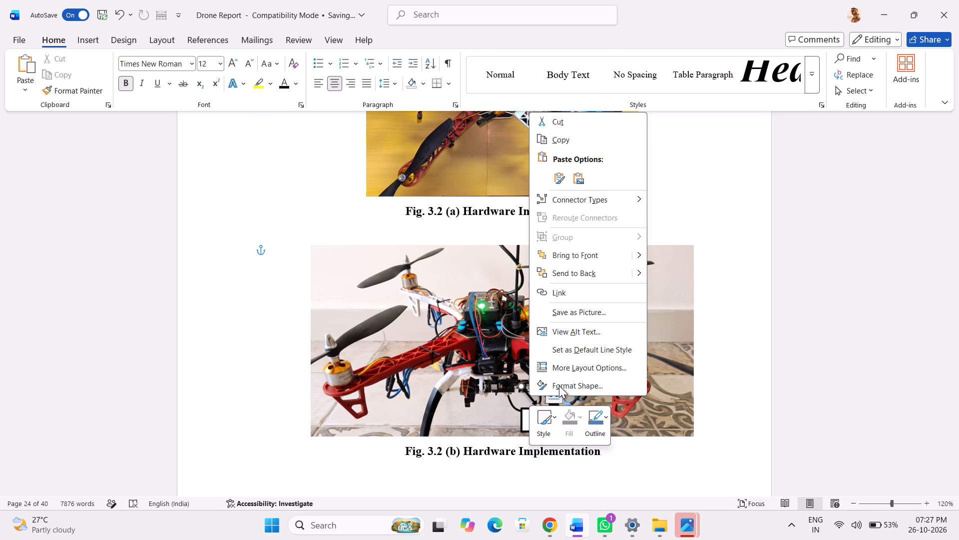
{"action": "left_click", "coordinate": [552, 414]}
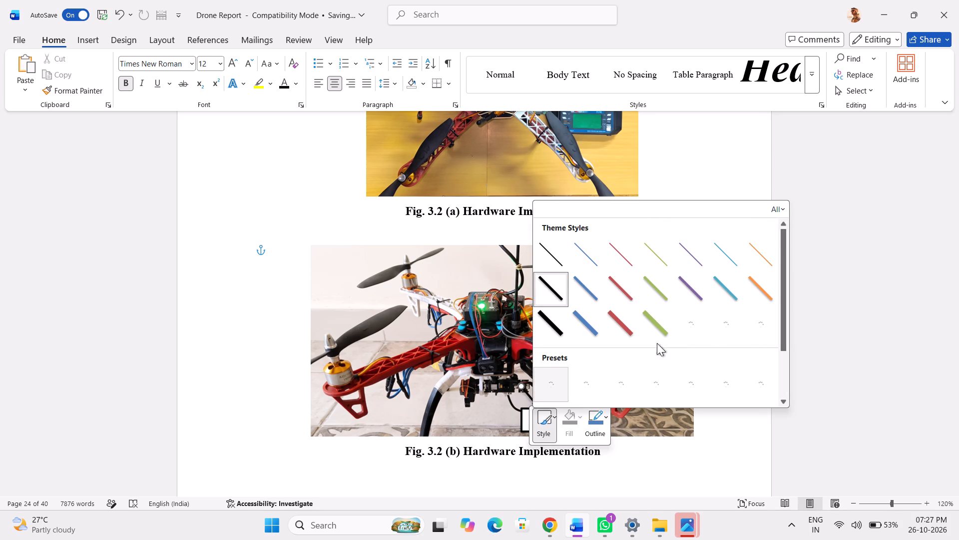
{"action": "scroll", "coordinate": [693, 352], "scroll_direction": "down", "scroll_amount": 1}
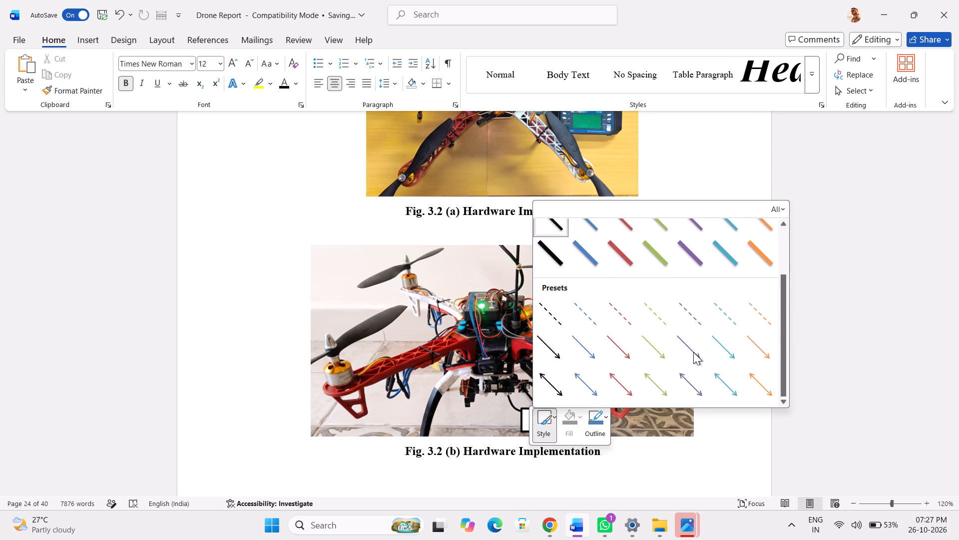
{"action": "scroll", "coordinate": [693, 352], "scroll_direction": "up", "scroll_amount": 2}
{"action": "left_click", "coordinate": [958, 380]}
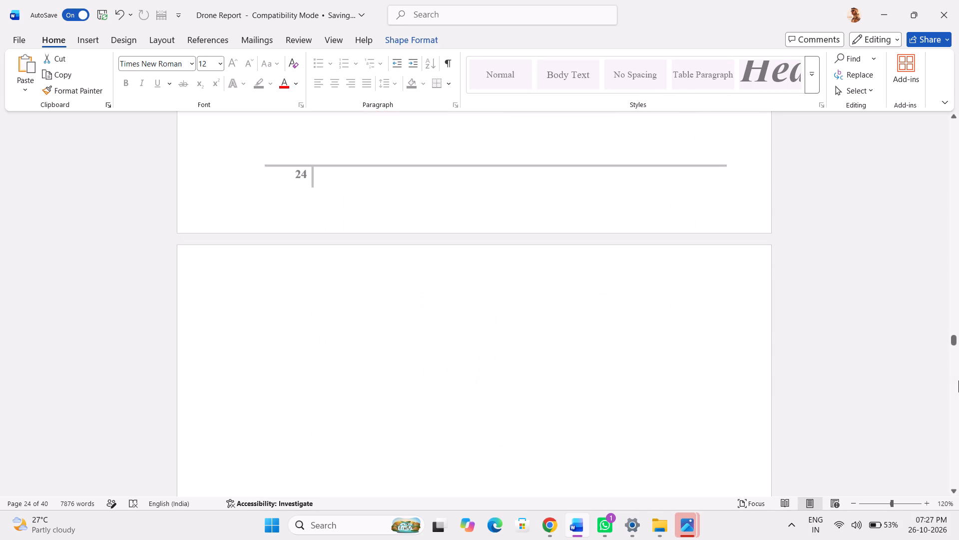
Set the outline colour of the arrow leading to the Camera label to the white theme colour.
{"action": "scroll", "coordinate": [958, 380], "scroll_direction": "up", "scroll_amount": 1}
{"action": "scroll", "coordinate": [958, 380], "scroll_direction": "down", "scroll_amount": 1}
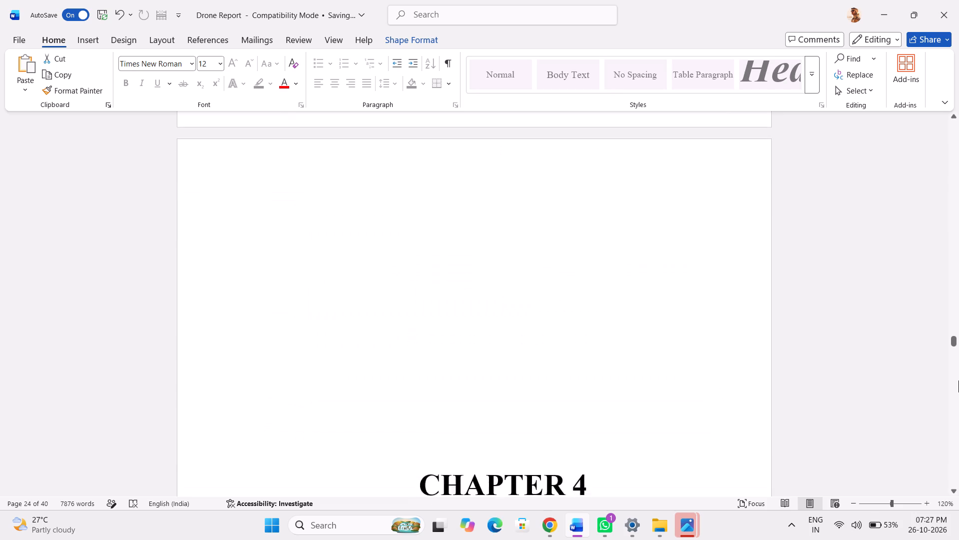
{"action": "scroll", "coordinate": [958, 380], "scroll_direction": "down", "scroll_amount": 1}
{"action": "scroll", "coordinate": [958, 380], "scroll_direction": "up", "scroll_amount": 3}
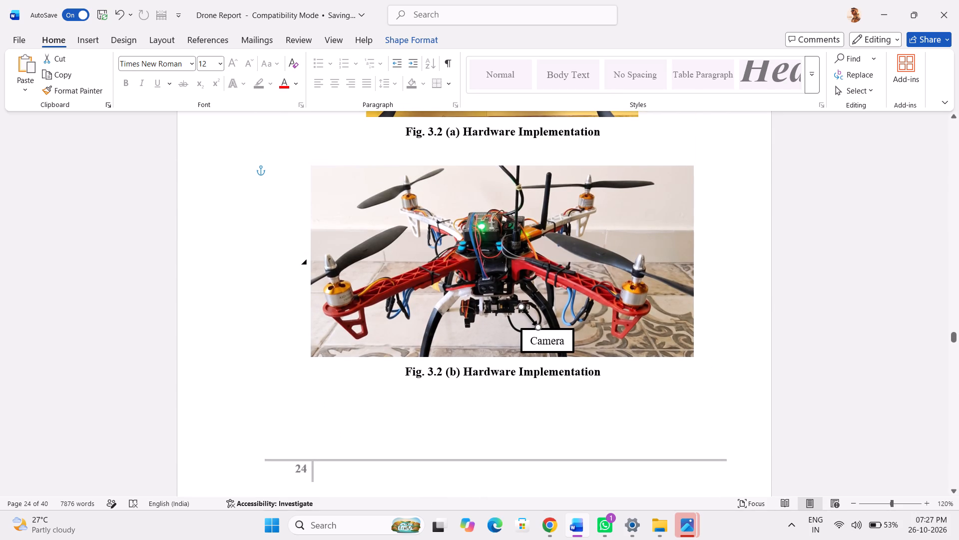
{"action": "left_click", "coordinate": [533, 319]}
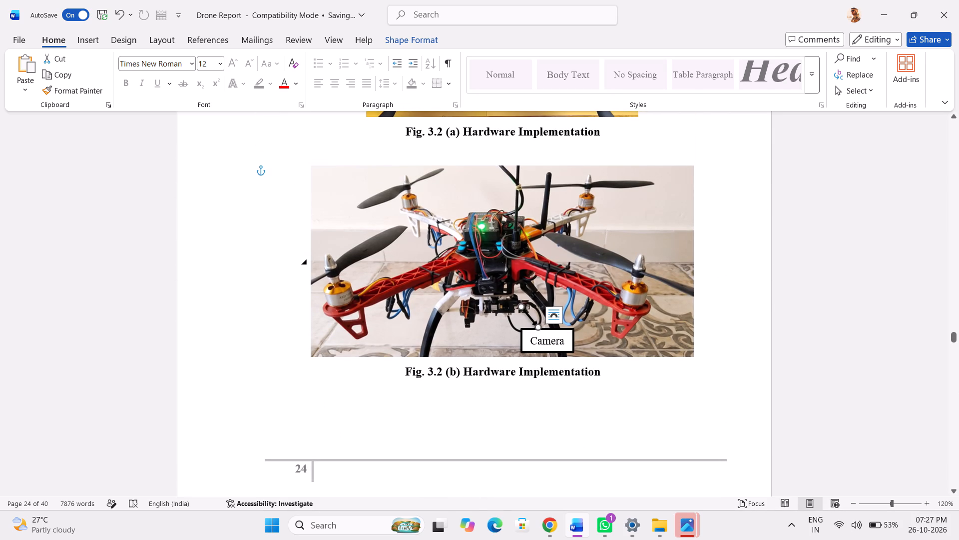
{"action": "left_click", "coordinate": [532, 315]}
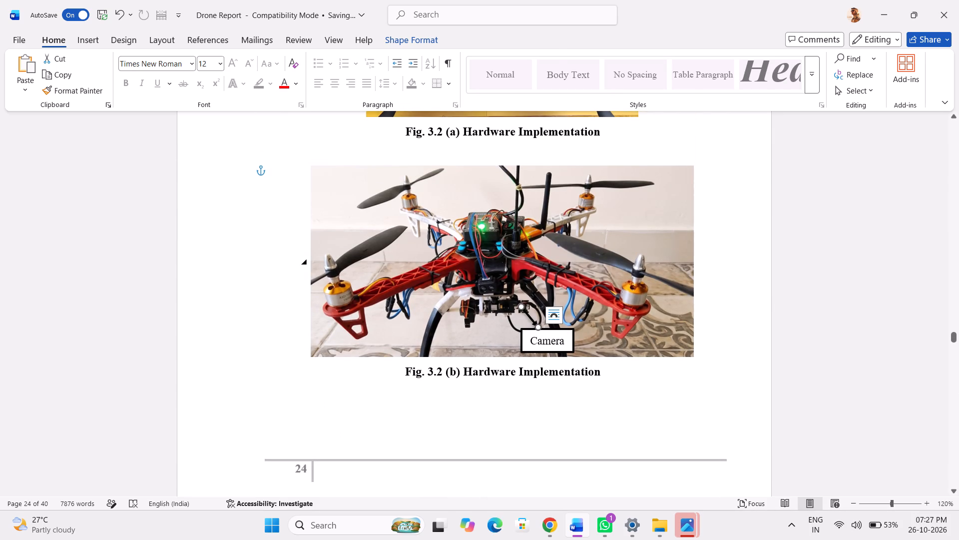
{"action": "right_click", "coordinate": [532, 315]}
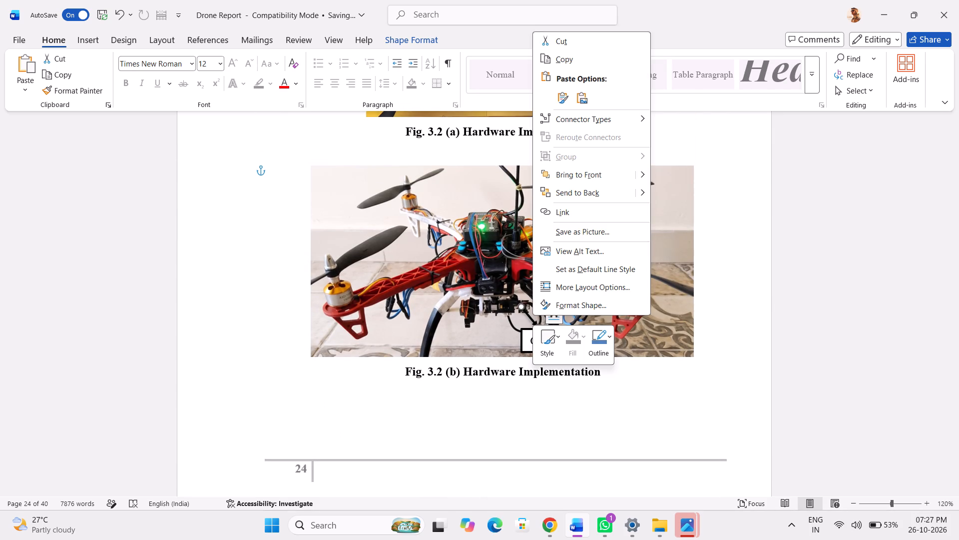
{"action": "left_click", "coordinate": [607, 334]}
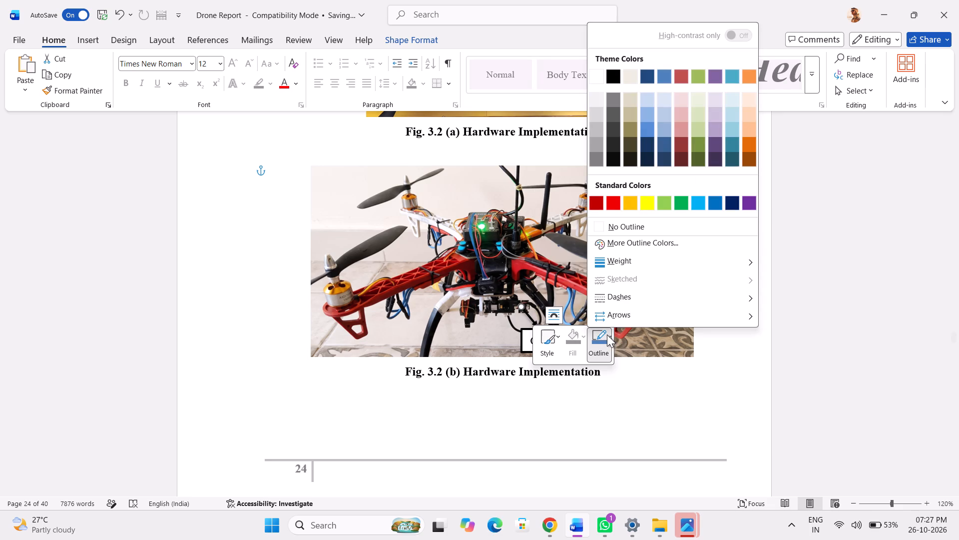
{"action": "left_click", "coordinate": [597, 78]}
{"action": "left_click", "coordinate": [839, 301]}
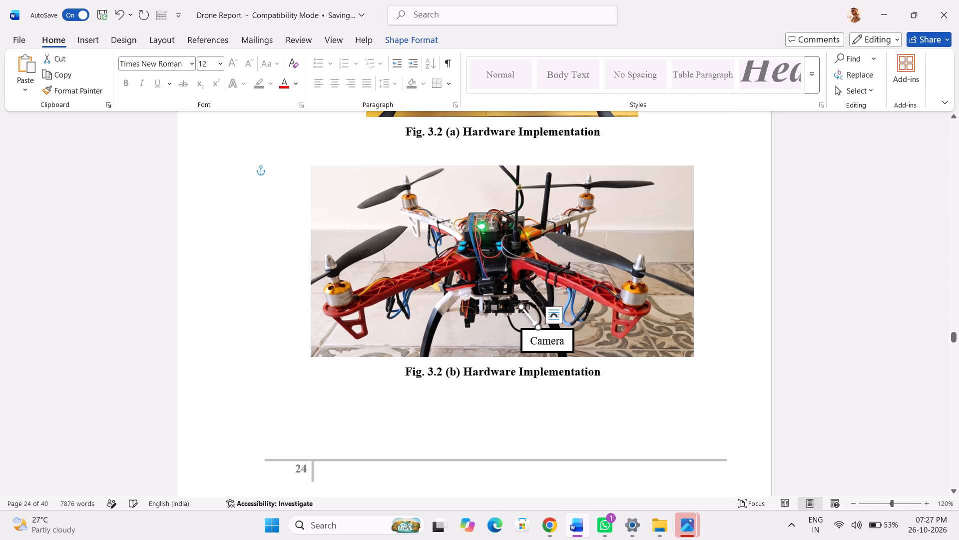
{"action": "left_click", "coordinate": [839, 301]}
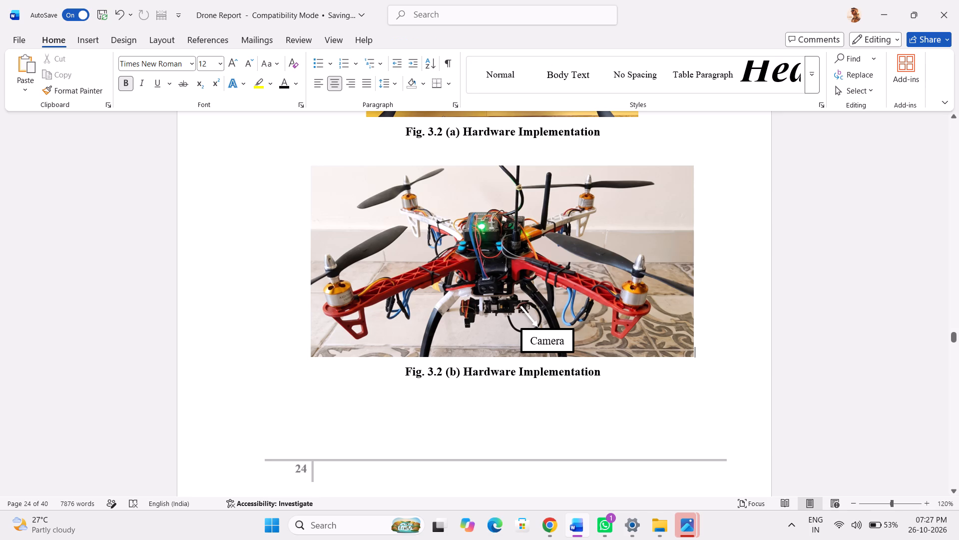
Review the pages after Fig. 3.2 (b), checking the chapter 4 figures, the component cost table and the Fig. 5.1 drone picture.
{"action": "scroll", "coordinate": [839, 301], "scroll_direction": "down", "scroll_amount": 1}
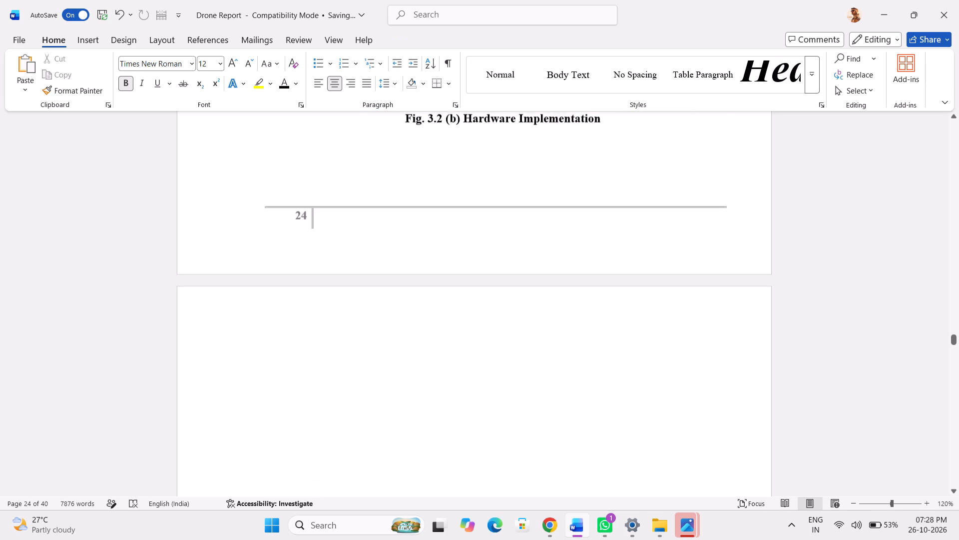
{"action": "scroll", "coordinate": [839, 301], "scroll_direction": "down", "scroll_amount": 6}
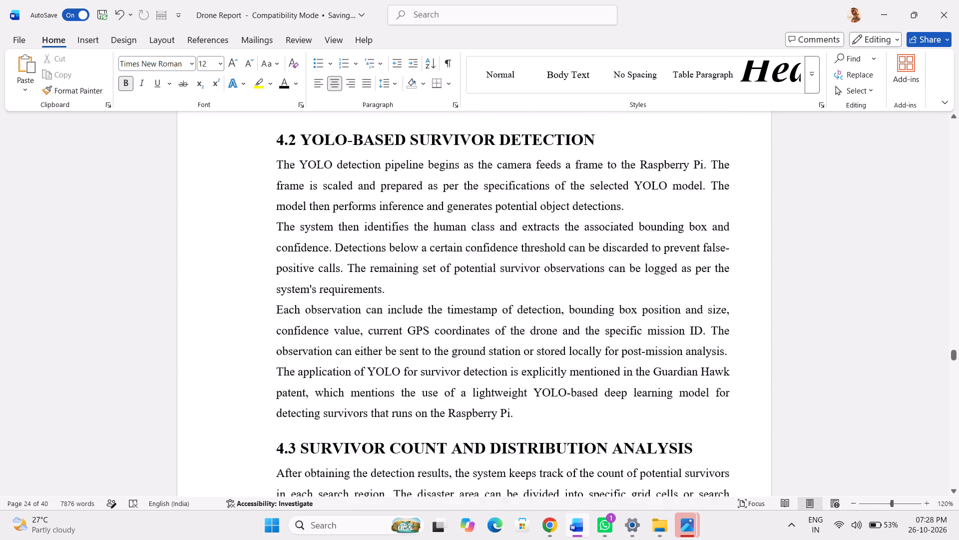
{"action": "scroll", "coordinate": [839, 301], "scroll_direction": "down", "scroll_amount": 5}
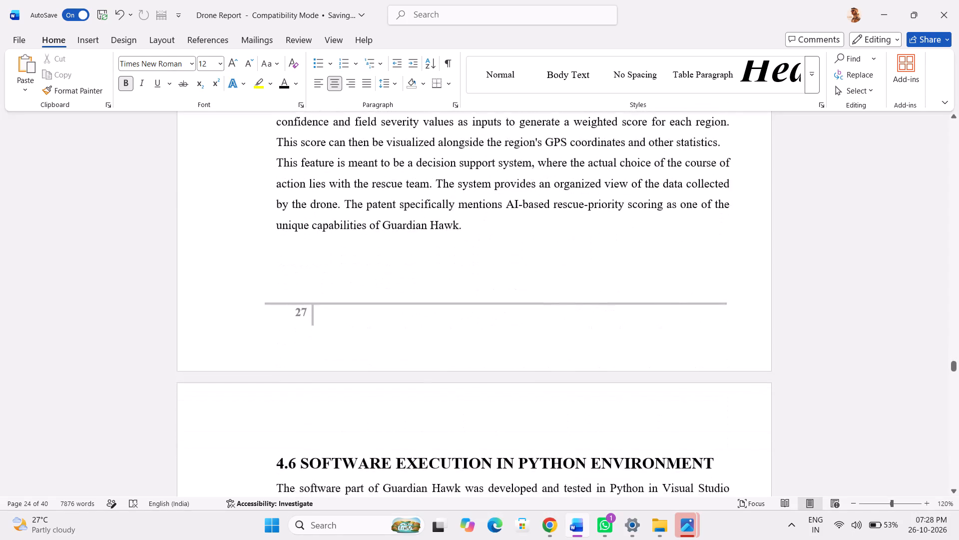
{"action": "scroll", "coordinate": [839, 301], "scroll_direction": "down", "scroll_amount": 3}
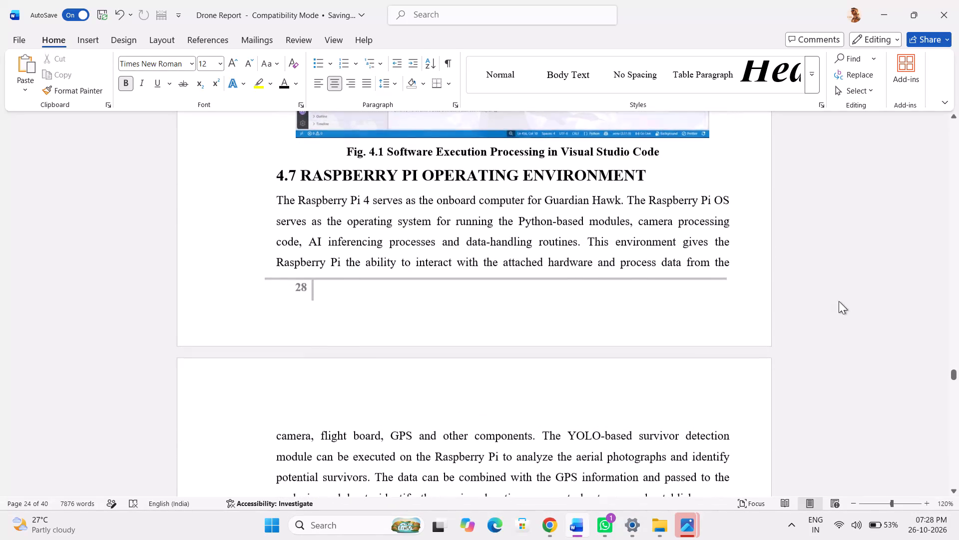
{"action": "scroll", "coordinate": [839, 301], "scroll_direction": "down", "scroll_amount": 2}
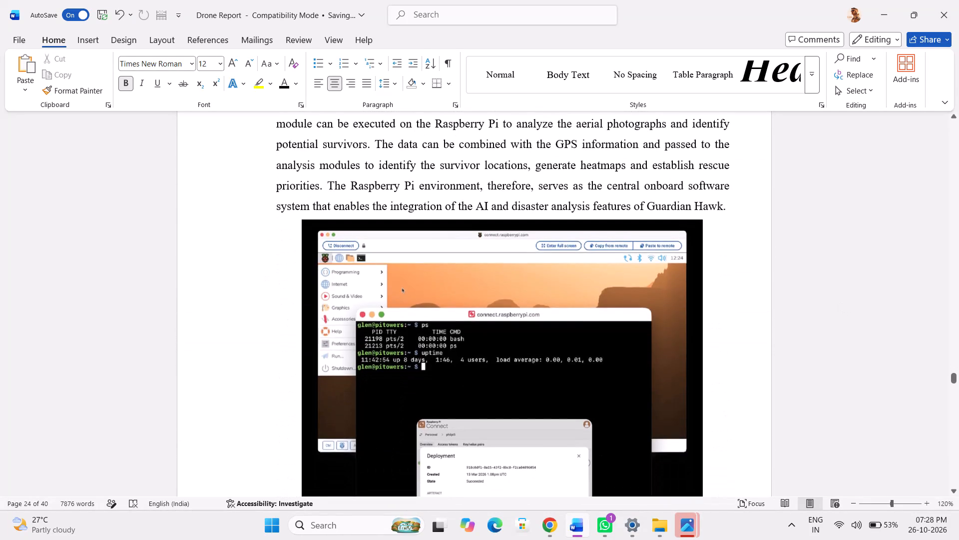
{"action": "scroll", "coordinate": [839, 301], "scroll_direction": "down", "scroll_amount": 2}
{"action": "scroll", "coordinate": [839, 301], "scroll_direction": "up", "scroll_amount": 1}
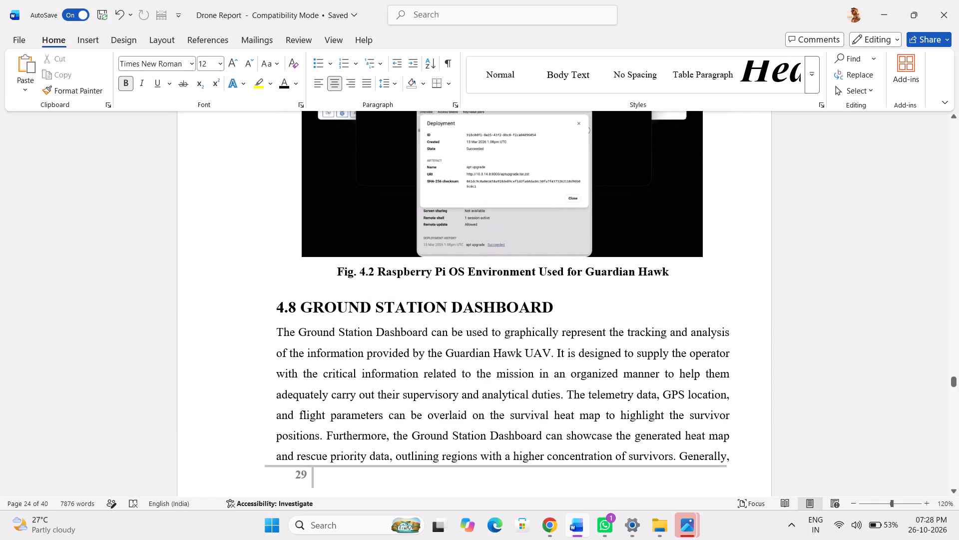
{"action": "scroll", "coordinate": [839, 301], "scroll_direction": "down", "scroll_amount": 5}
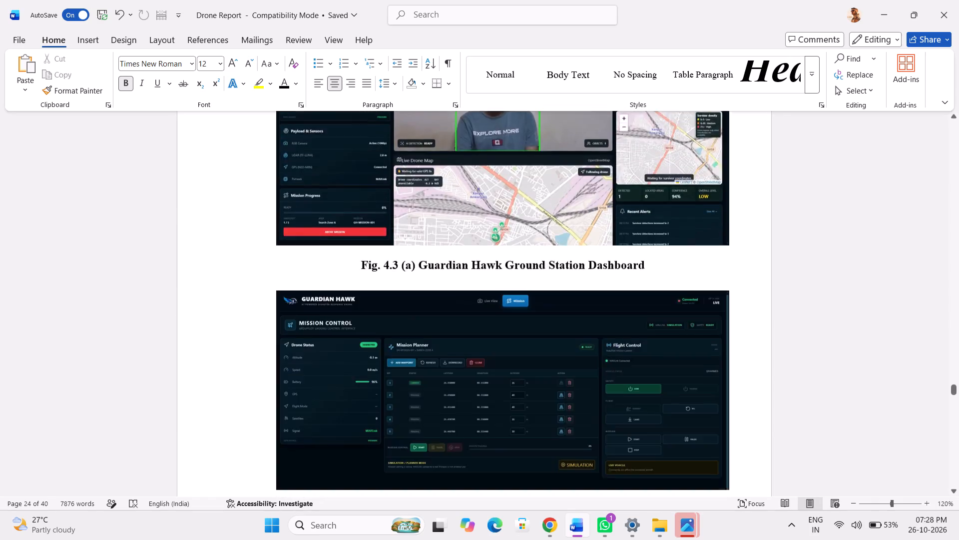
{"action": "scroll", "coordinate": [839, 301], "scroll_direction": "up", "scroll_amount": 1}
{"action": "scroll", "coordinate": [839, 301], "scroll_direction": "down", "scroll_amount": 4}
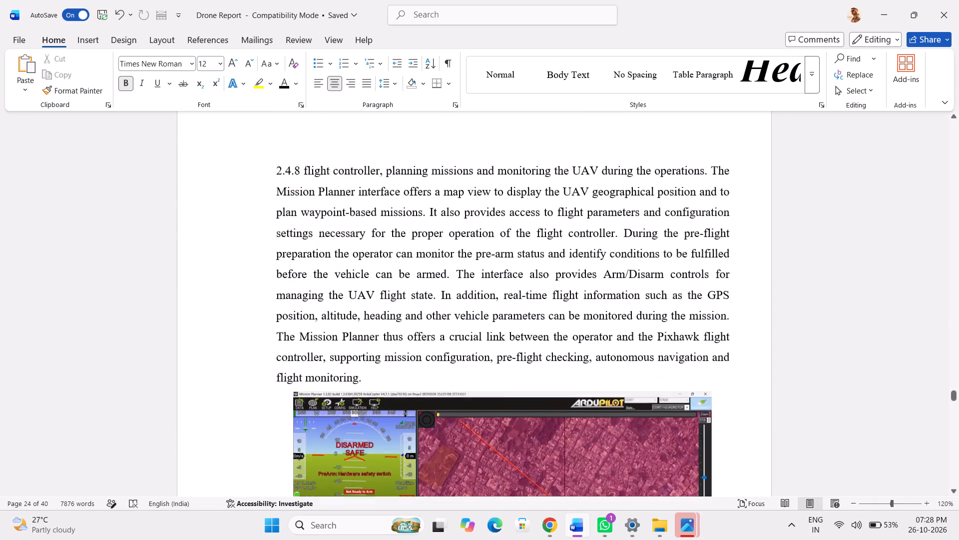
{"action": "scroll", "coordinate": [839, 301], "scroll_direction": "down", "scroll_amount": 8}
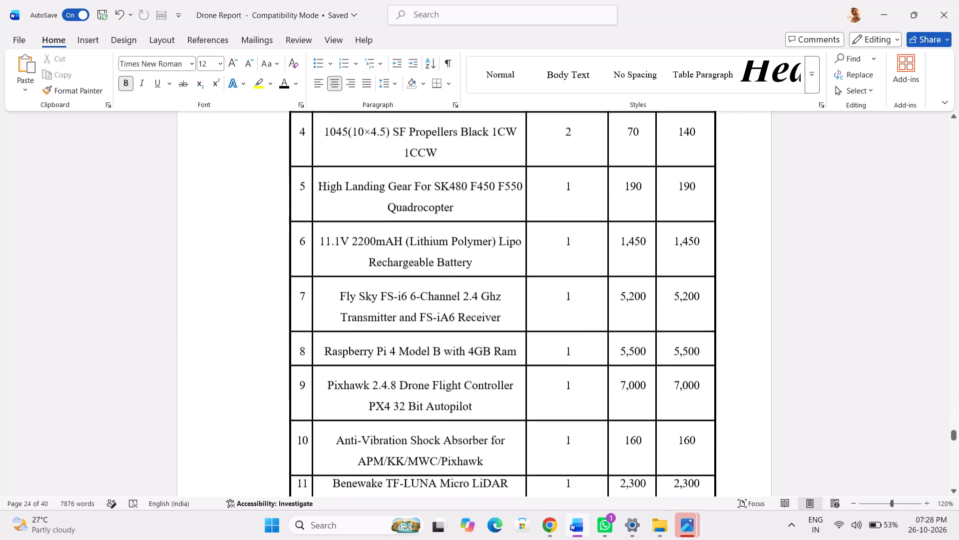
{"action": "scroll", "coordinate": [839, 301], "scroll_direction": "up", "scroll_amount": 3}
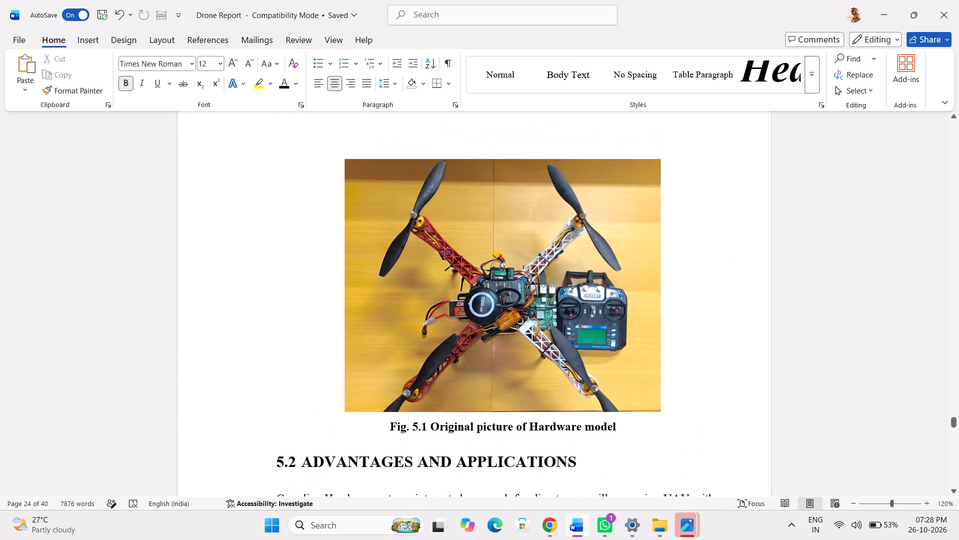
Draw a rectangle about 1.31 cm high and 2.28 cm wide beside the Fig. 5.1 picture and label it GPS.
{"action": "left_click", "coordinate": [81, 42]}
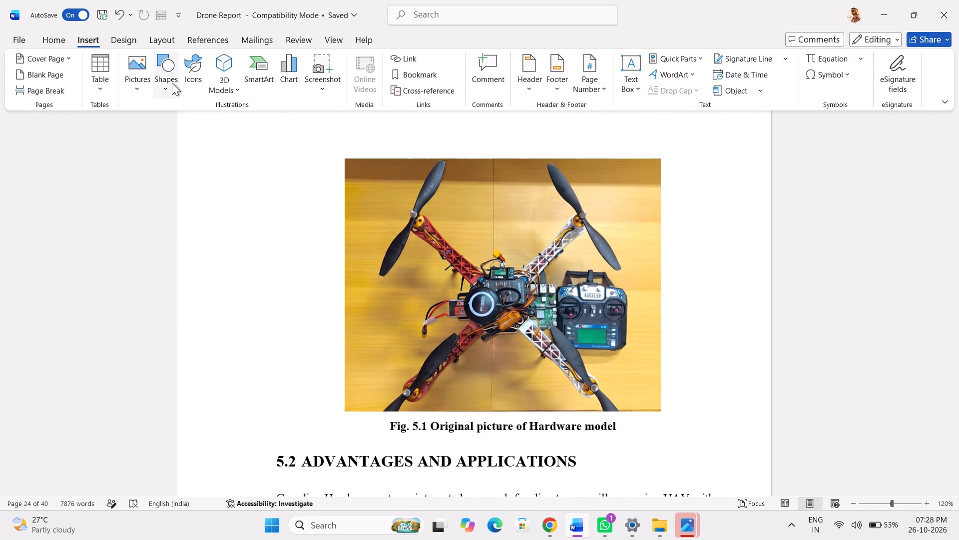
{"action": "left_click", "coordinate": [170, 82]}
{"action": "left_click", "coordinate": [206, 124]}
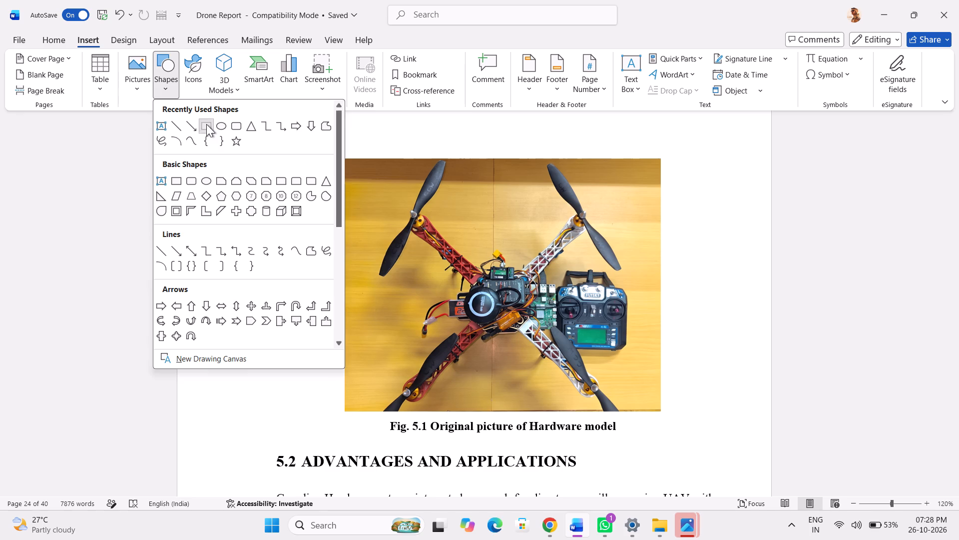
{"action": "left_click_drag", "start_coordinate": [223, 217], "coordinate": [288, 254]}
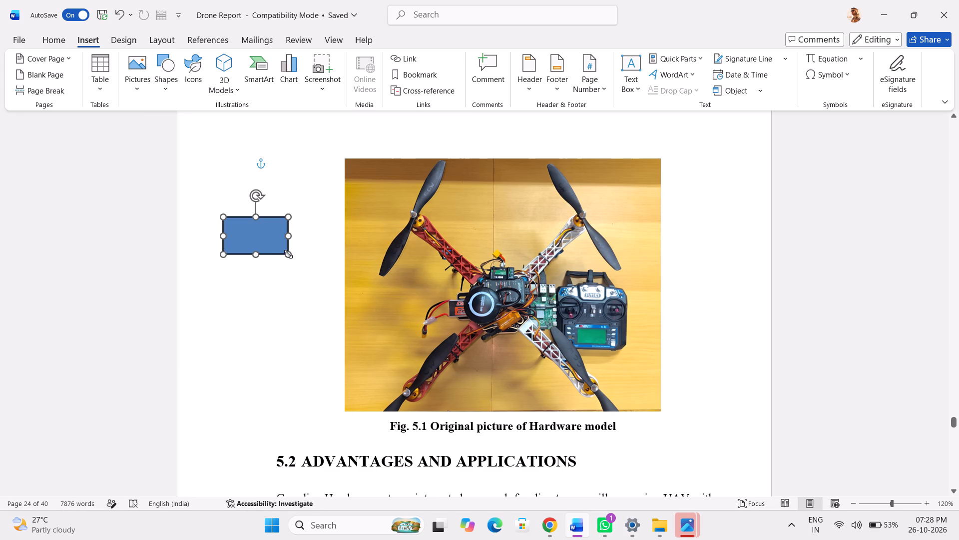
{"action": "left_click", "coordinate": [250, 229]}
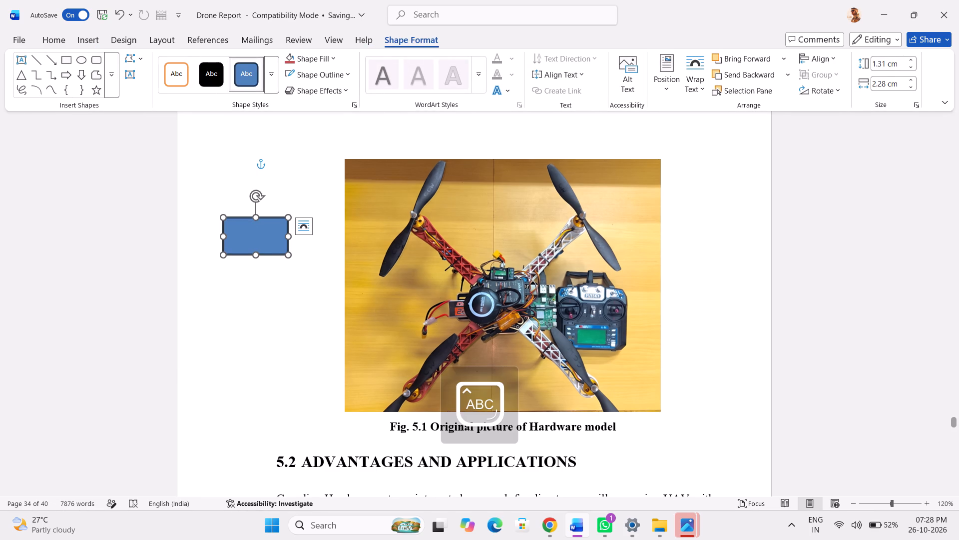
{"action": "type", "text": "GPS"}
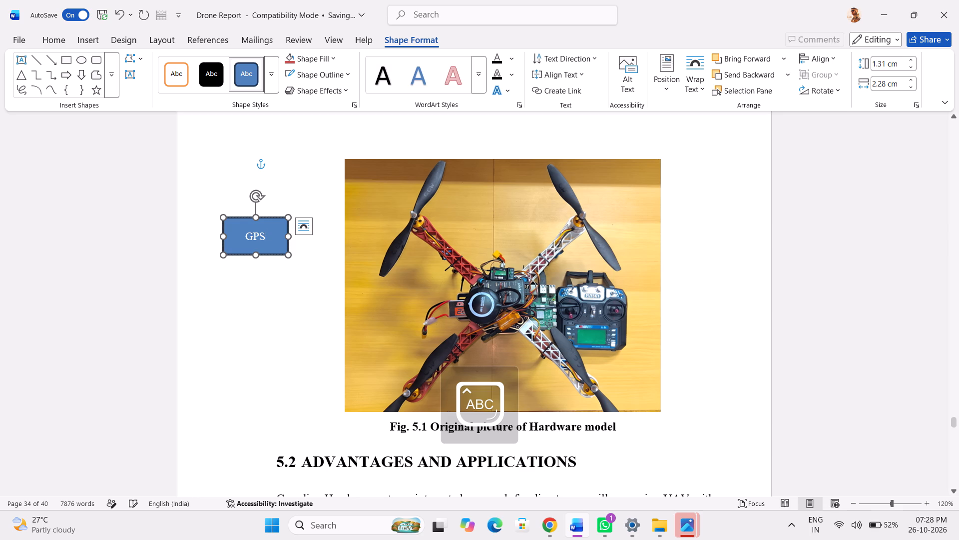
Shrink the GPS rectangle to about 0.79 cm high and 1.41 cm wide so it fits closely around its text.
{"action": "left_click_drag", "start_coordinate": [288, 254], "coordinate": [277, 241]}
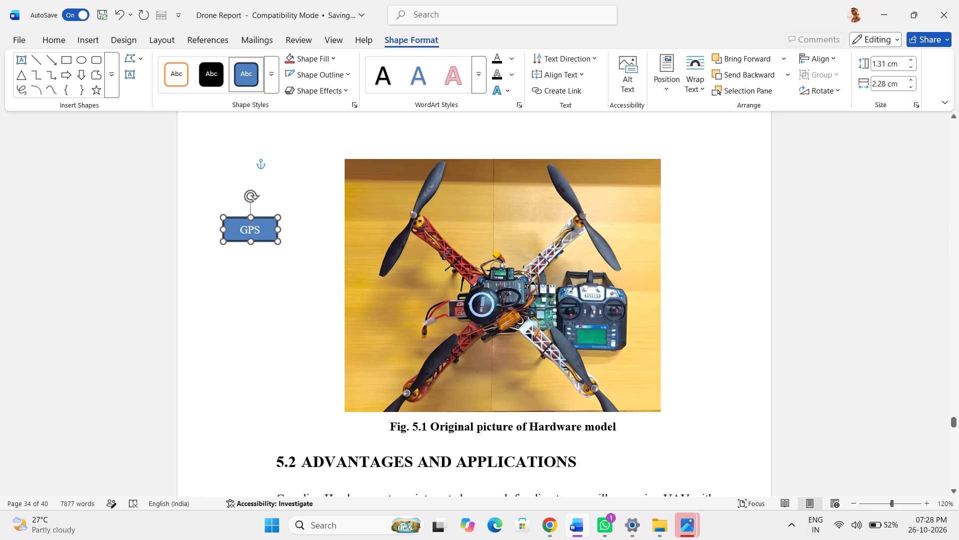
{"action": "left_click_drag", "start_coordinate": [277, 241], "coordinate": [267, 239]}
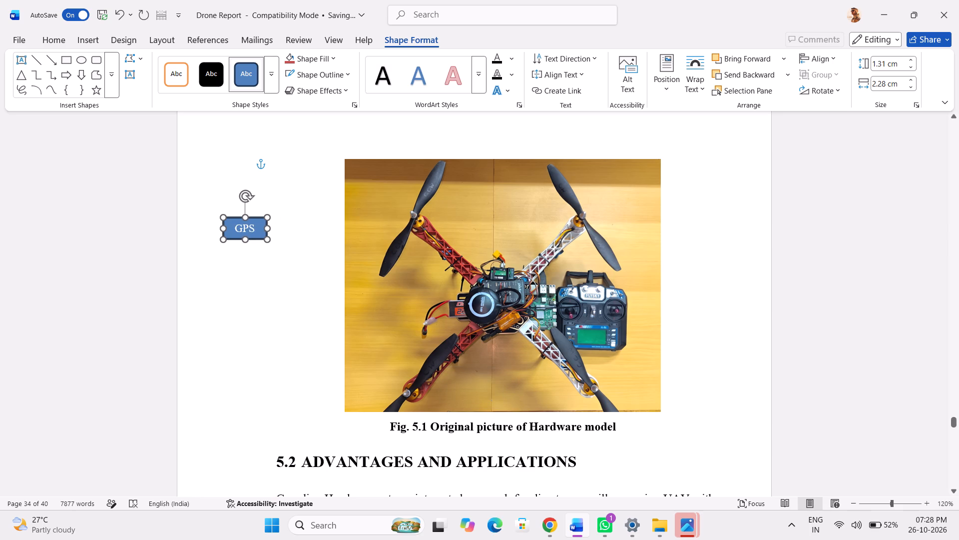
{"action": "left_click_drag", "start_coordinate": [267, 239], "coordinate": [262, 239]}
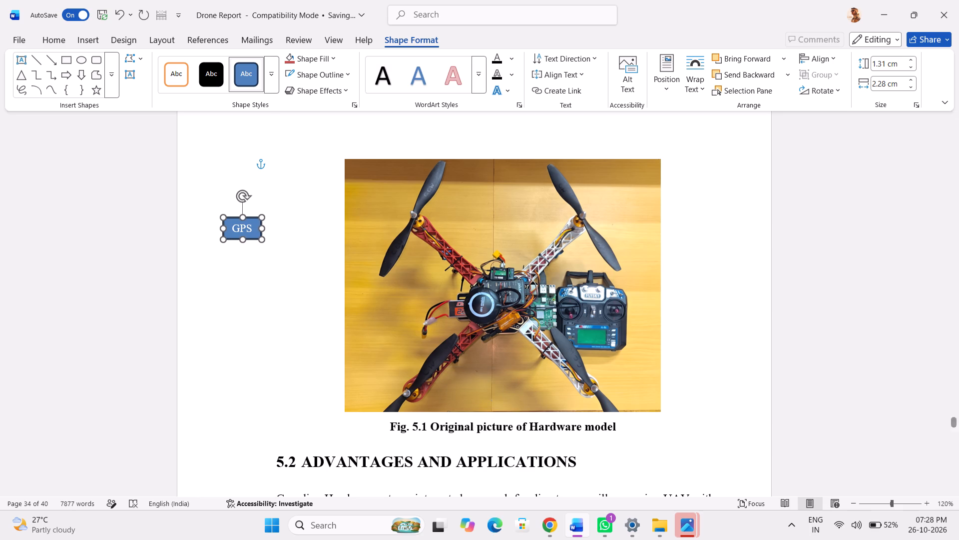
{"action": "left_click_drag", "start_coordinate": [262, 239], "coordinate": [263, 240]}
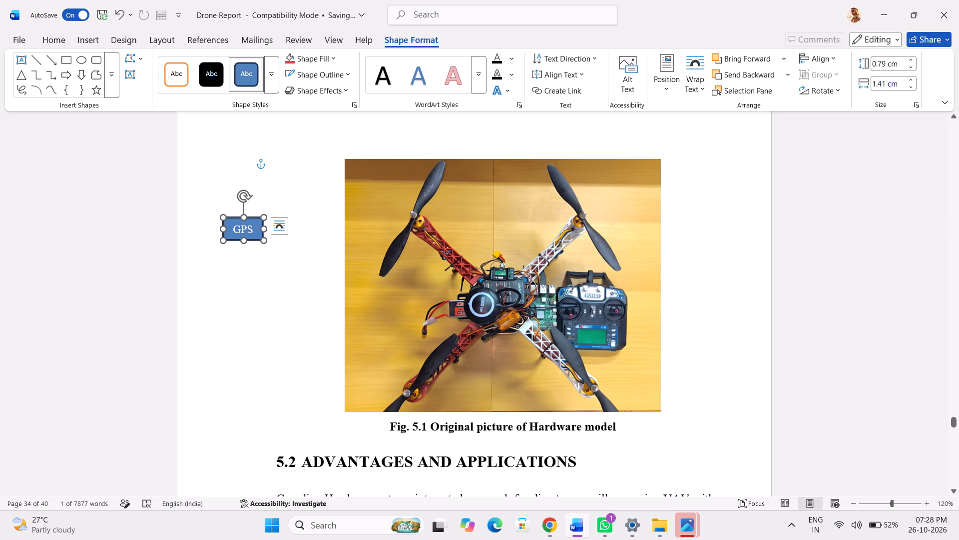
Apply the black-fill WordArt style to the GPS text in the rectangle.
{"action": "left_click", "coordinate": [248, 229]}
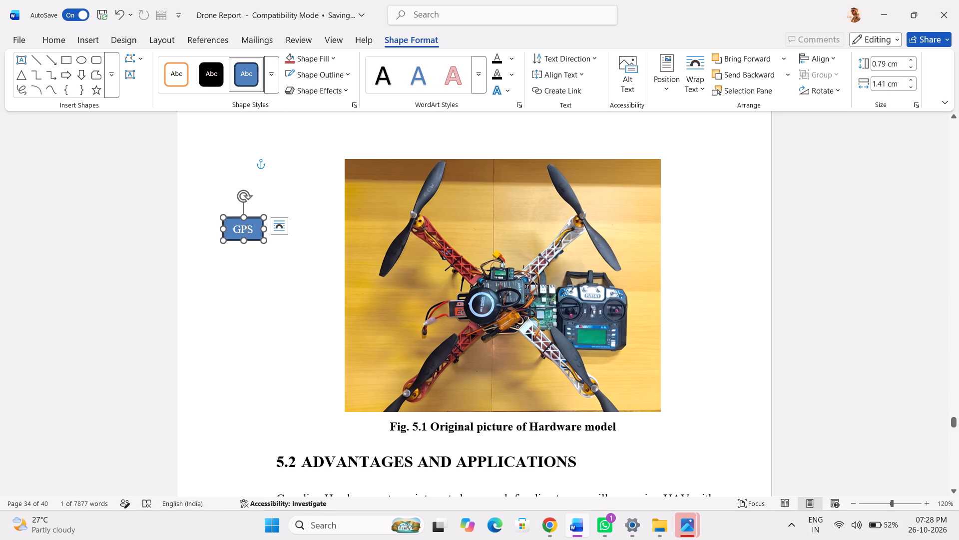
{"action": "left_click", "coordinate": [248, 229]}
{"action": "key", "text": "ctrl+a"}
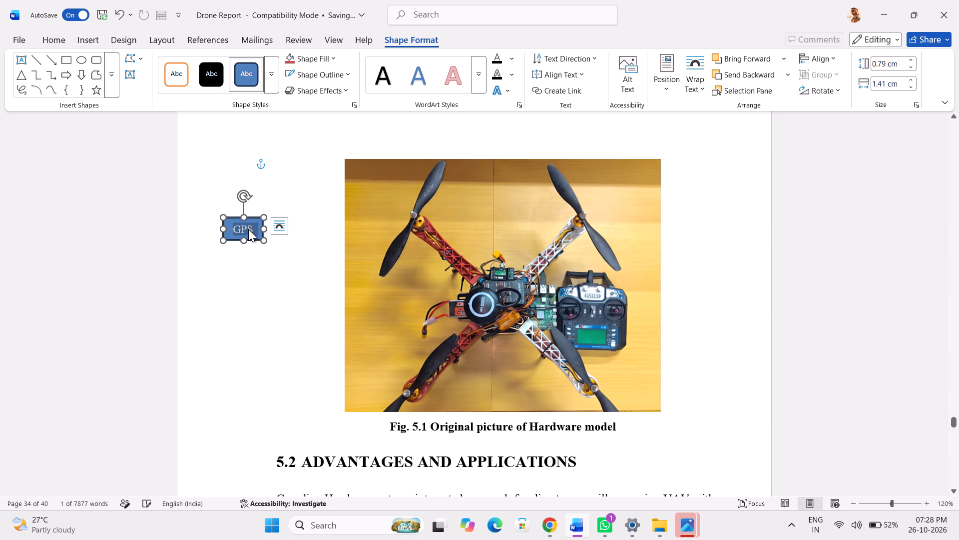
{"action": "right_click", "coordinate": [248, 229]}
{"action": "left_click", "coordinate": [248, 229]}
{"action": "left_click", "coordinate": [378, 79]}
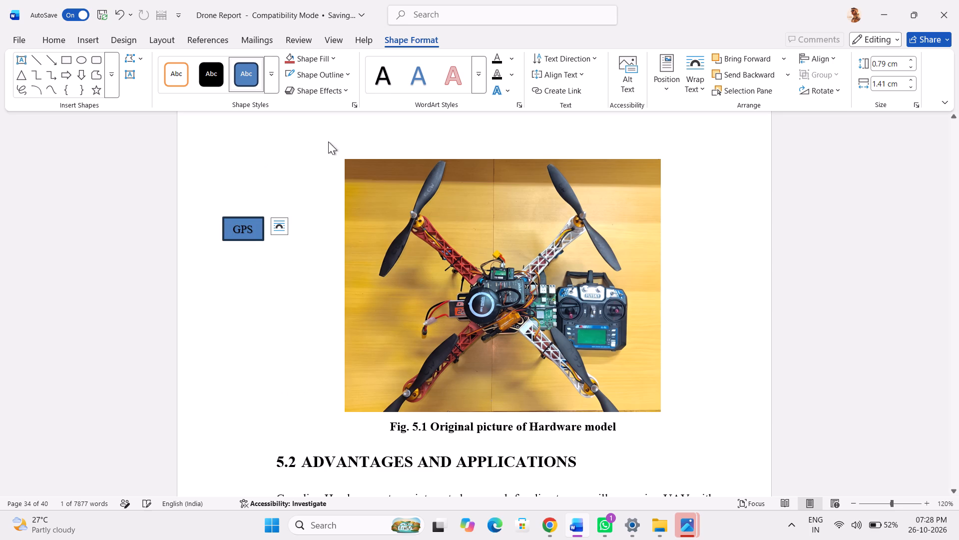
Apply the black-outlined, white-filled theme style to the GPS rectangle.
{"action": "left_click", "coordinate": [272, 79]}
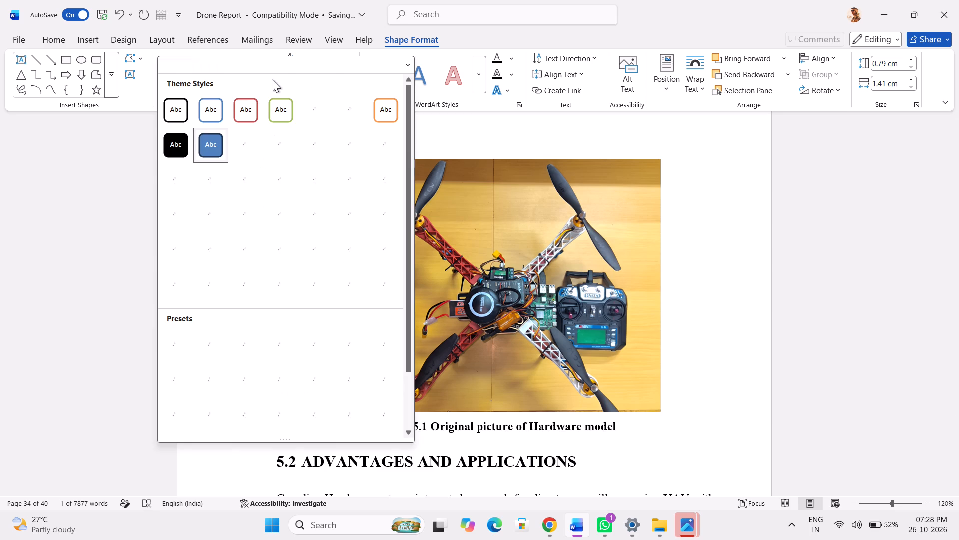
{"action": "left_click", "coordinate": [177, 117]}
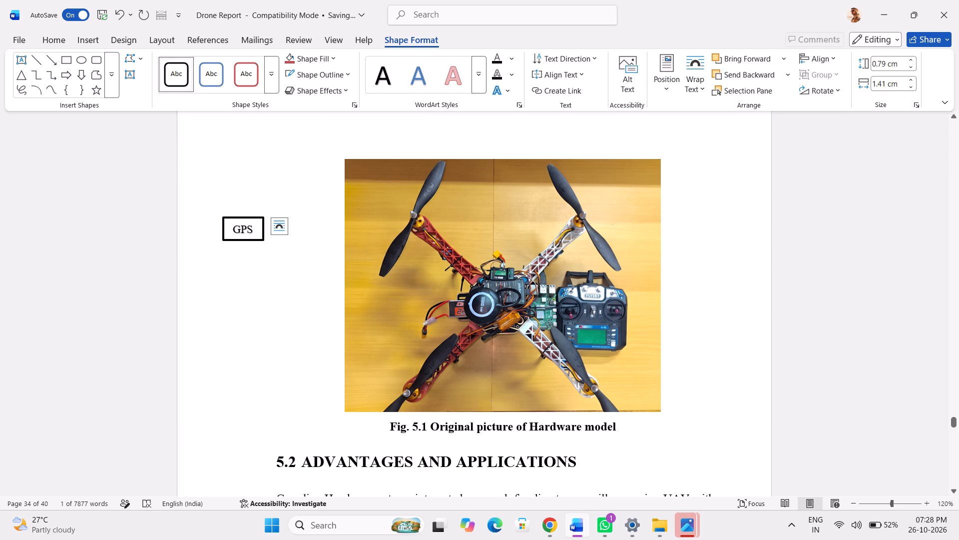
Move the GPS label onto the Fig. 5.1 picture, over the drone's upper red arm above the round GPS module.
{"action": "left_click_drag", "start_coordinate": [254, 217], "coordinate": [473, 221]}
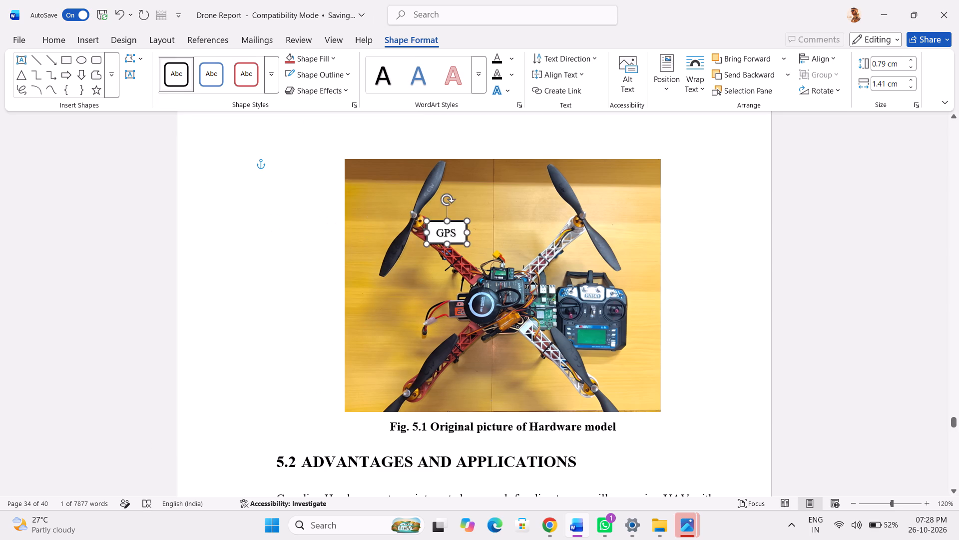
{"action": "left_click_drag", "start_coordinate": [473, 221], "coordinate": [494, 216]}
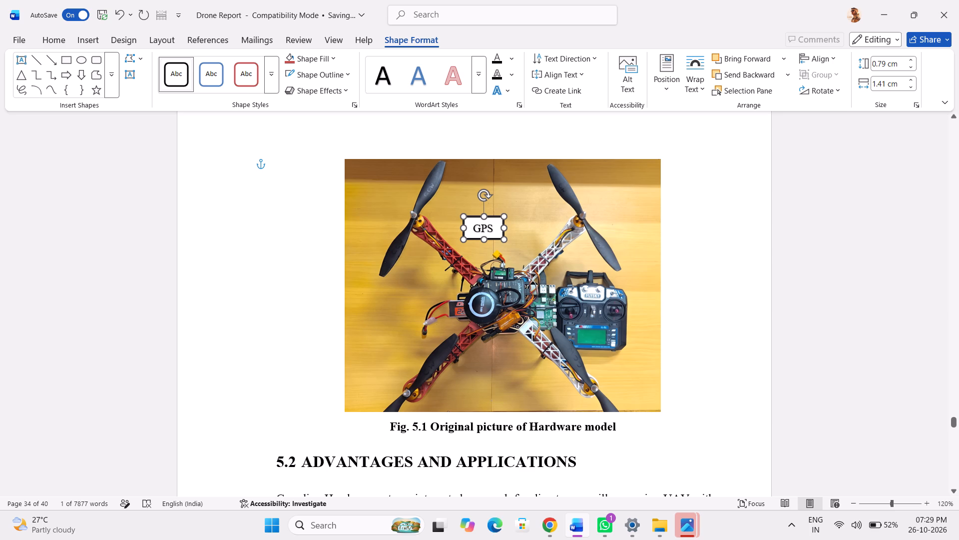
{"action": "left_click_drag", "start_coordinate": [494, 216], "coordinate": [493, 219]}
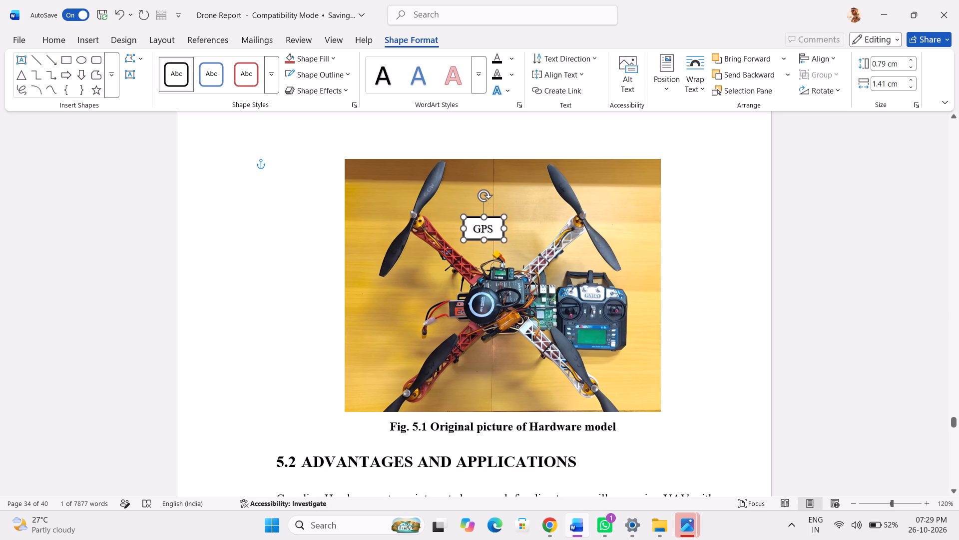
{"action": "left_click_drag", "start_coordinate": [493, 219], "coordinate": [463, 226]}
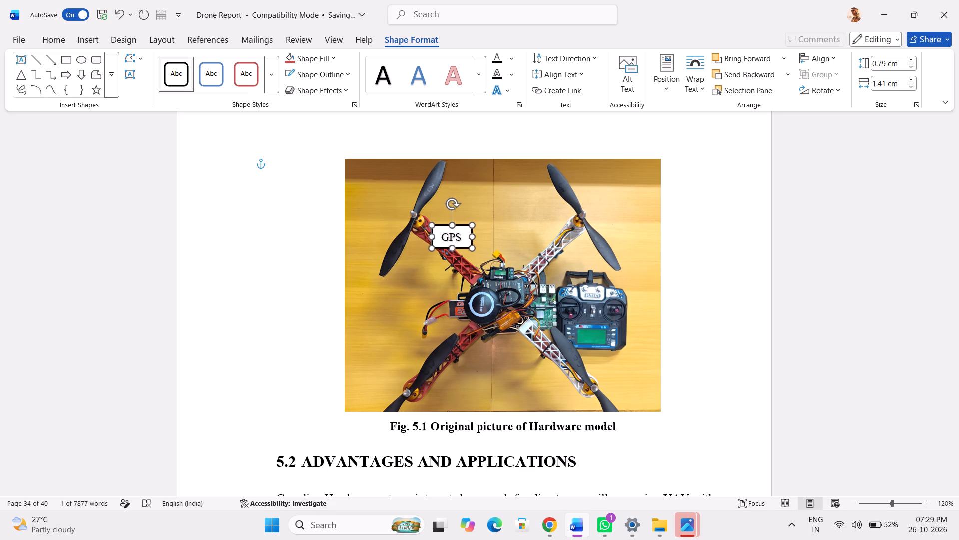
{"action": "left_click_drag", "start_coordinate": [463, 226], "coordinate": [467, 229]}
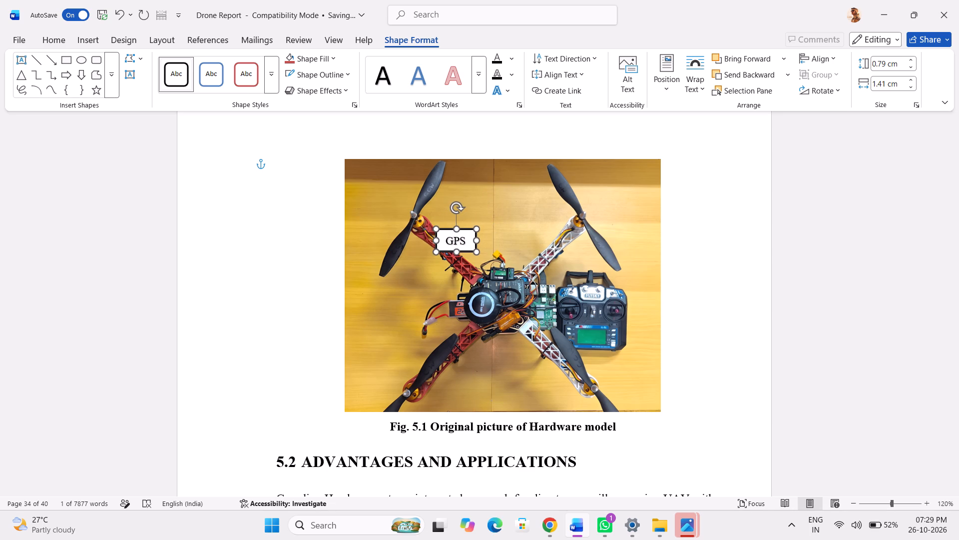
{"action": "left_click_drag", "start_coordinate": [467, 229], "coordinate": [467, 231]}
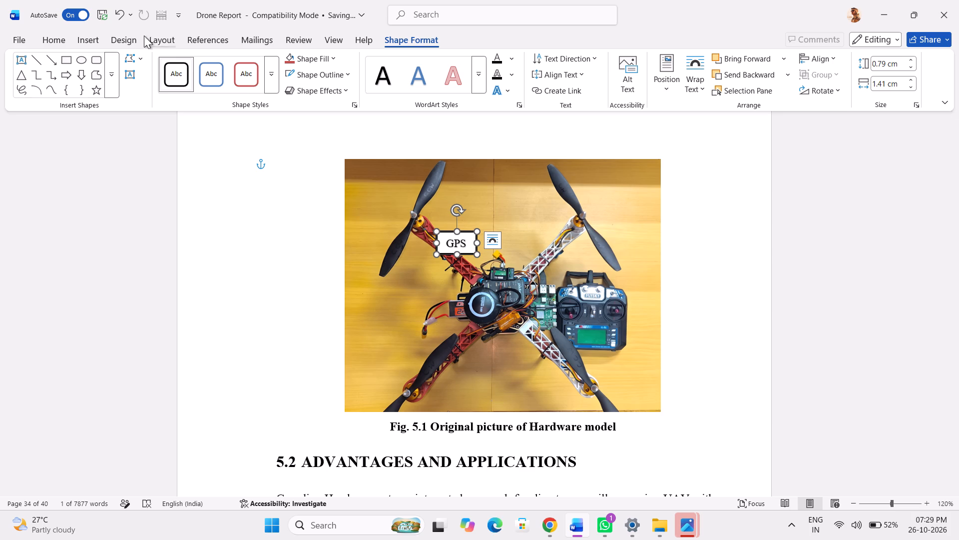
Draw an arrow about 1.43 cm high and 0.44 cm wide from the GPS label's lower edge to the round GPS module.
{"action": "left_click", "coordinate": [87, 40]}
{"action": "left_click", "coordinate": [157, 74]}
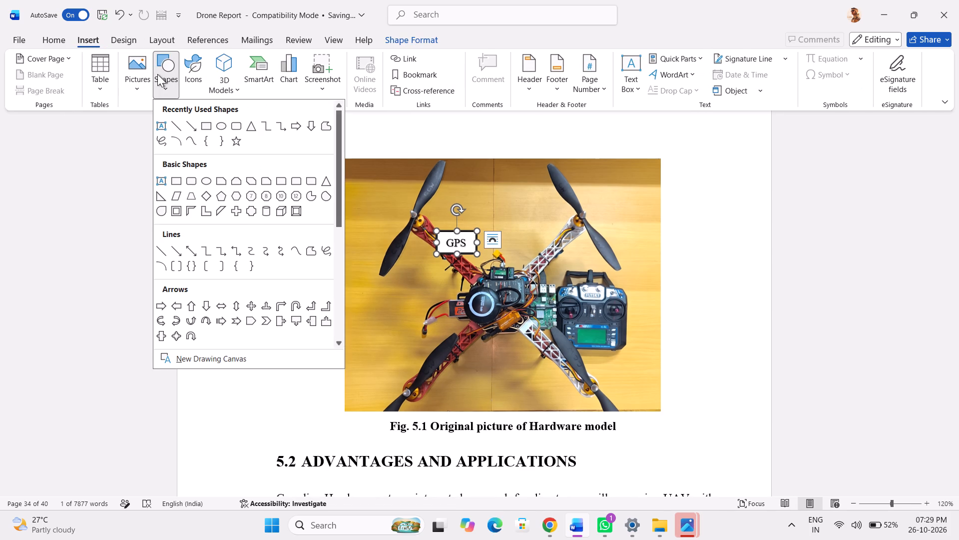
{"action": "left_click", "coordinate": [195, 127]}
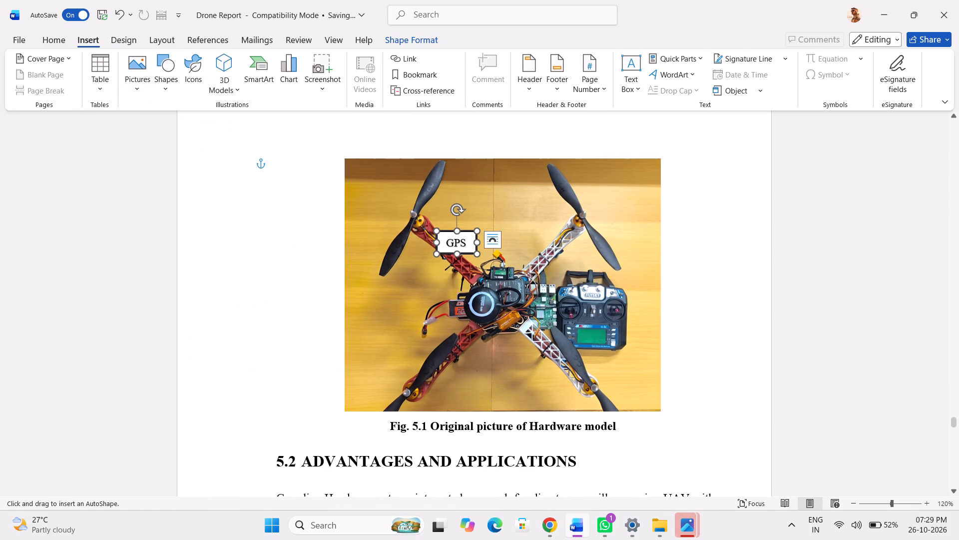
{"action": "left_click_drag", "start_coordinate": [466, 254], "coordinate": [472, 271]}
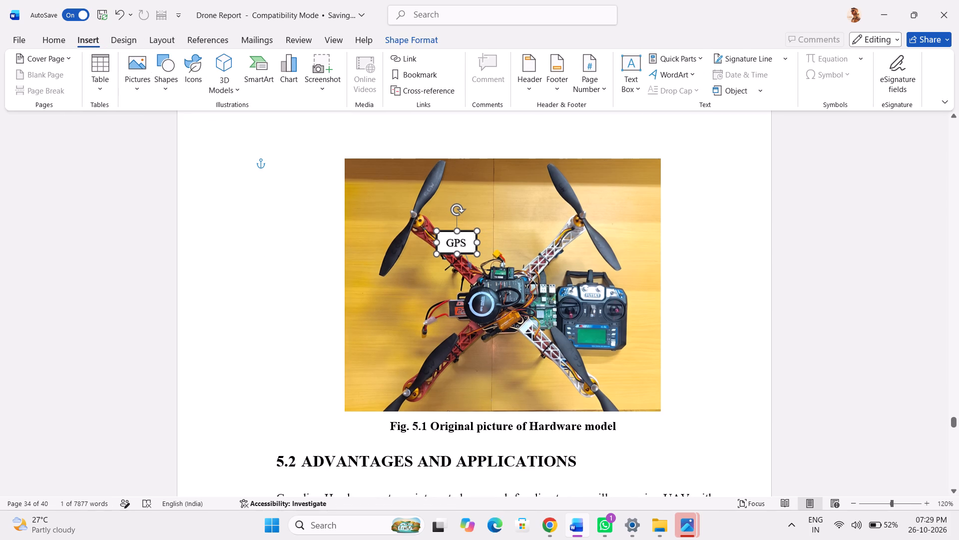
{"action": "left_click_drag", "start_coordinate": [472, 271], "coordinate": [478, 294]}
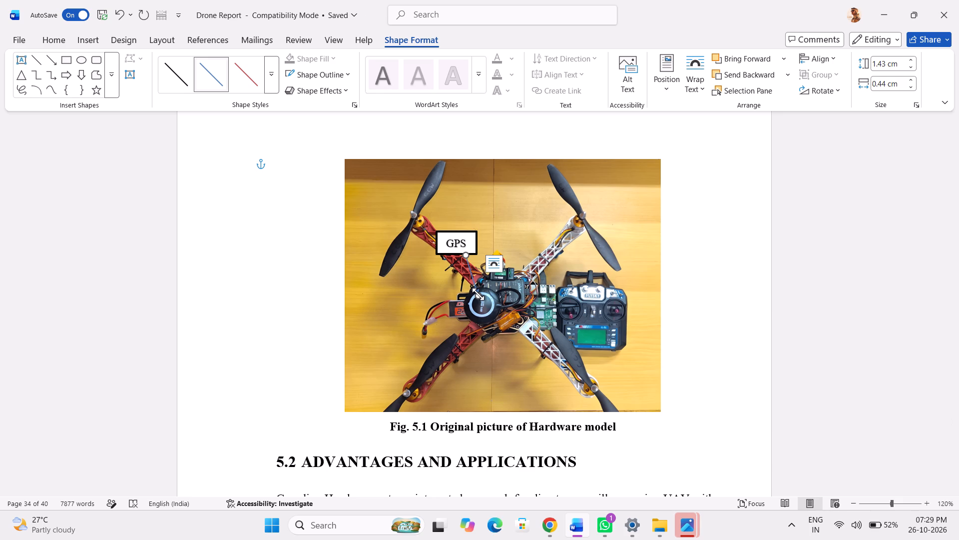
Apply the thick black theme line style to the GPS arrow and recolour its outline white.
{"action": "right_click", "coordinate": [472, 271]}
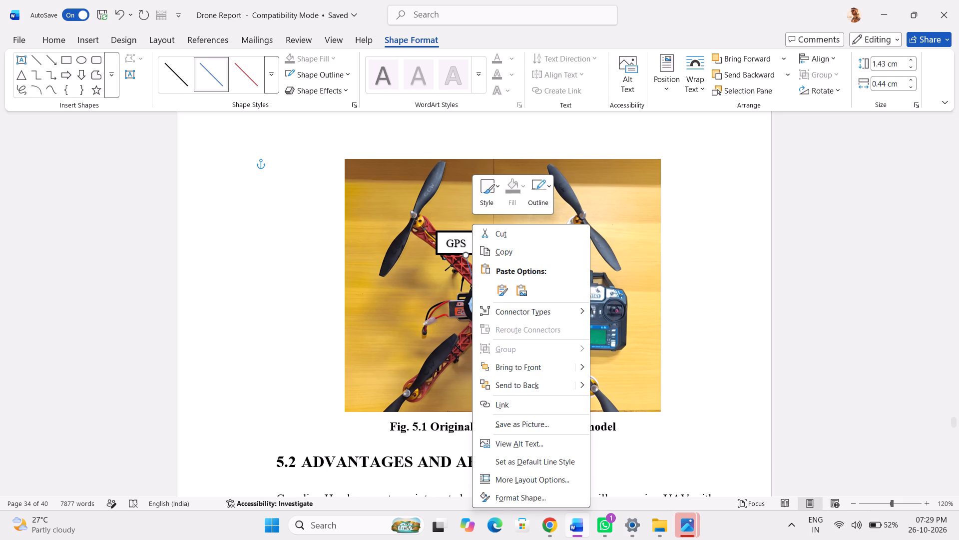
{"action": "left_click", "coordinate": [545, 180]}
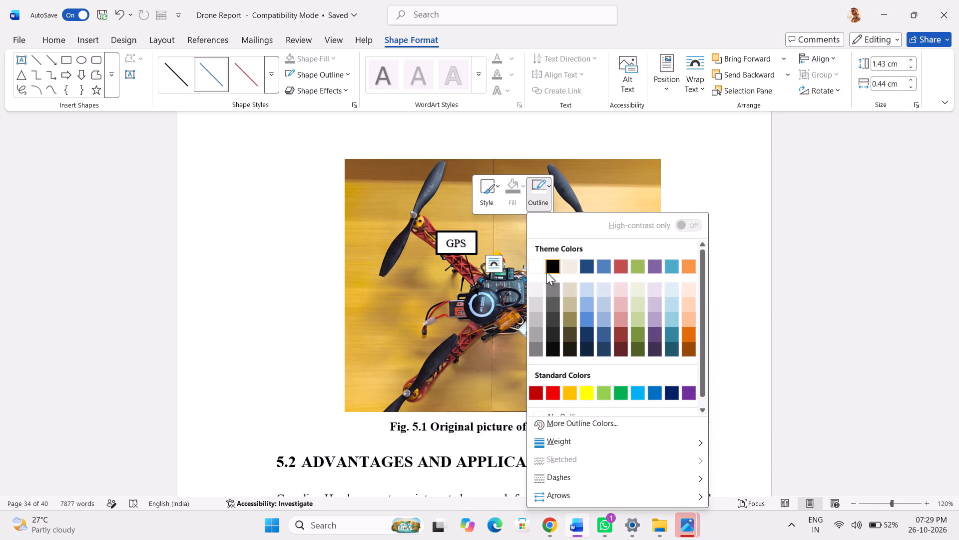
{"action": "left_click", "coordinate": [543, 269]}
{"action": "left_click", "coordinate": [494, 188]}
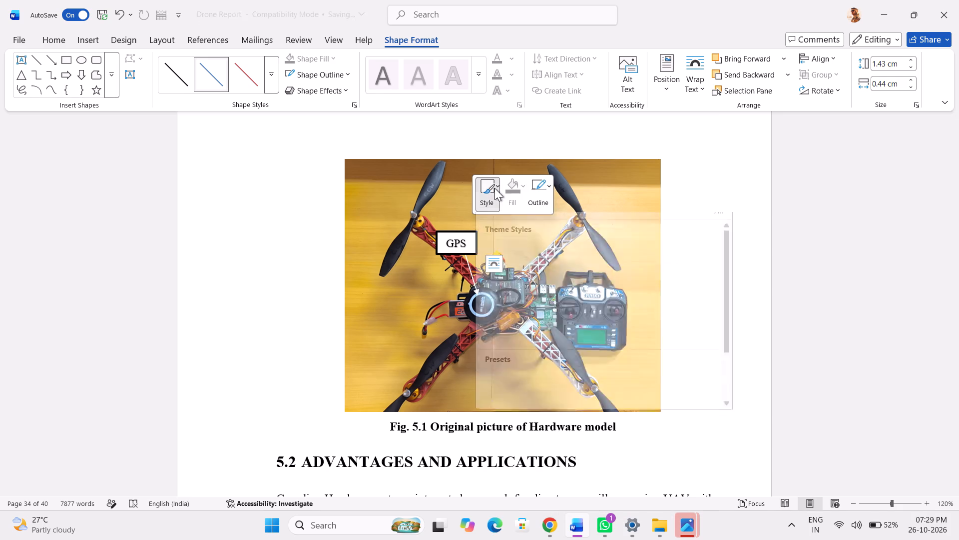
{"action": "left_click", "coordinate": [495, 300]}
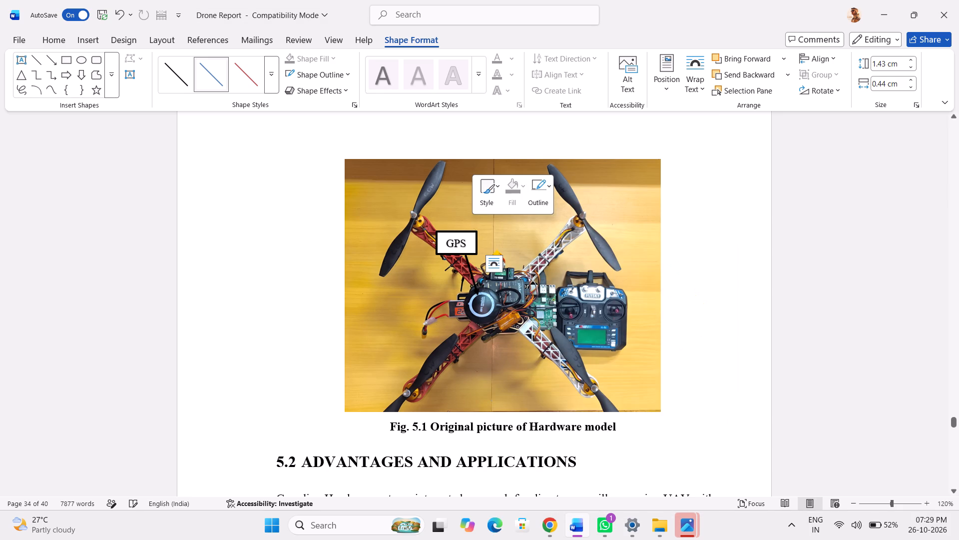
{"action": "left_click", "coordinate": [548, 189]}
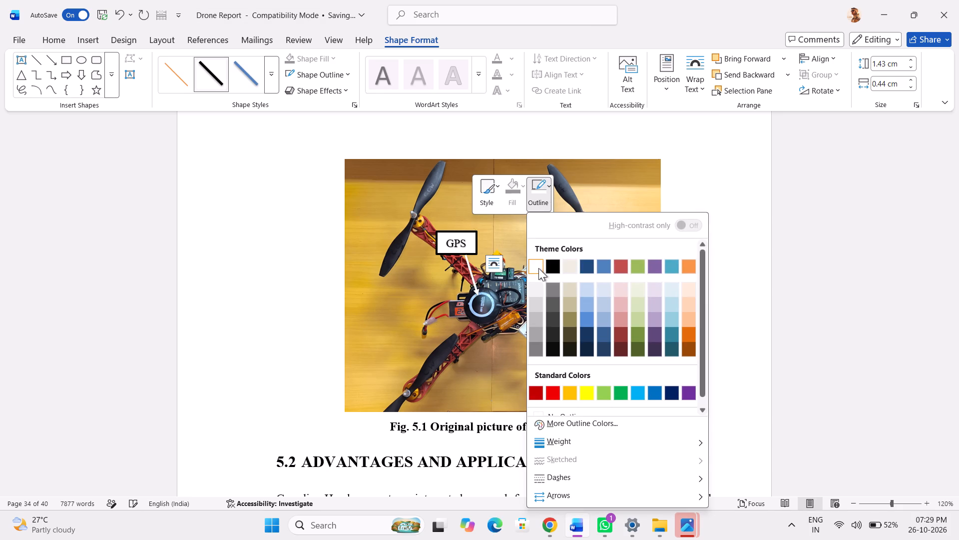
{"action": "left_click", "coordinate": [538, 264]}
{"action": "left_click", "coordinate": [849, 284]}
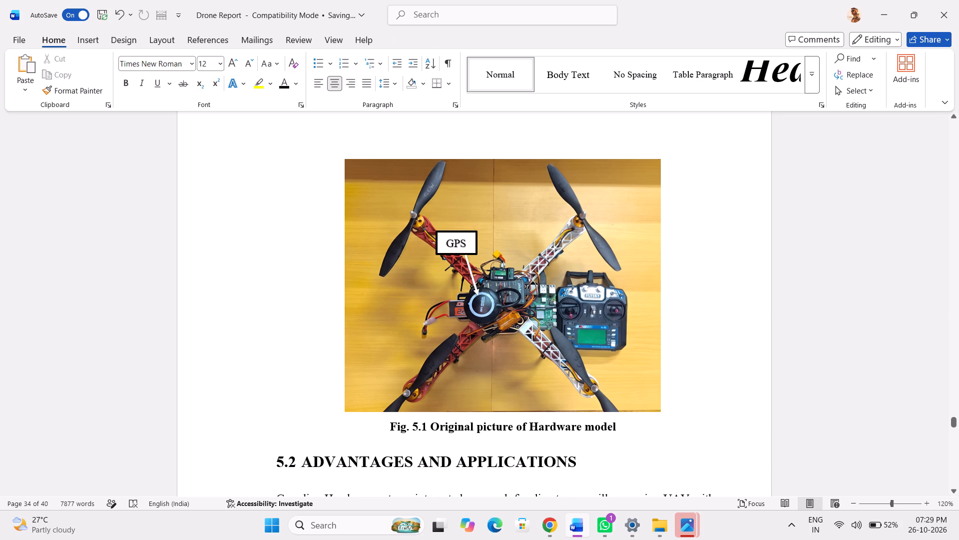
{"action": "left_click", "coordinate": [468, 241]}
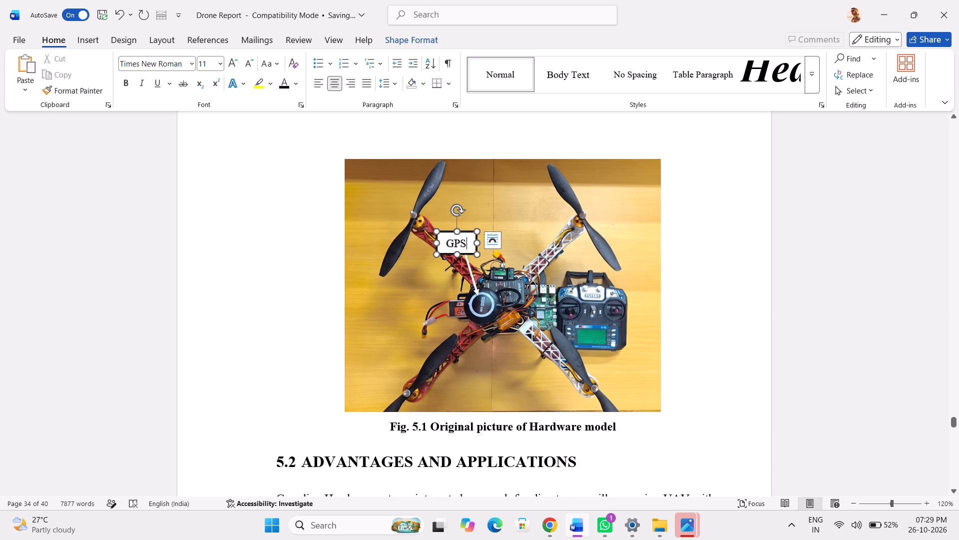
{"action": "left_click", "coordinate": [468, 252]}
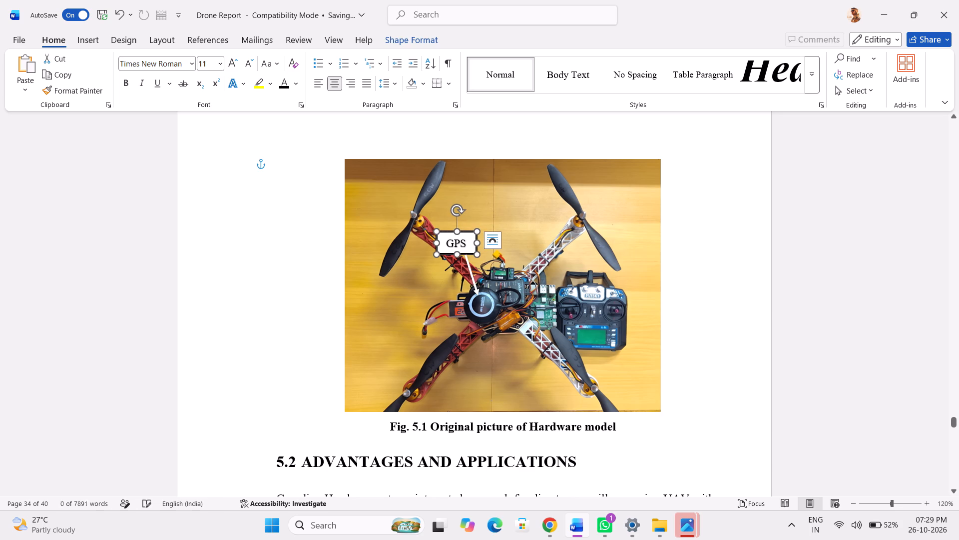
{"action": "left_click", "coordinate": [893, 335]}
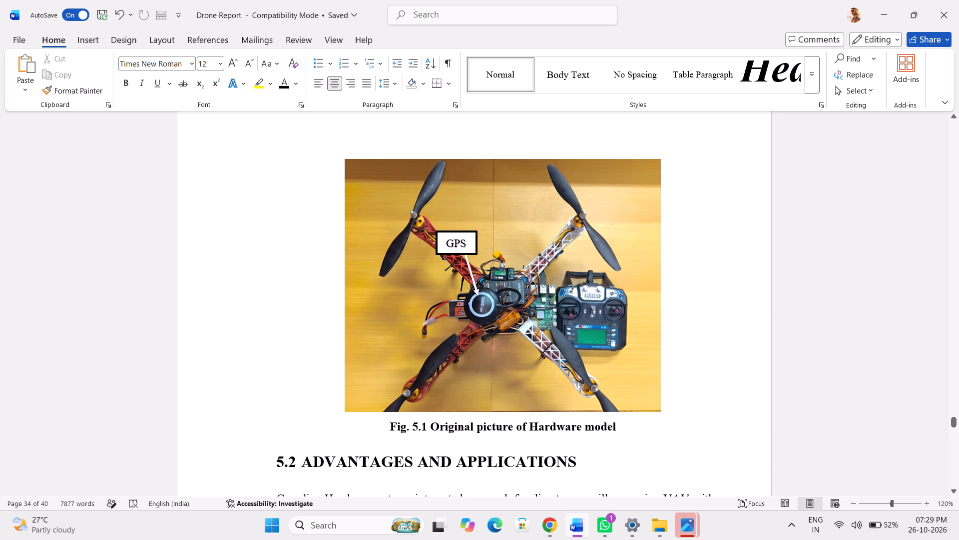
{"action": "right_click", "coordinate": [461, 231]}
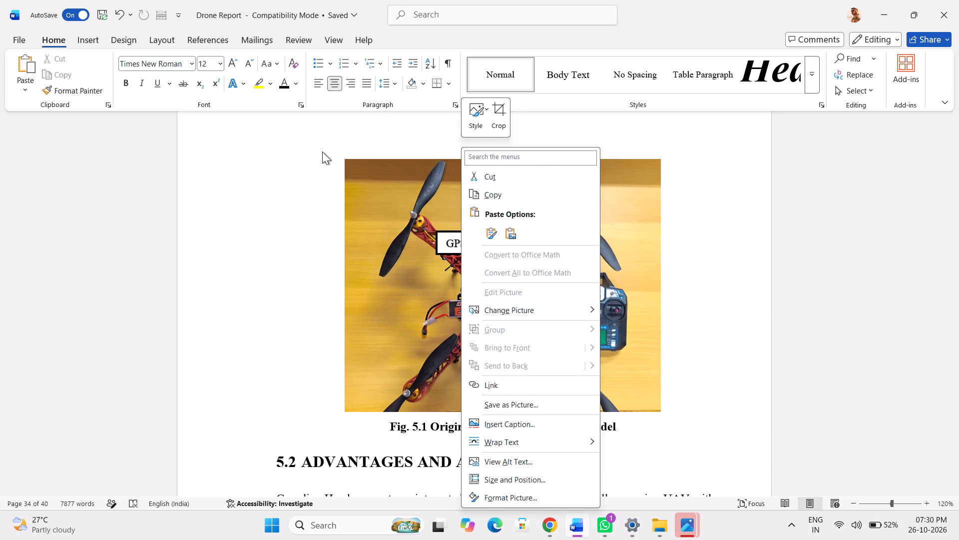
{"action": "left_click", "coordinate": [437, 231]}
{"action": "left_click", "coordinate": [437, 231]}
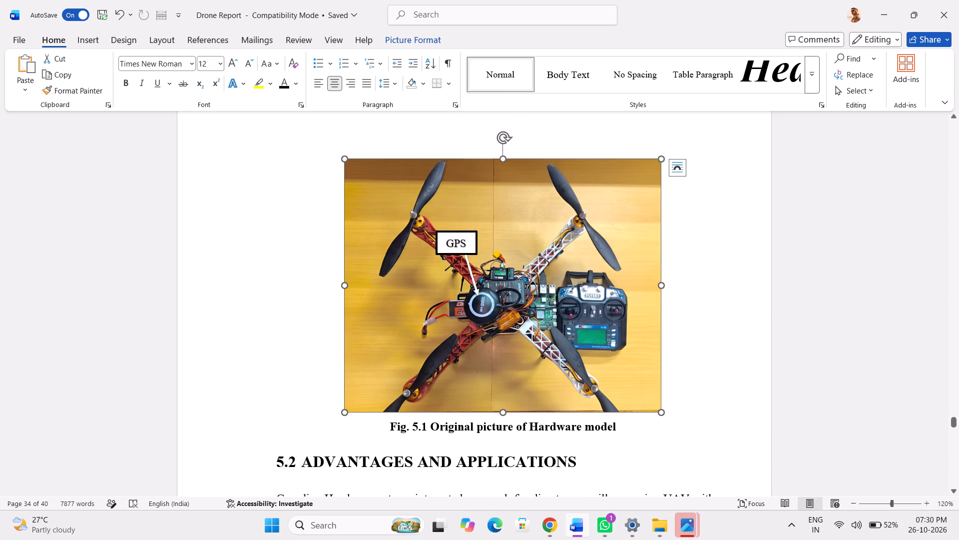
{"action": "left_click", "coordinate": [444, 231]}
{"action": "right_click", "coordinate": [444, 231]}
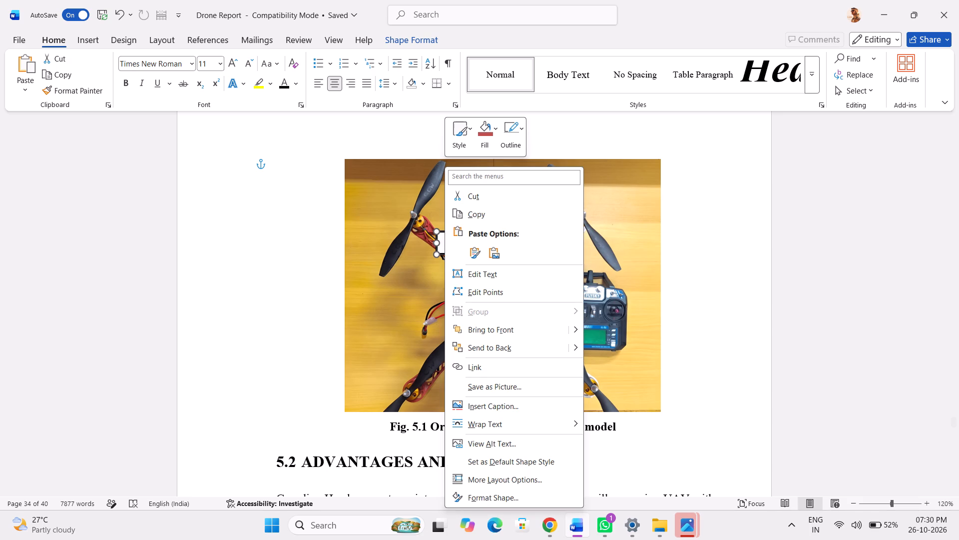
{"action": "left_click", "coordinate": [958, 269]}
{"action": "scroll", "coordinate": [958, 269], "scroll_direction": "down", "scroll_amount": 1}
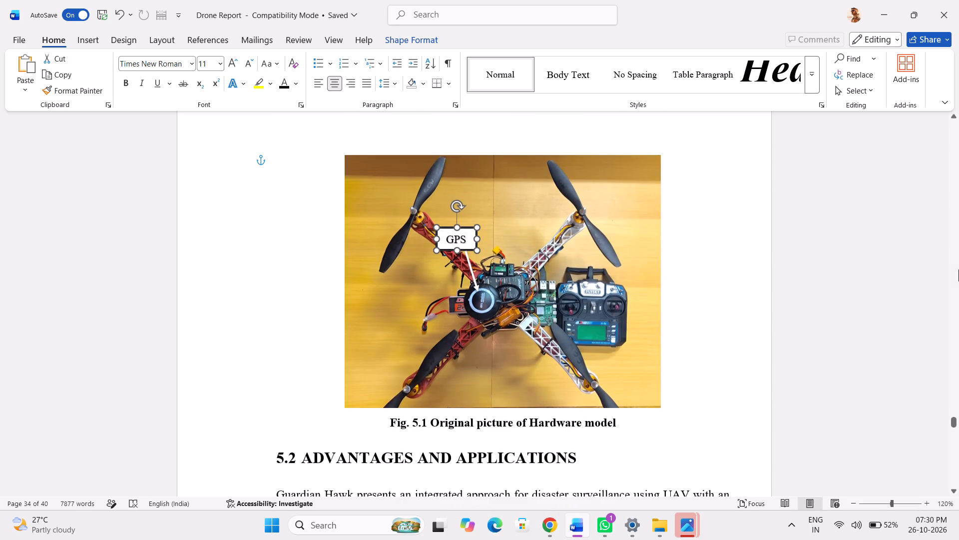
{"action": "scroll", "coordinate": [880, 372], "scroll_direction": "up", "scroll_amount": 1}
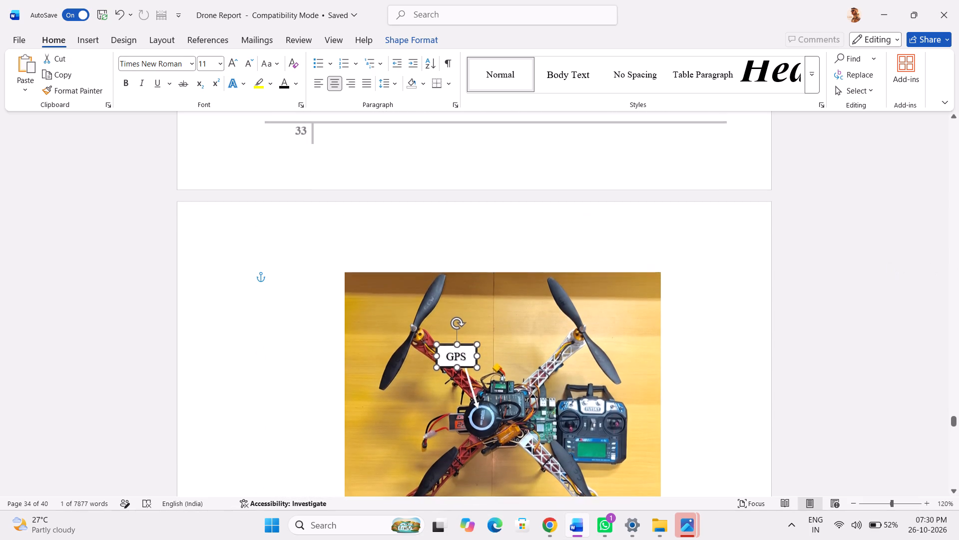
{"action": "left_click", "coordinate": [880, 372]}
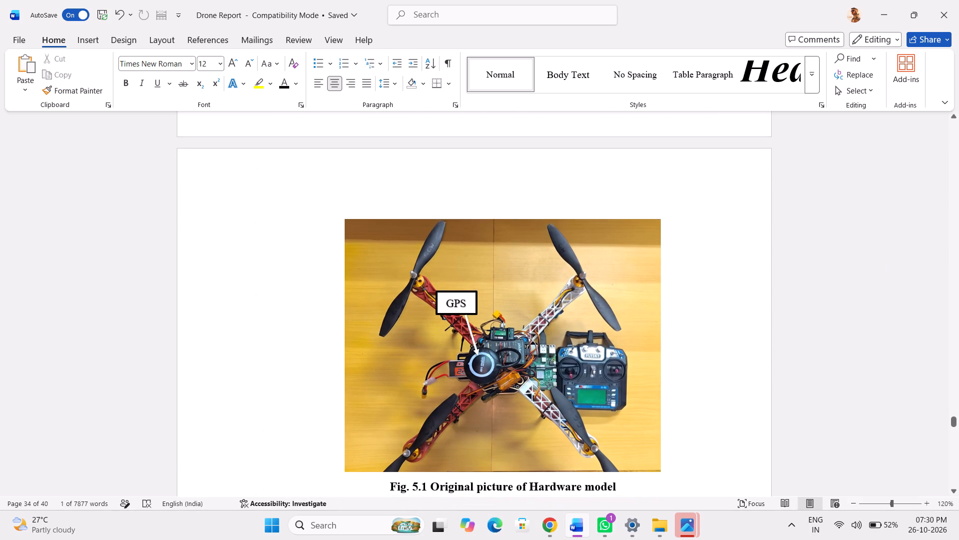
Duplicate the GPS label box onto the Fig. 5.1 picture by copying and pasting it.
{"action": "left_click", "coordinate": [453, 305]}
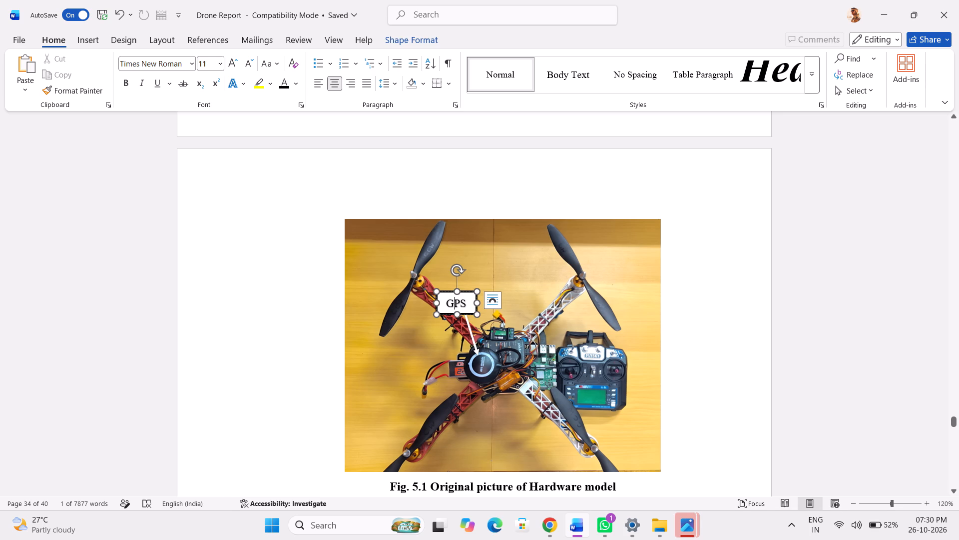
{"action": "left_click", "coordinate": [445, 295]}
{"action": "key", "text": "ctrl+c"}
{"action": "left_click", "coordinate": [563, 328]}
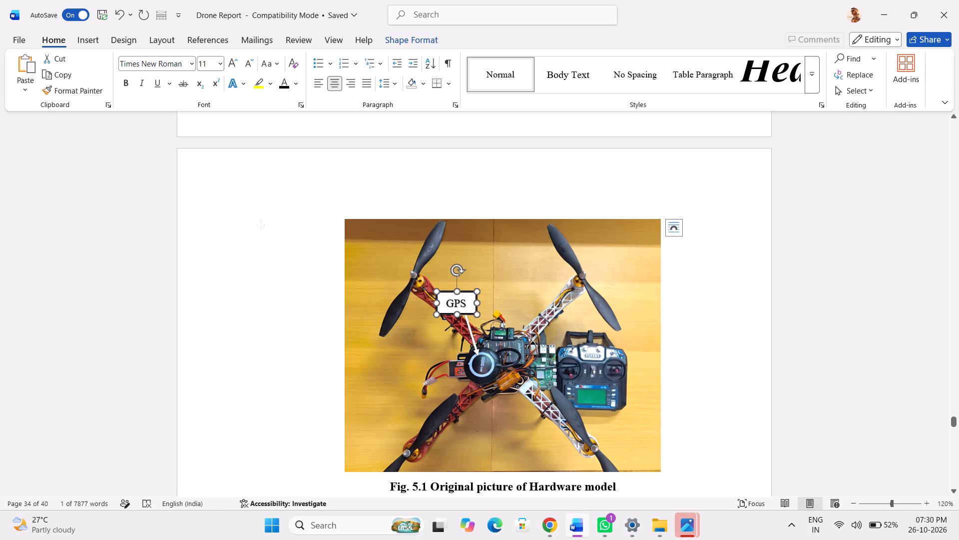
{"action": "key", "text": "ctrl+v"}
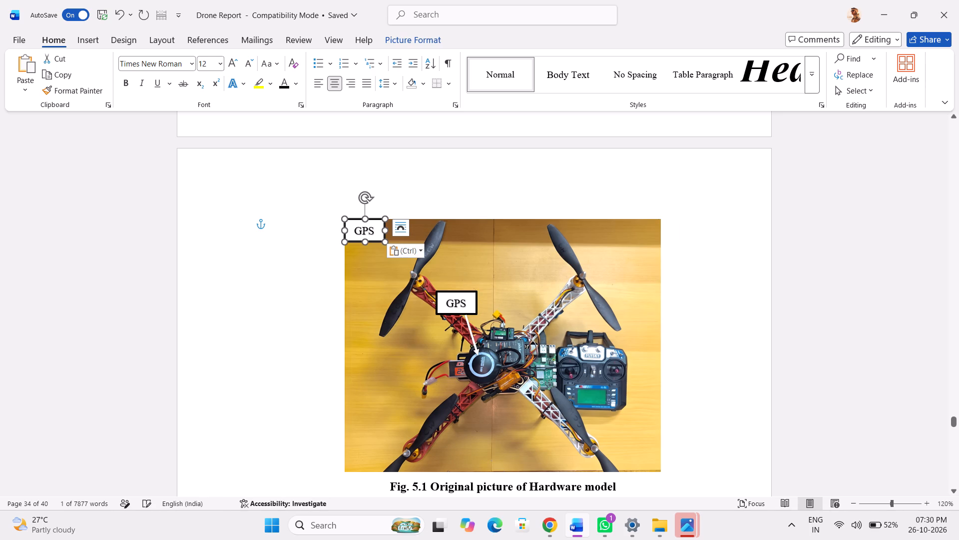
Replace the text in the duplicated label with "LI-PO".
{"action": "left_click", "coordinate": [377, 230]}
{"action": "key", "text": "BackSpace"}
{"action": "key", "text": "BackSpace"}
{"action": "key", "text": "BackSpace"}
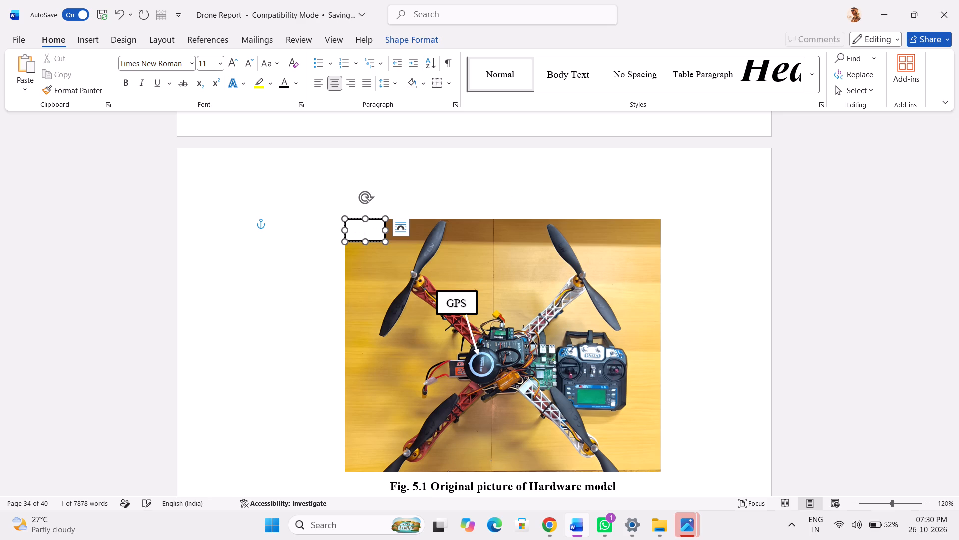
{"action": "type", "text": "LI"}
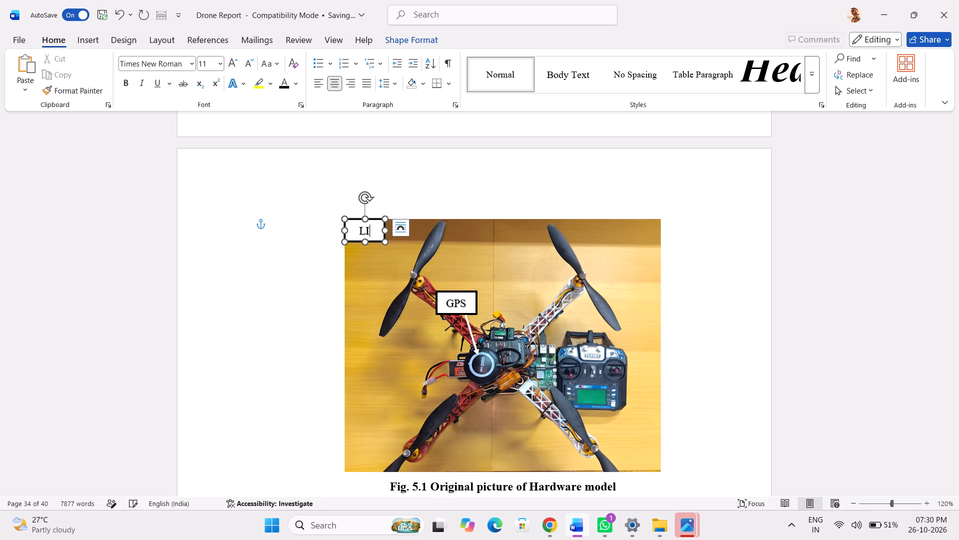
{"action": "type", "text": "-PO"}
Widen the LI-PO label box, keeping its left edge fixed, to about a third of the picture's width.
{"action": "left_click_drag", "start_coordinate": [385, 231], "coordinate": [427, 230]}
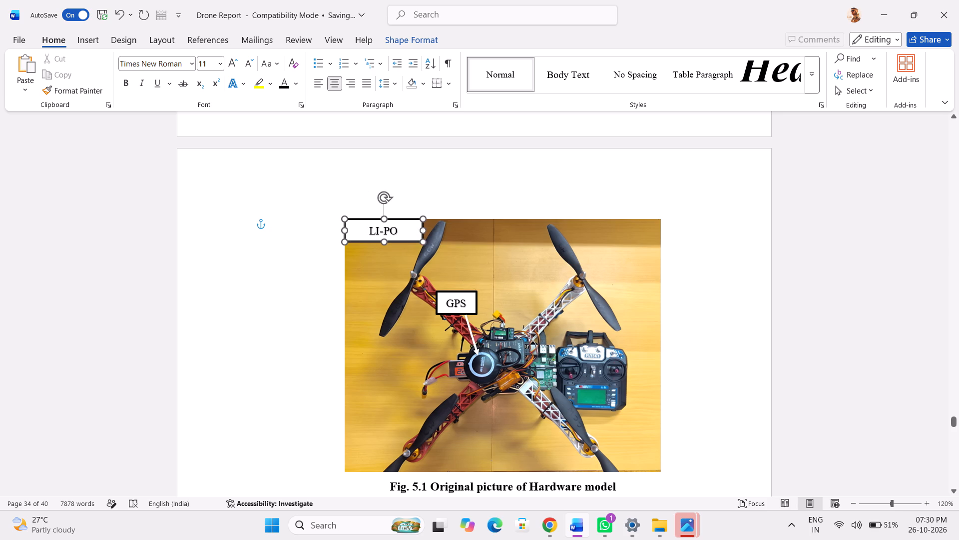
{"action": "left_click_drag", "start_coordinate": [427, 230], "coordinate": [443, 230]}
Change the label's text to "Li-Po" with only the L and P capitalised.
{"action": "left_click", "coordinate": [413, 228]}
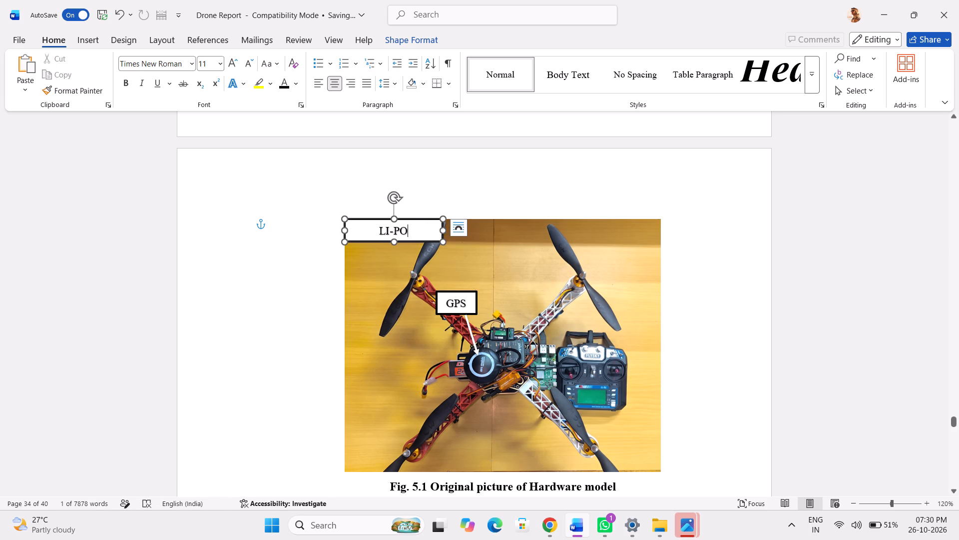
{"action": "key", "text": "BackSpace"}
{"action": "key", "text": "BackSpace"}
{"action": "key", "text": "BackSpace"}
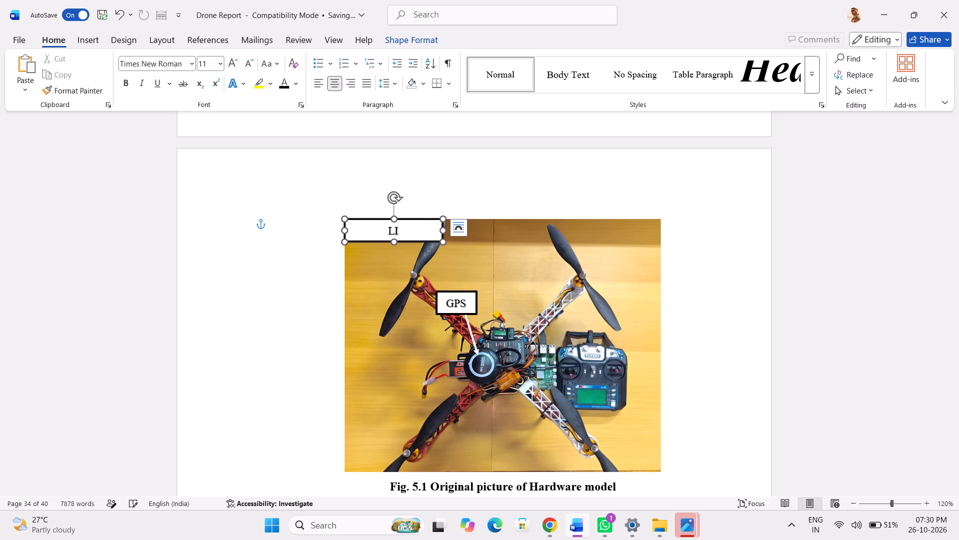
{"action": "key", "text": "BackSpace"}
{"action": "key", "text": "i"}
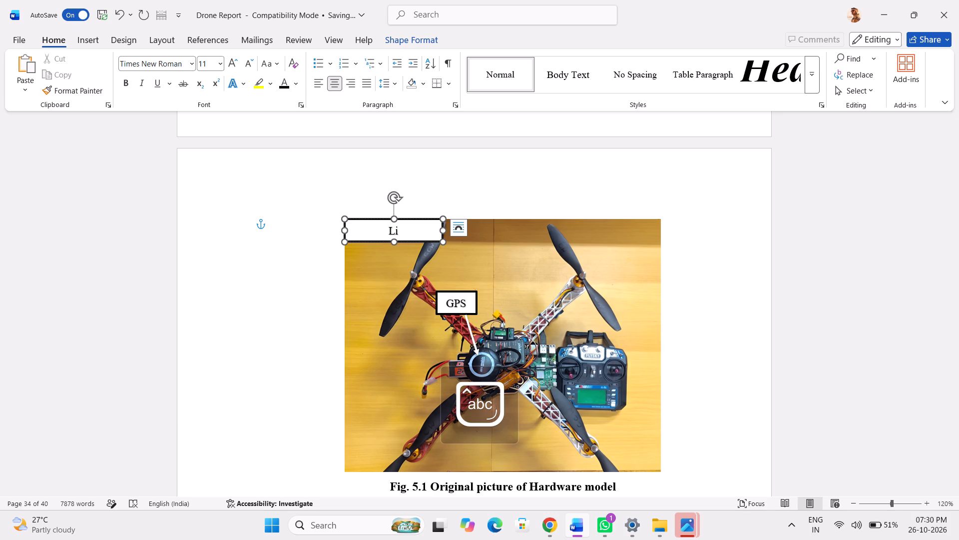
{"action": "type", "text": "-Po"}
Extend the label's text to read "Li-Po Battery", checking the spelling against the report and correcting typos.
{"action": "key", "text": "space"}
{"action": "type", "text": "Batter"}
{"action": "key", "text": "BackSpace"}
{"action": "key", "text": "BackSpace"}
{"action": "key", "text": "BackSpace"}
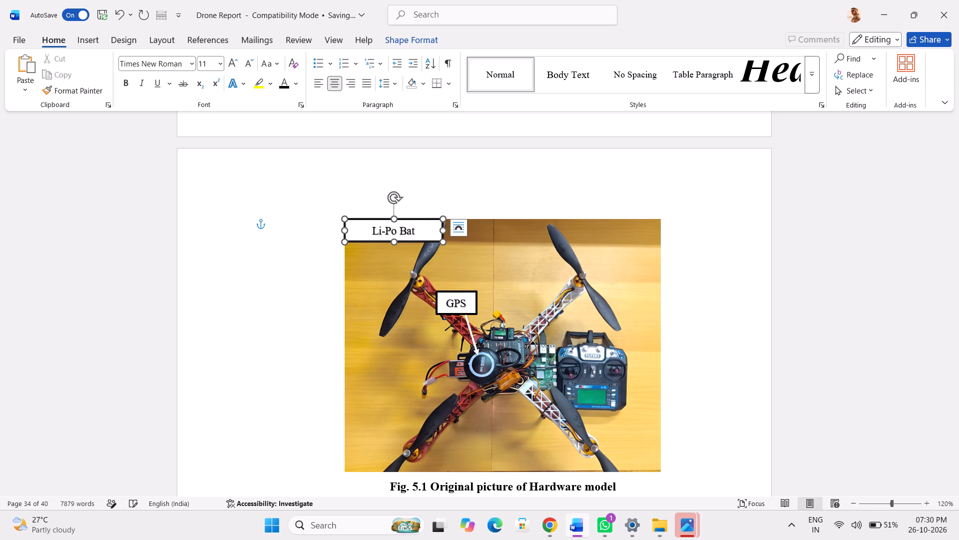
{"action": "type", "text": "ttar"}
{"action": "key", "text": "BackSpace"}
{"action": "key", "text": "BackSpace"}
{"action": "key", "text": "BackSpace"}
{"action": "type", "text": "ary"}
{"action": "key", "text": "equal"}
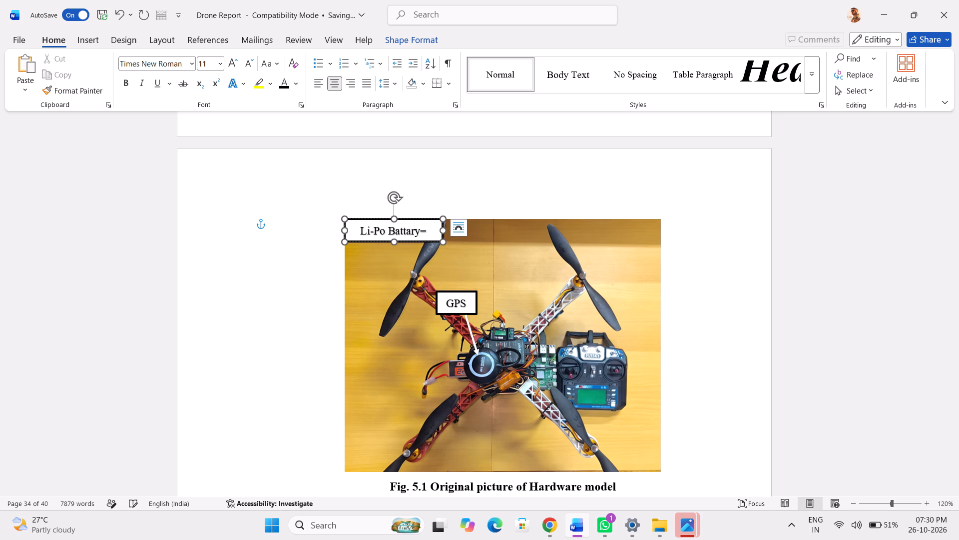
{"action": "scroll", "coordinate": [679, 255], "scroll_direction": "down", "scroll_amount": 1}
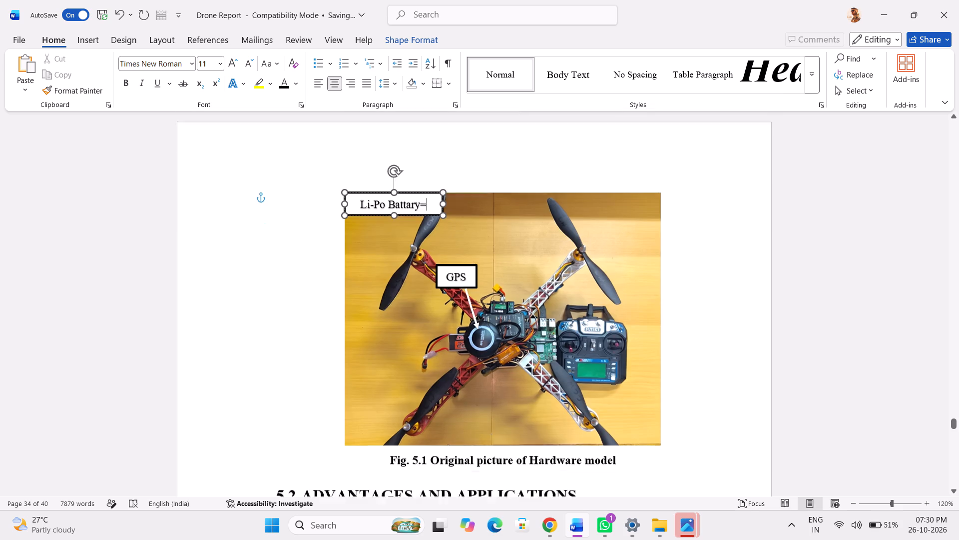
{"action": "scroll", "coordinate": [679, 255], "scroll_direction": "down", "scroll_amount": 6}
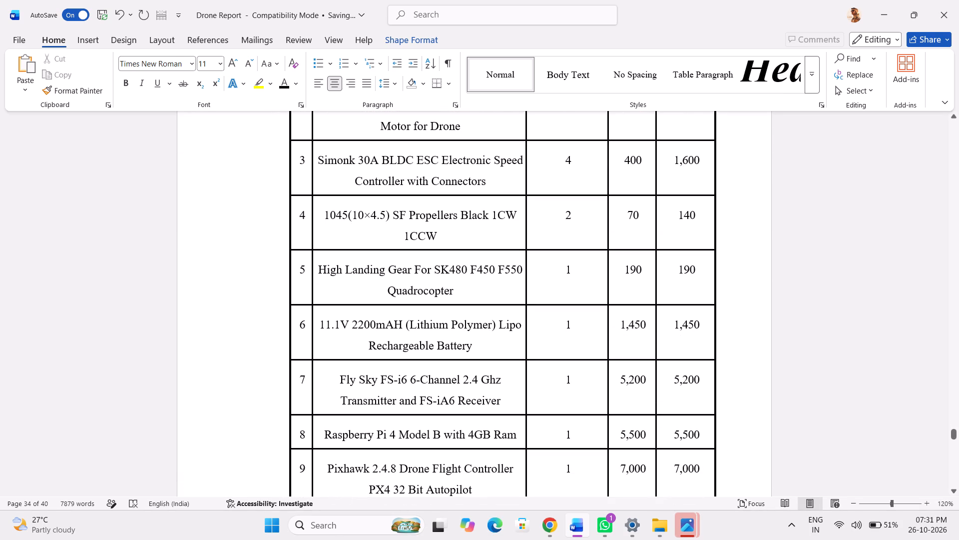
{"action": "scroll", "coordinate": [679, 255], "scroll_direction": "up", "scroll_amount": 4}
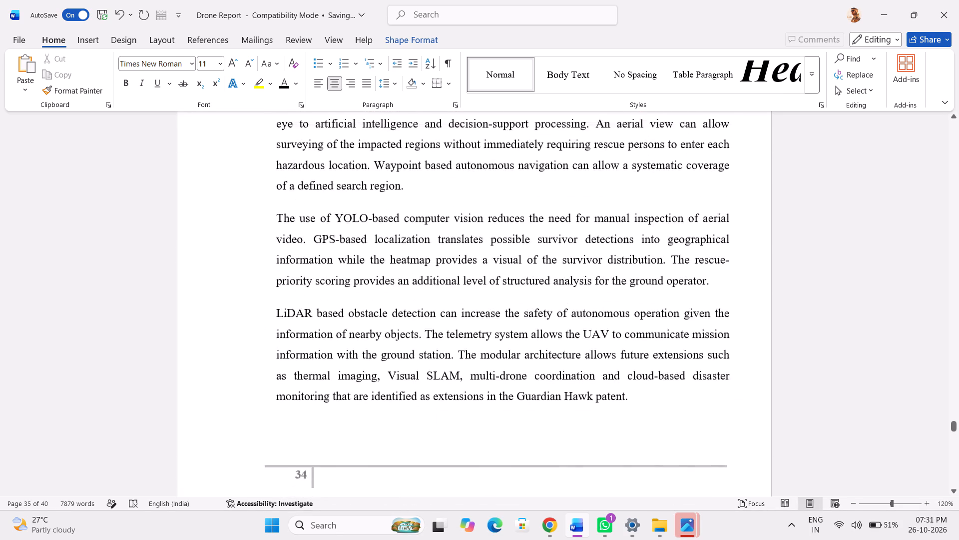
{"action": "scroll", "coordinate": [679, 255], "scroll_direction": "up", "scroll_amount": 3}
{"action": "key", "text": "BackSpace"}
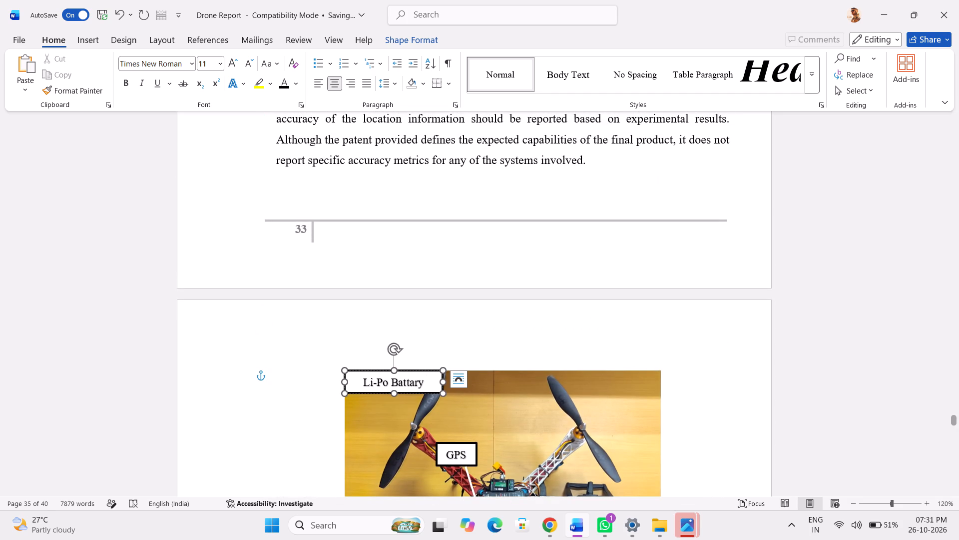
{"action": "key", "text": "BackSpace"}
{"action": "key", "text": "BackSpace"}
{"action": "key", "text": "BackSpace"}
{"action": "type", "text": "ery"}
Narrow the Li-Po Battery label to fit its text on one line and move it beside the battery in Fig. 5.1, below the GPS label.
{"action": "left_click_drag", "start_coordinate": [443, 381], "coordinate": [421, 383]}
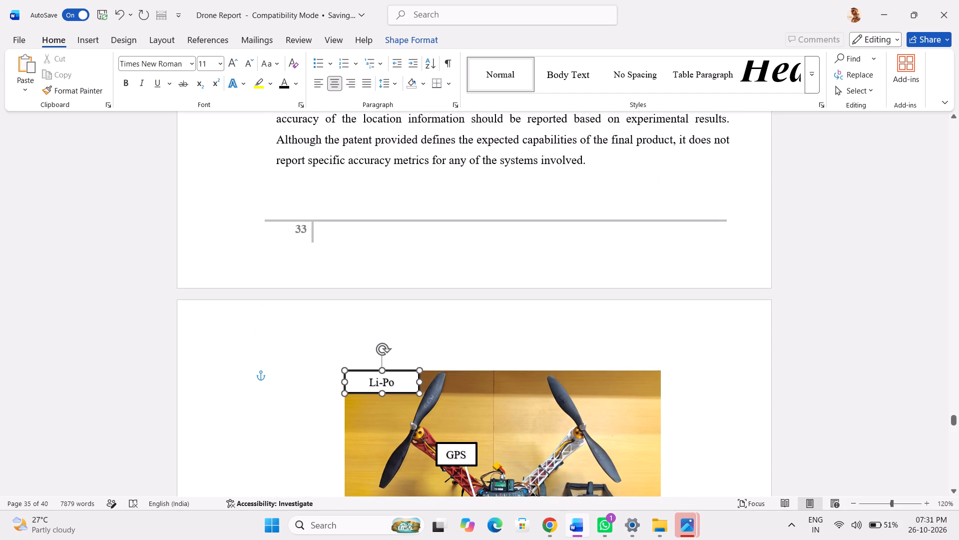
{"action": "left_click_drag", "start_coordinate": [421, 383], "coordinate": [424, 383]}
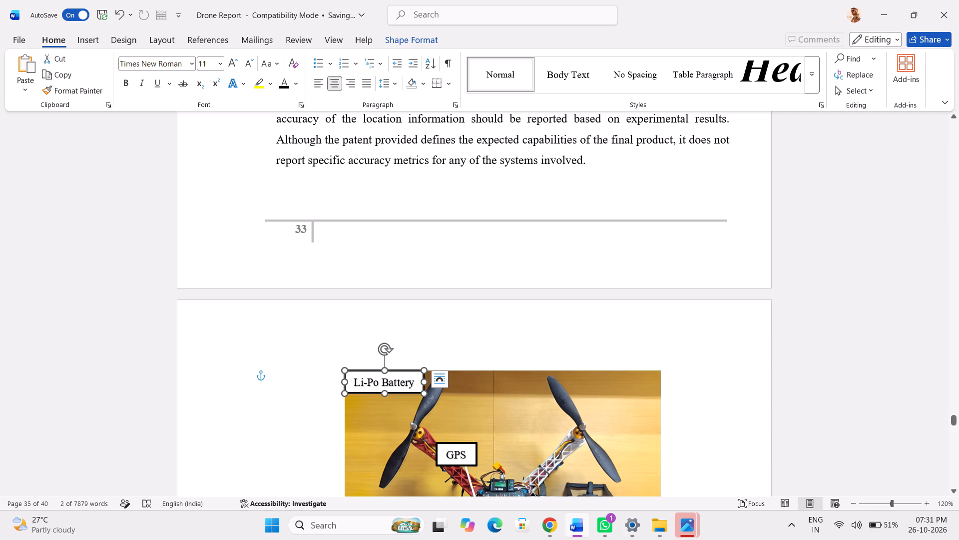
{"action": "scroll", "coordinate": [560, 317], "scroll_direction": "down", "scroll_amount": 1}
{"action": "left_click_drag", "start_coordinate": [398, 185], "coordinate": [402, 204]}
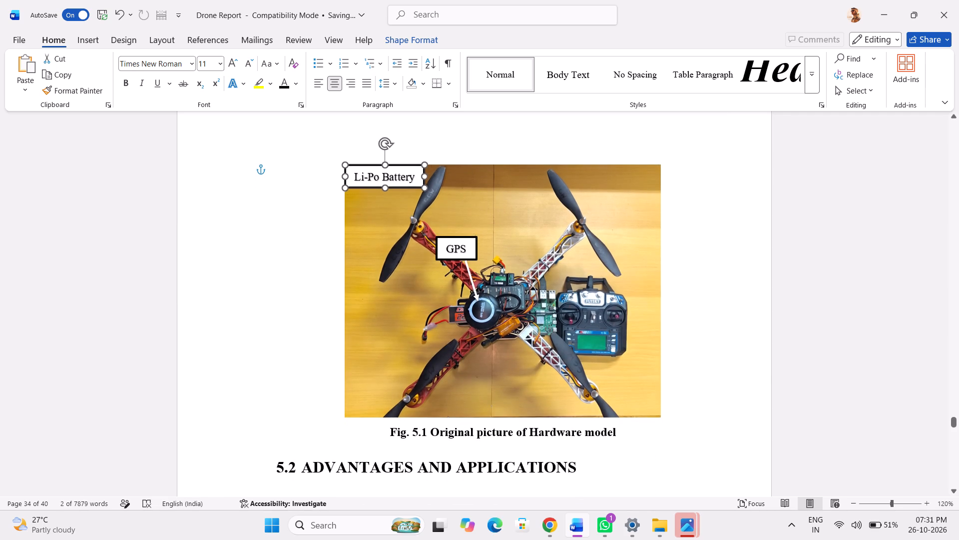
{"action": "left_click_drag", "start_coordinate": [402, 204], "coordinate": [404, 293]}
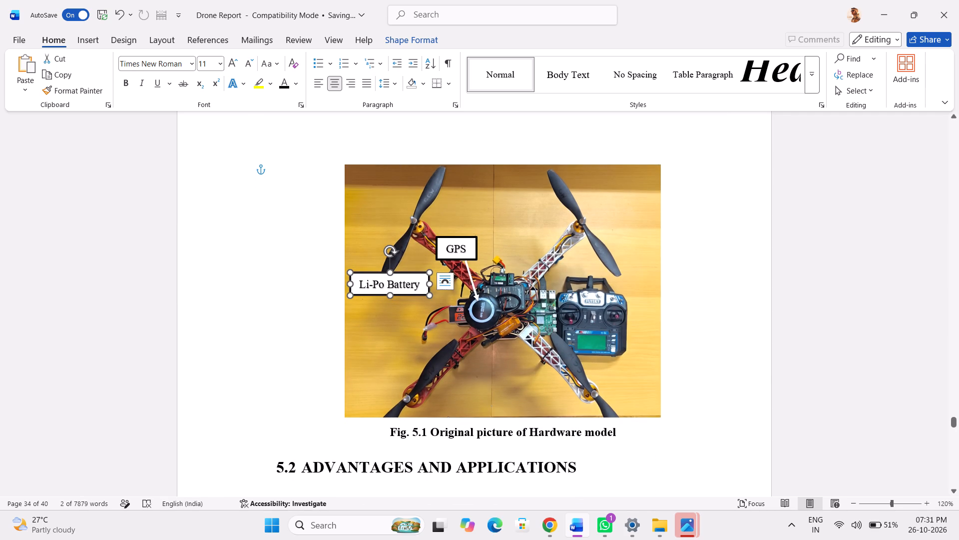
Draw an arrow about 0.97 cm high and 0.76 cm wide from the Li-Po Battery label's edge to the battery.
{"action": "left_click", "coordinate": [468, 270]}
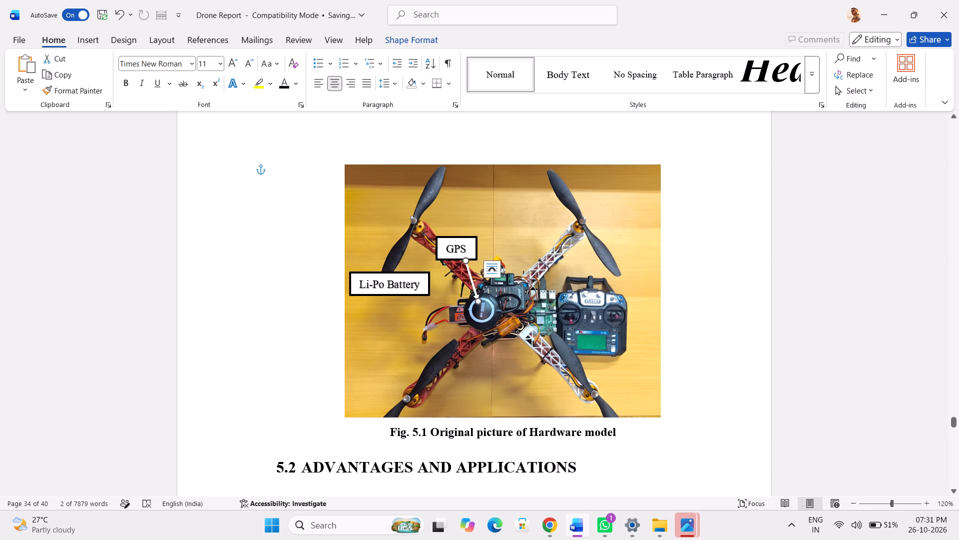
{"action": "left_click", "coordinate": [103, 40]}
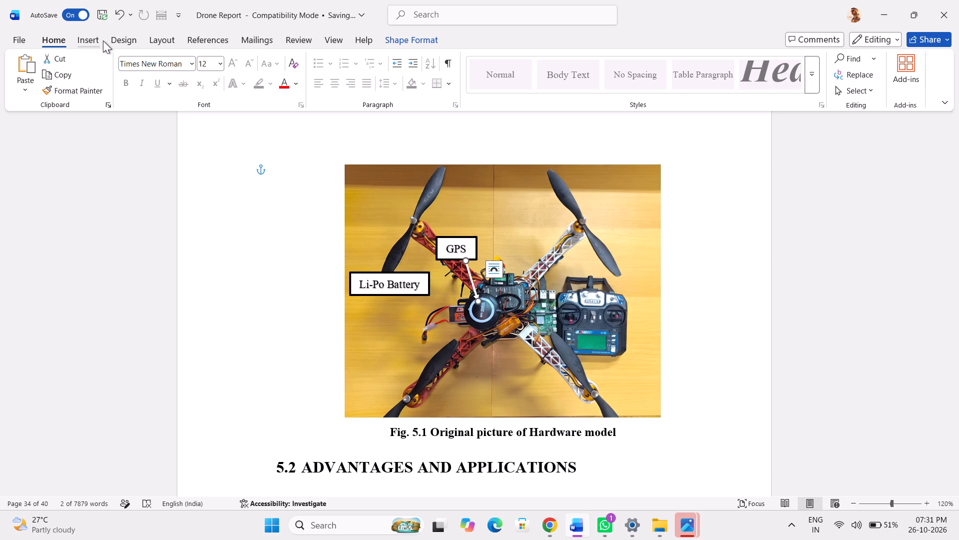
{"action": "left_click", "coordinate": [172, 79]}
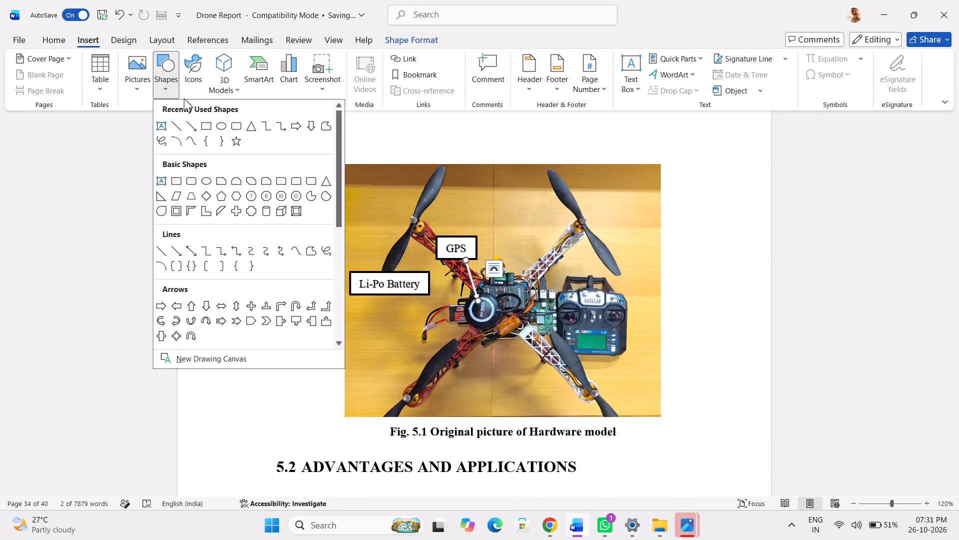
{"action": "left_click", "coordinate": [191, 122]}
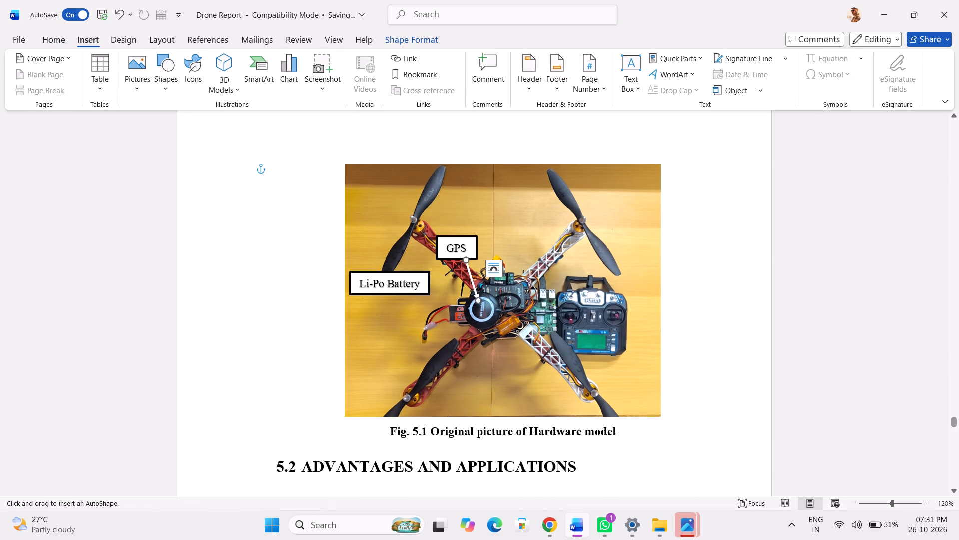
{"action": "left_click_drag", "start_coordinate": [430, 282], "coordinate": [456, 305]}
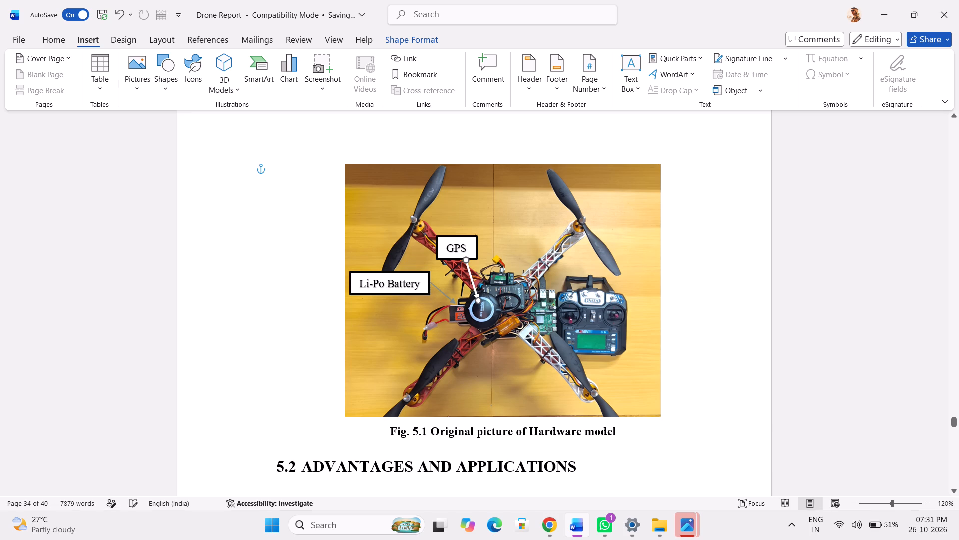
{"action": "left_click_drag", "start_coordinate": [456, 305], "coordinate": [452, 310]}
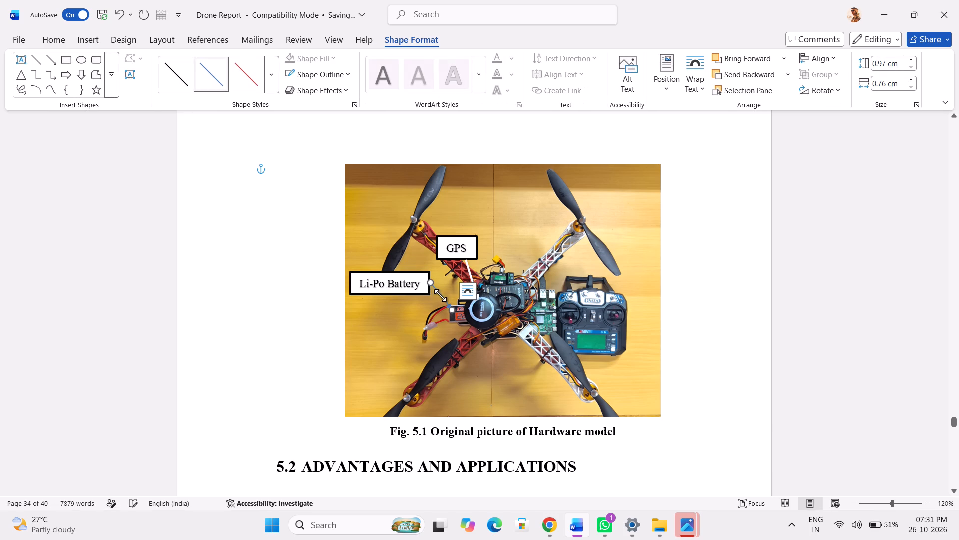
Apply the thick black theme line style to the Li-Po Battery arrow.
{"action": "right_click", "coordinate": [438, 294]}
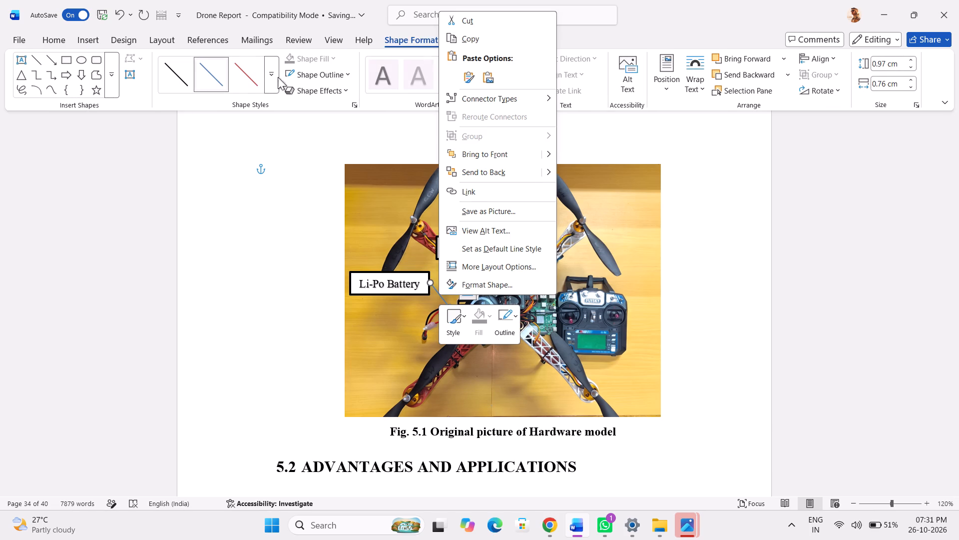
{"action": "left_click", "coordinate": [276, 74]}
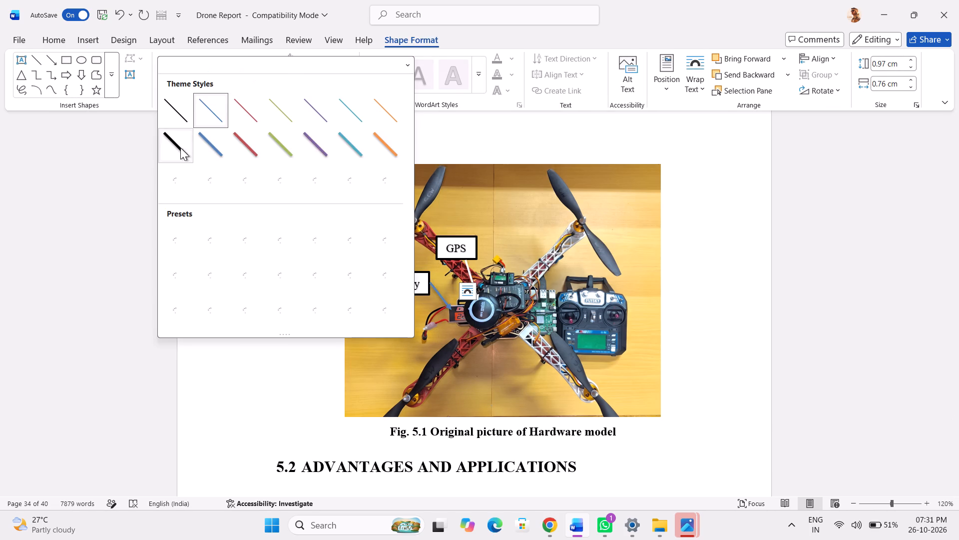
{"action": "left_click", "coordinate": [180, 147]}
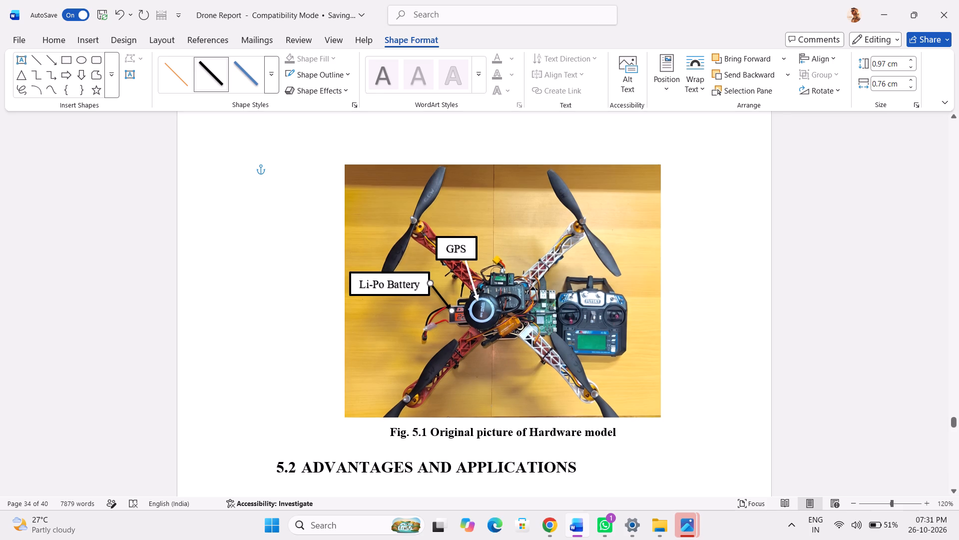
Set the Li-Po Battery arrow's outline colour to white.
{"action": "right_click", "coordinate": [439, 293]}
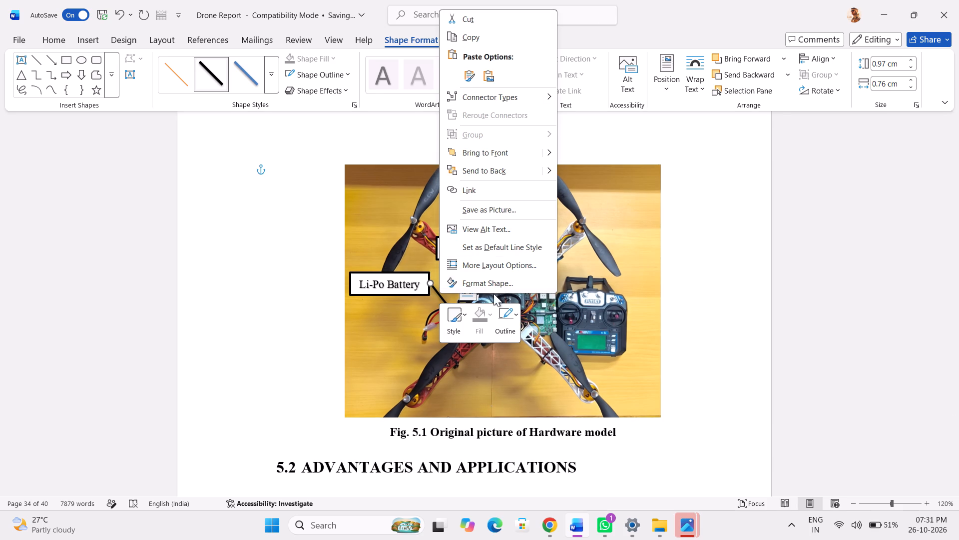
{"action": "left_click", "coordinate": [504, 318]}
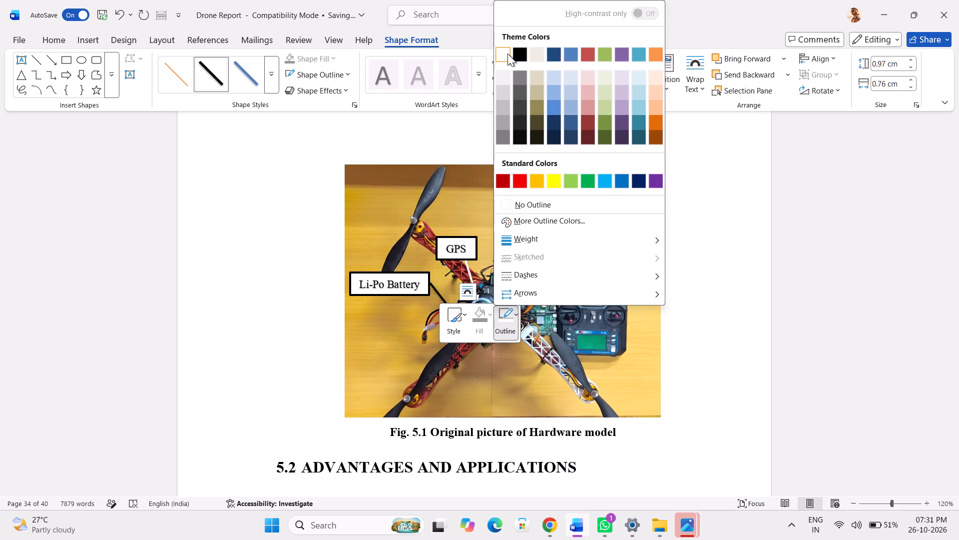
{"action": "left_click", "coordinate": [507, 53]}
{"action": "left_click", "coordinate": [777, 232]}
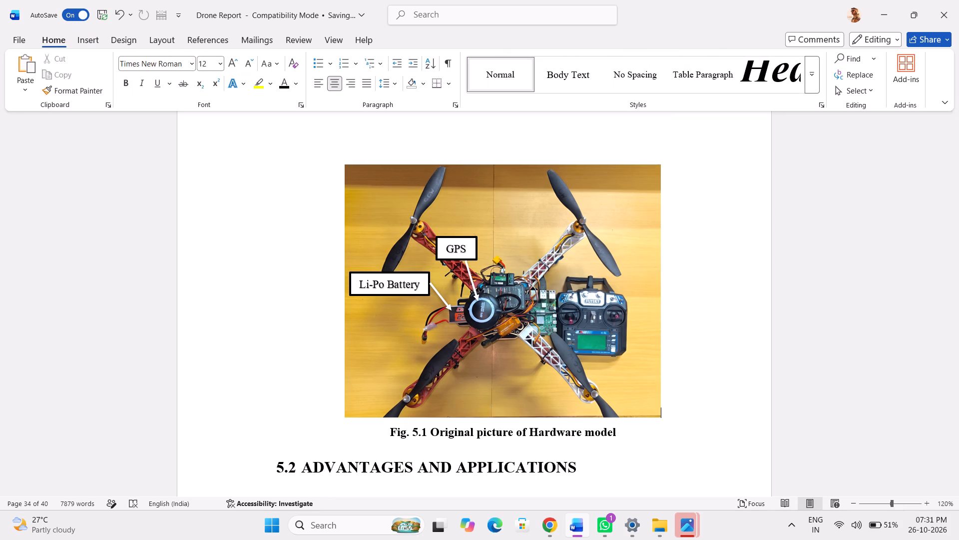
Set the outline colour of the GPS arrow and the Li-Po Battery arrow to black (Black, Text 1).
{"action": "right_click", "coordinate": [472, 280]}
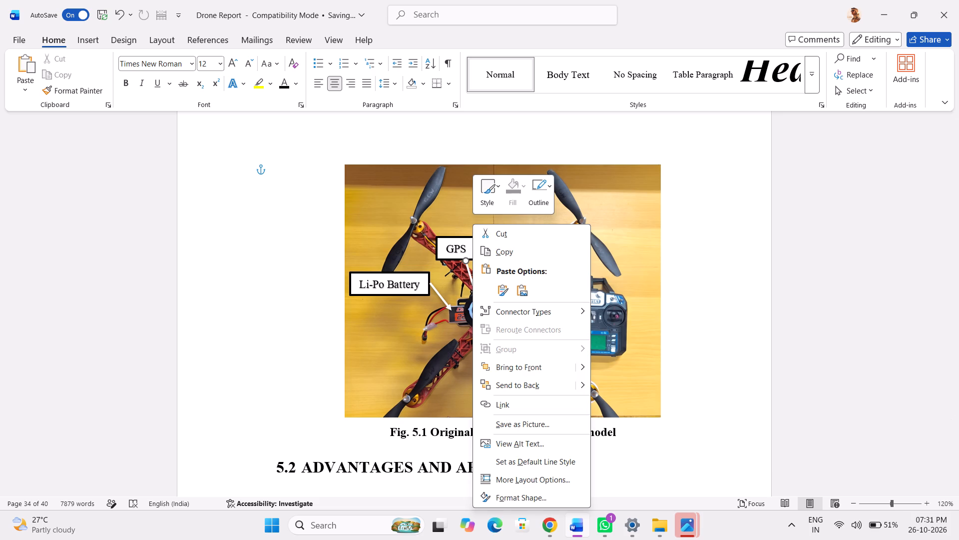
{"action": "left_click", "coordinate": [542, 187]}
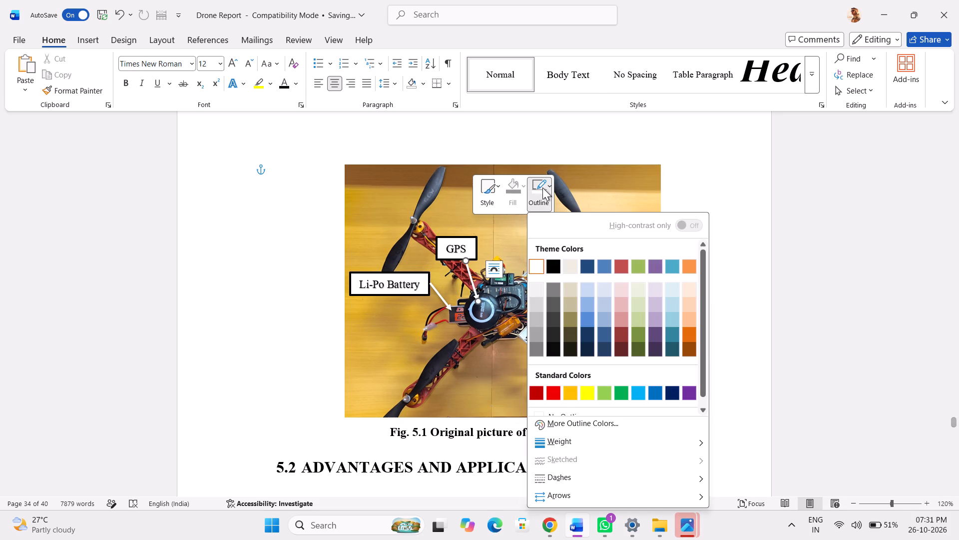
{"action": "left_click", "coordinate": [558, 268]}
{"action": "right_click", "coordinate": [444, 297]}
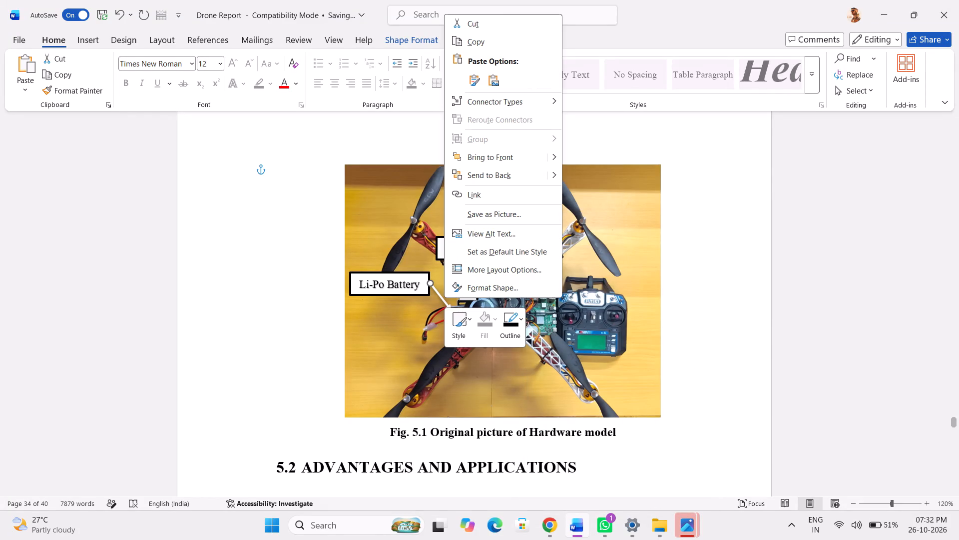
{"action": "left_click", "coordinate": [508, 322]}
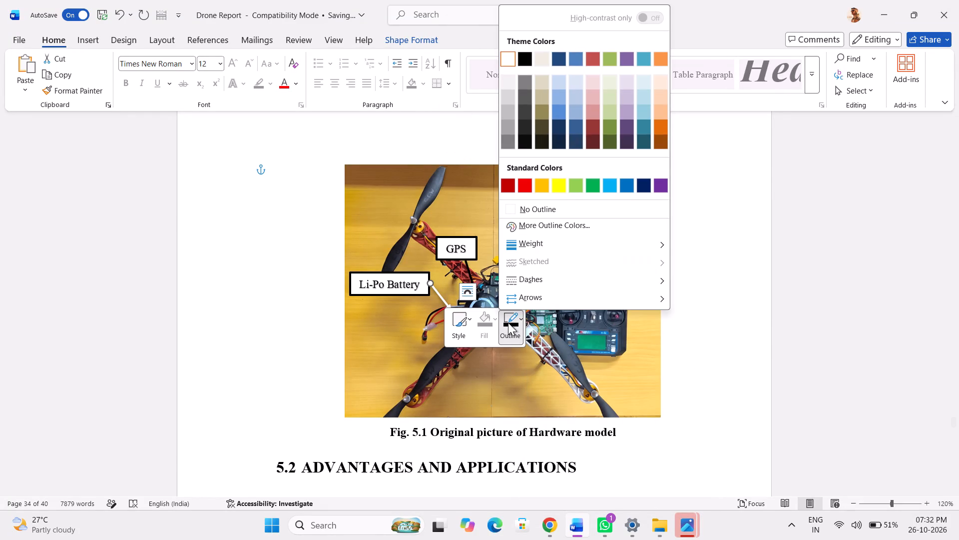
{"action": "left_click", "coordinate": [524, 55]}
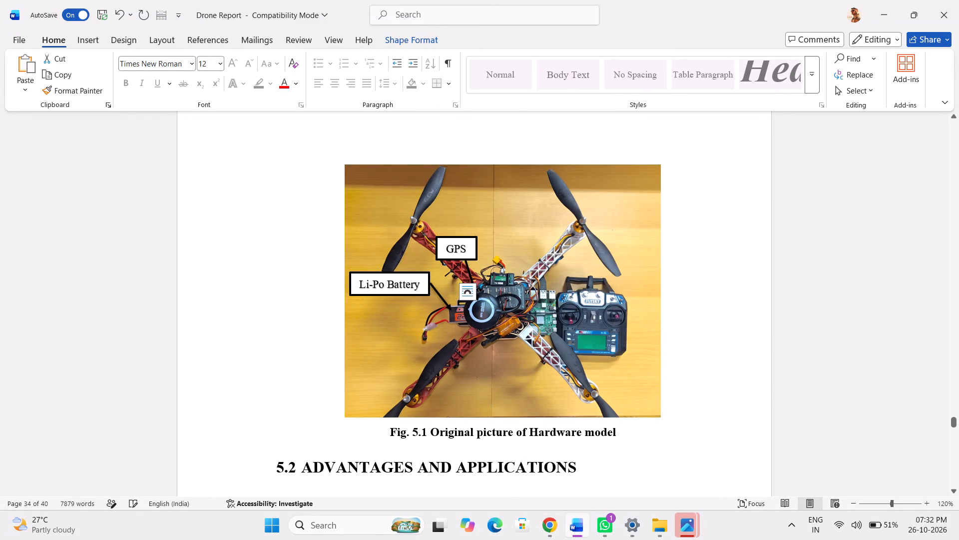
{"action": "left_click", "coordinate": [803, 253]}
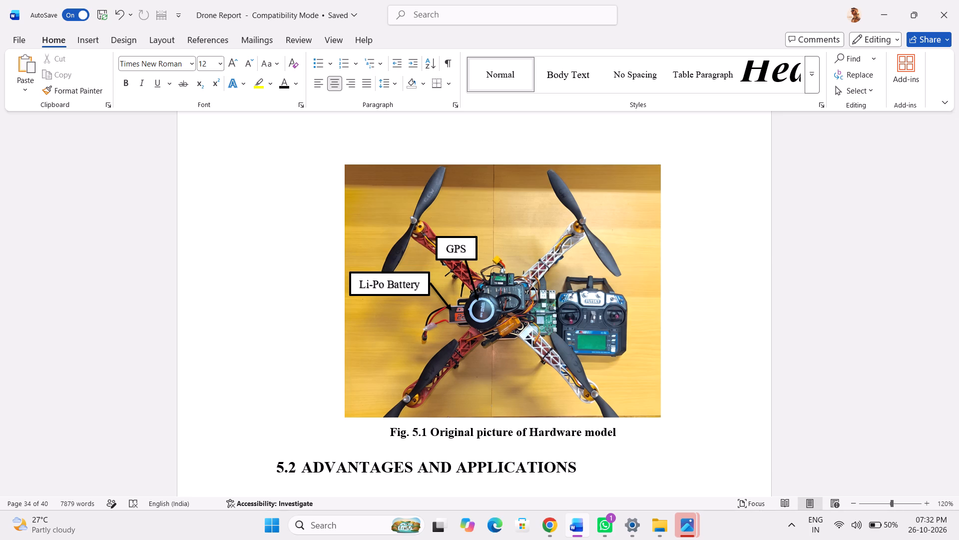
Paste another copy of the GPS label box onto the Fig. 5.1 picture for a new component label.
{"action": "left_click", "coordinate": [393, 278]}
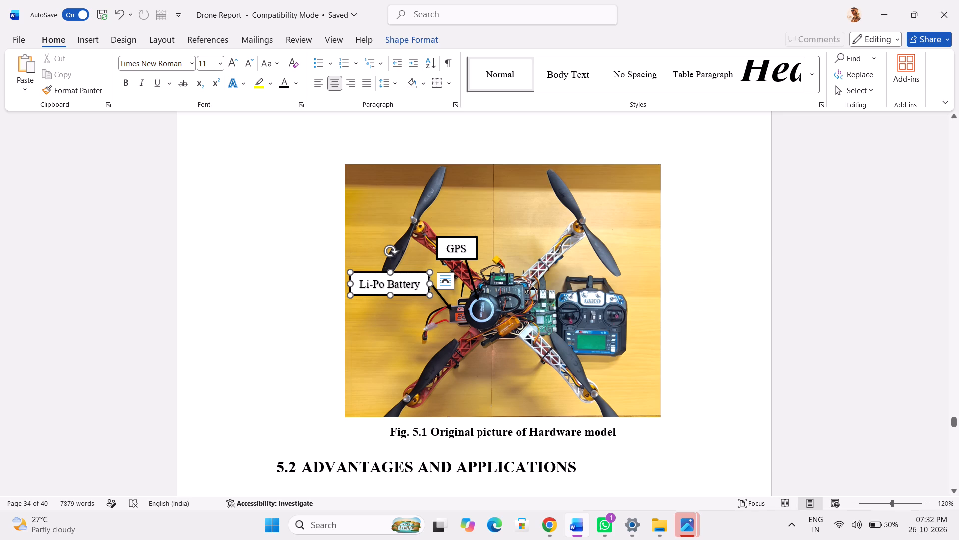
{"action": "key", "text": "ctrl+c"}
{"action": "left_click", "coordinate": [511, 207]}
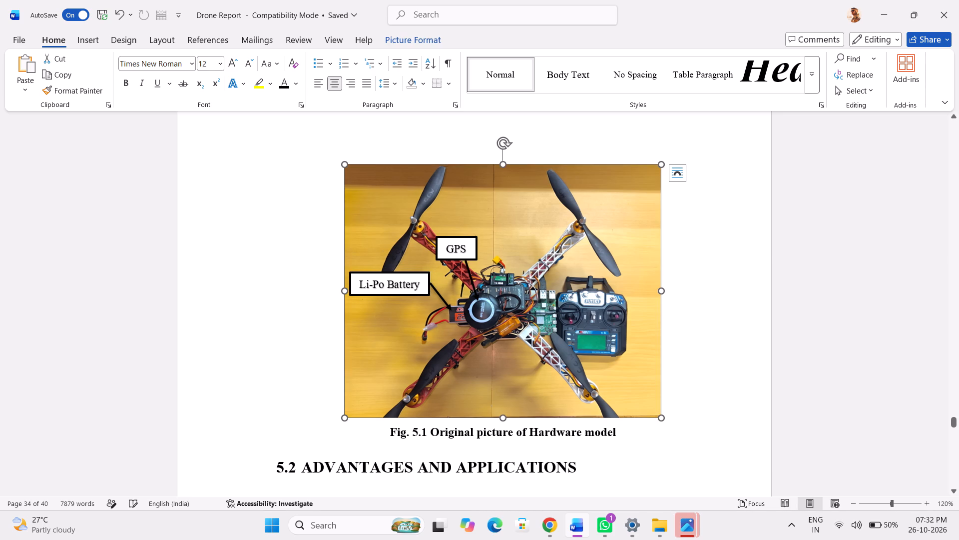
{"action": "key", "text": "ctrl+v"}
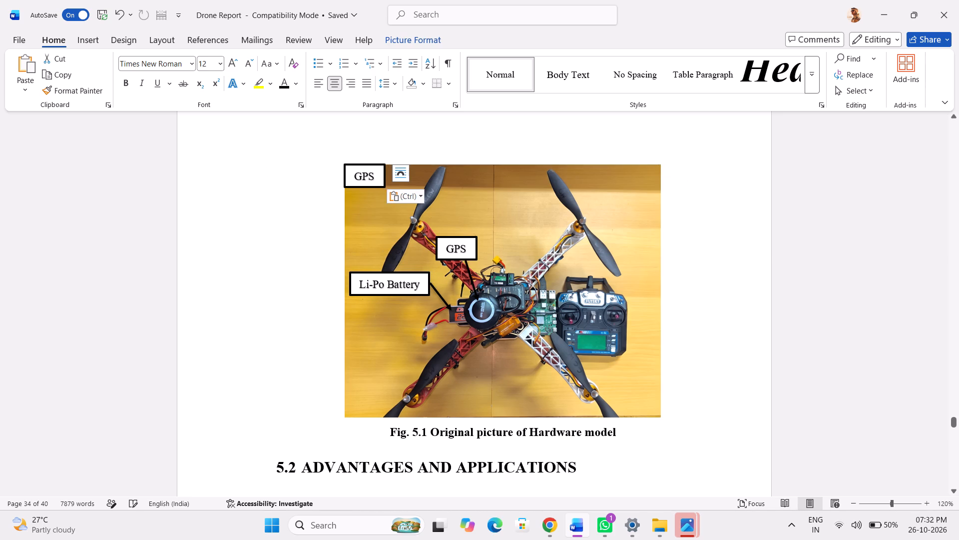
Replace the text in the pasted GPS label with "Reciever".
{"action": "left_click", "coordinate": [375, 180]}
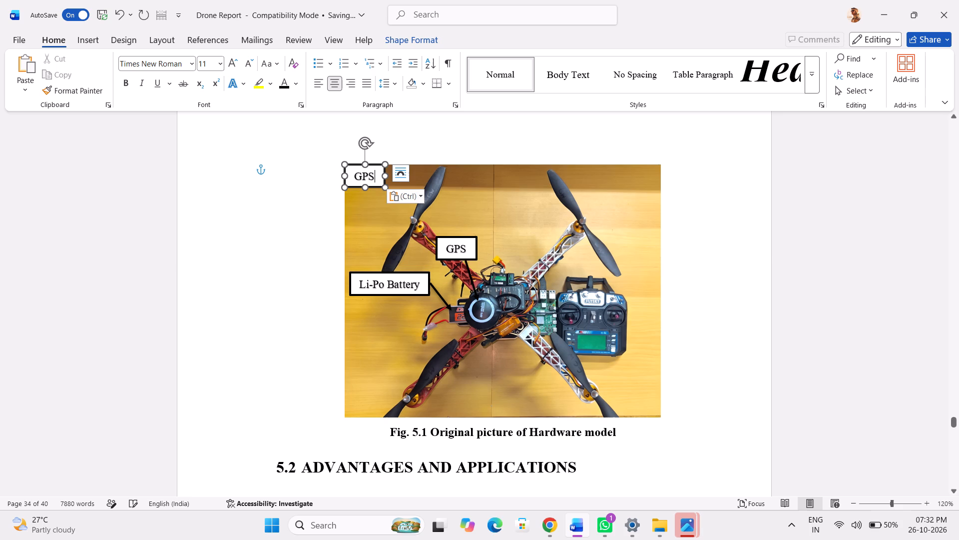
{"action": "key", "text": "BackSpace"}
{"action": "key", "text": "BackSpace"}
{"action": "key", "text": "BackSpace"}
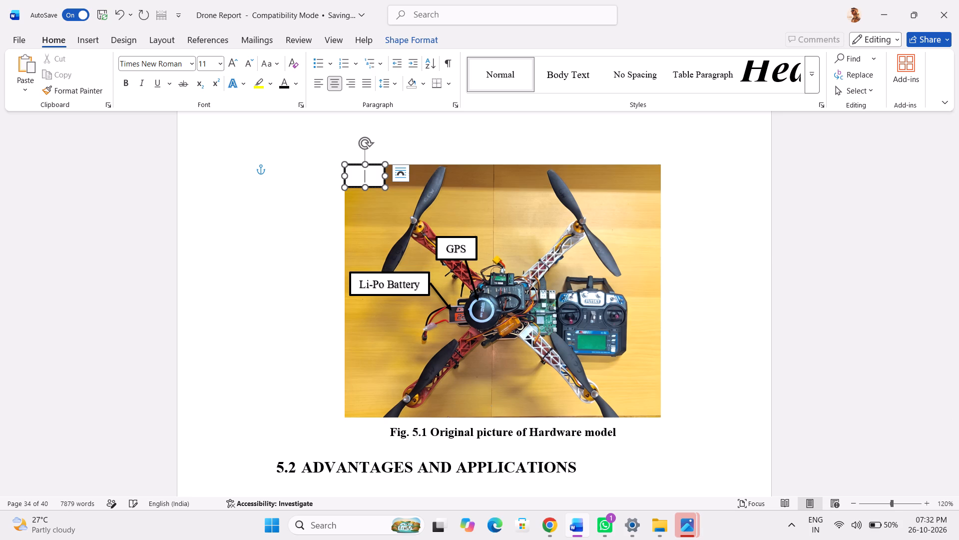
{"action": "type", "text": "Re"}
{"action": "key", "text": "c"}
{"action": "key", "text": "i"}
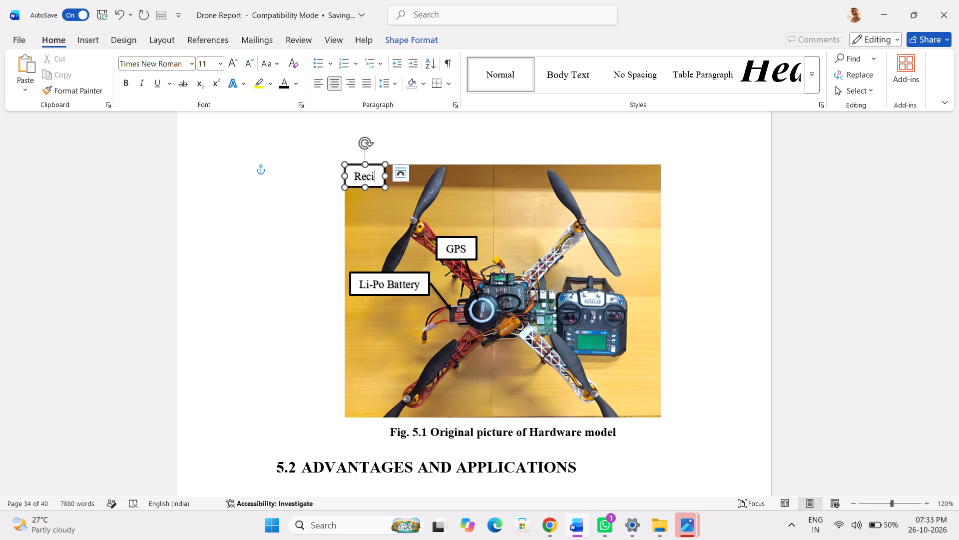
{"action": "key", "text": "e"}
{"action": "type", "text": "ver"}
Widen the receiver label box to about 1.87 cm and place it above the receiver, beside the GPS label.
{"action": "left_click_drag", "start_coordinate": [387, 177], "coordinate": [398, 175]}
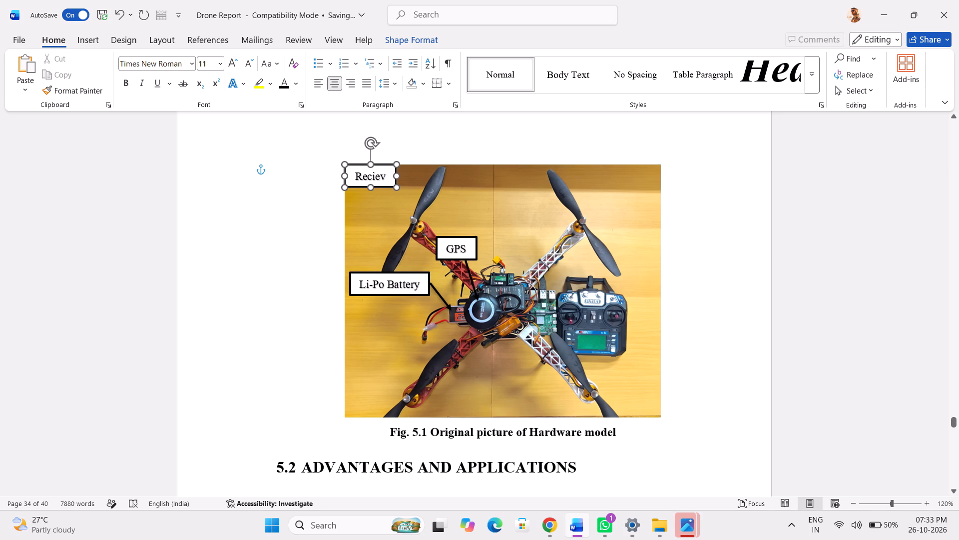
{"action": "left_click_drag", "start_coordinate": [398, 175], "coordinate": [397, 175]}
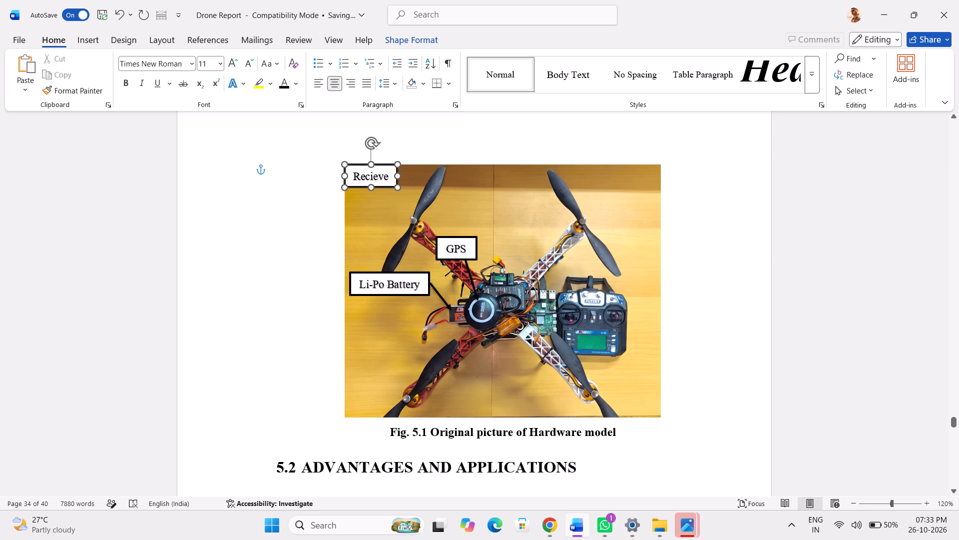
{"action": "left_click_drag", "start_coordinate": [397, 175], "coordinate": [398, 175]}
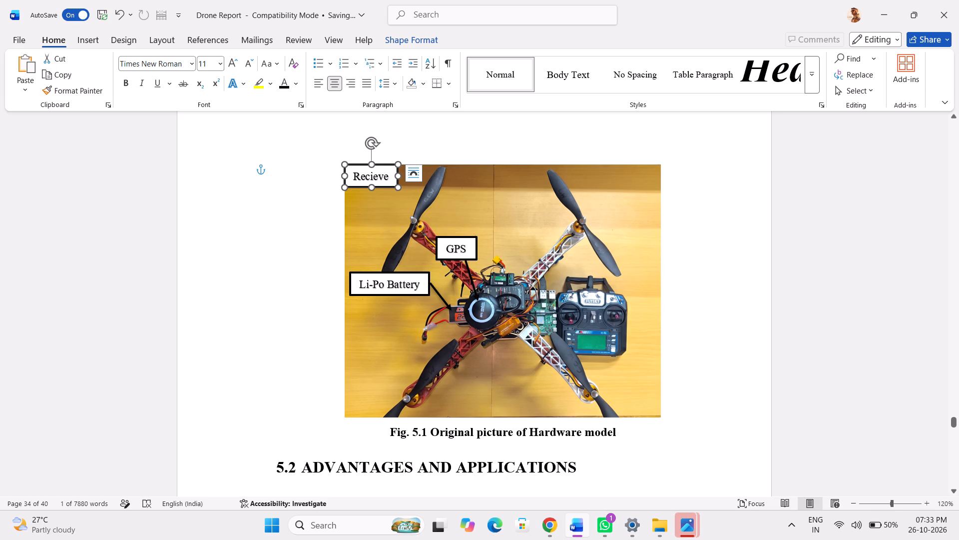
{"action": "left_click_drag", "start_coordinate": [382, 186], "coordinate": [535, 231]}
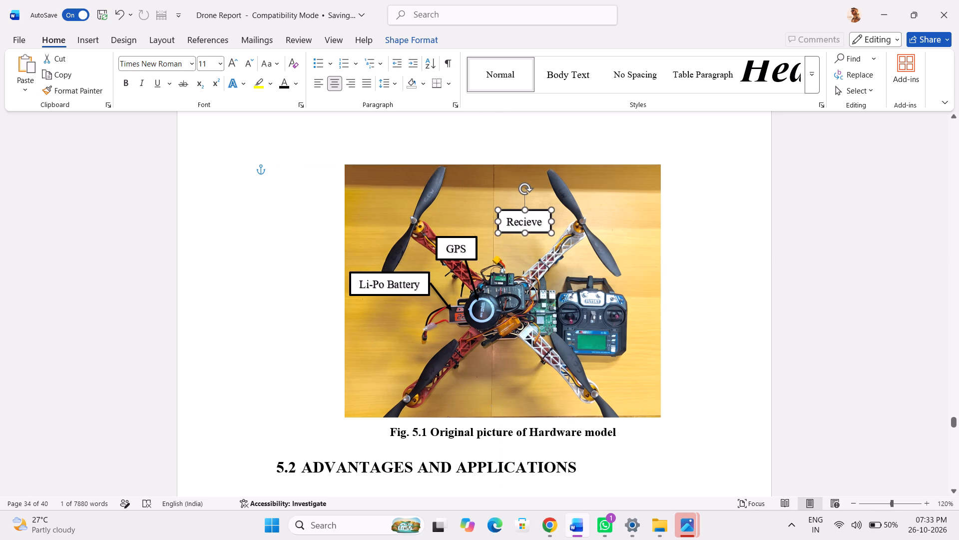
{"action": "left_click_drag", "start_coordinate": [535, 231], "coordinate": [519, 242]}
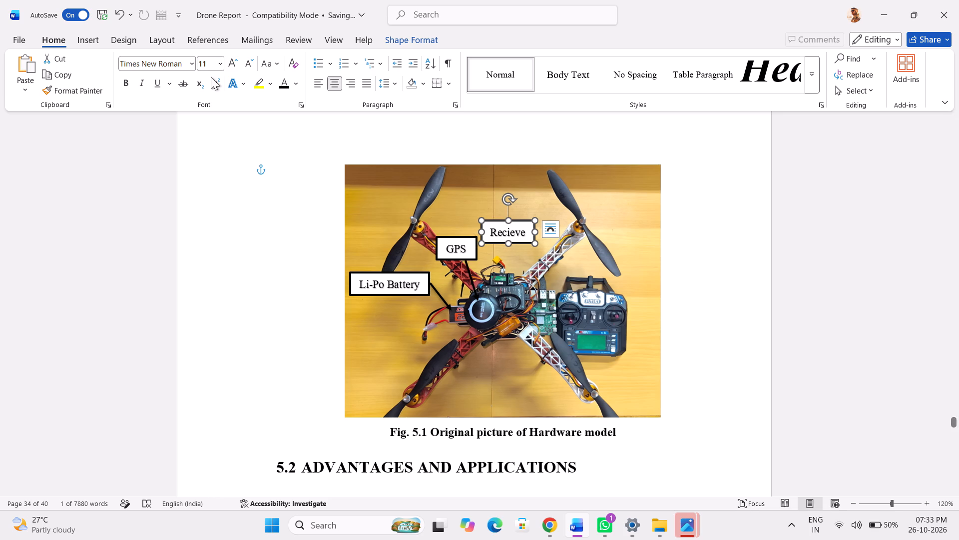
Draw an arrow about 1.22 cm tall from the receiver label down to the receiver on the drone.
{"action": "left_click", "coordinate": [91, 37]}
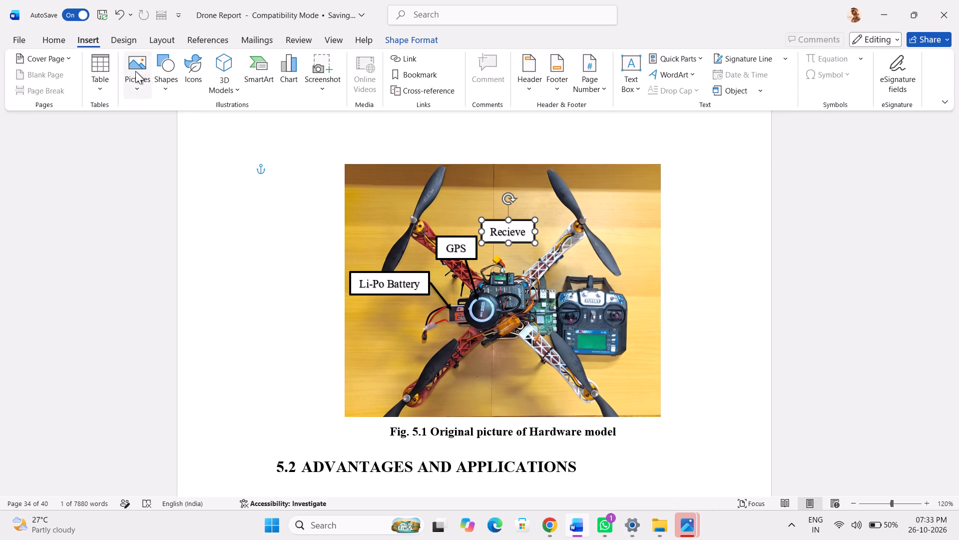
{"action": "left_click", "coordinate": [162, 77]}
{"action": "left_click", "coordinate": [191, 128]}
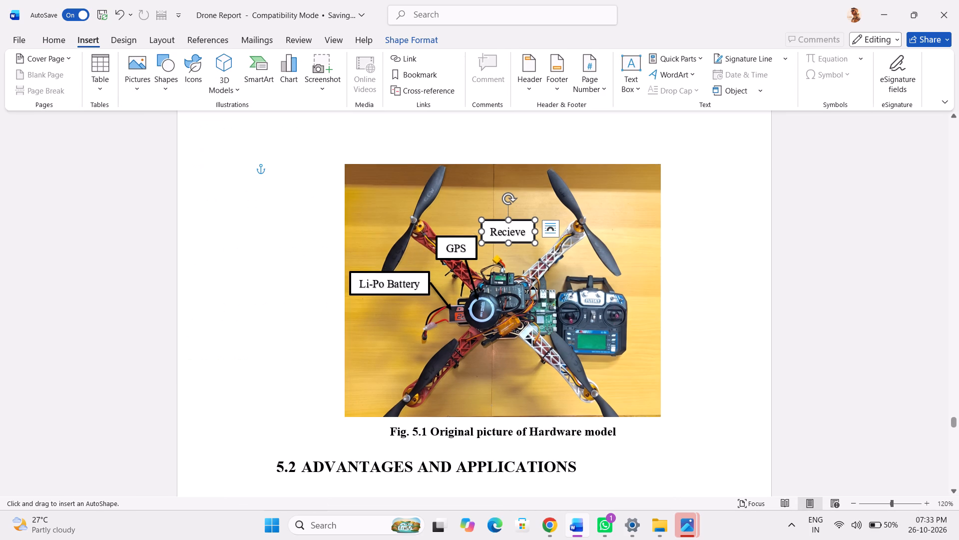
{"action": "left_click_drag", "start_coordinate": [498, 240], "coordinate": [502, 253]}
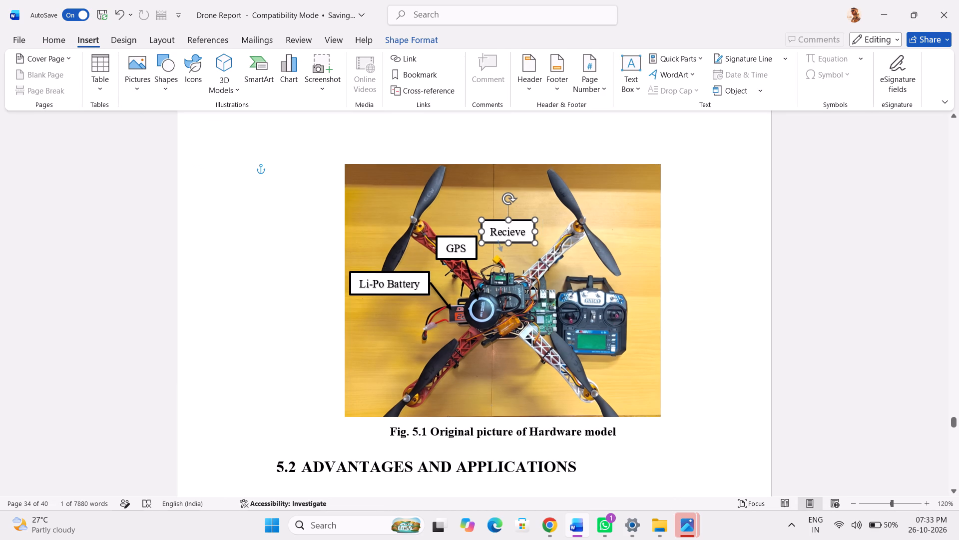
{"action": "left_click_drag", "start_coordinate": [502, 253], "coordinate": [501, 274]}
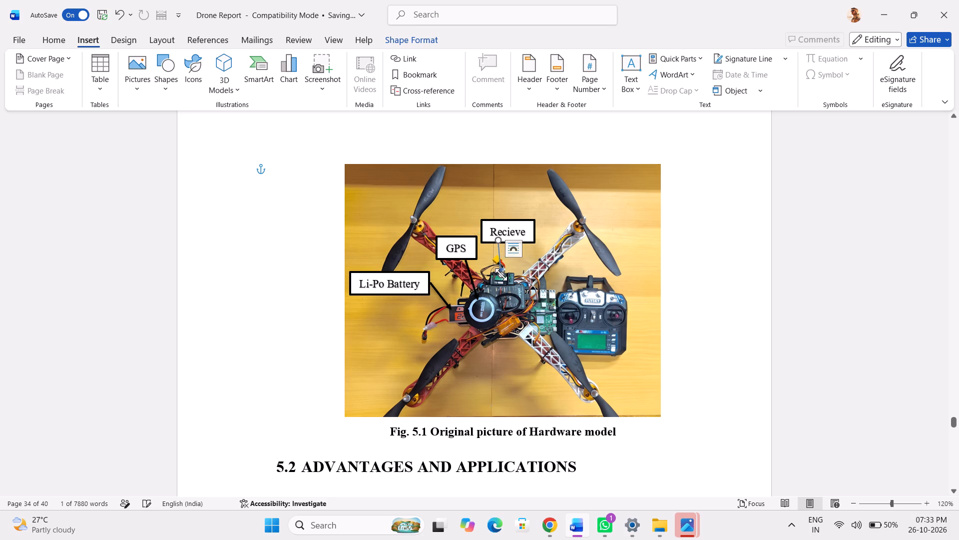
Set the receiver arrow's outline colour to black and apply a thicker black preset line style.
{"action": "right_click", "coordinate": [499, 256]}
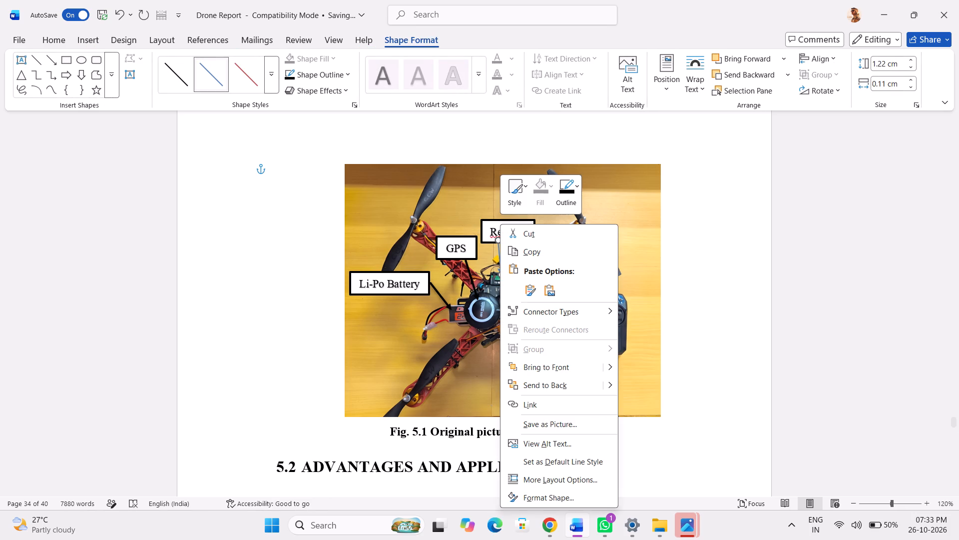
{"action": "left_click", "coordinate": [561, 193]}
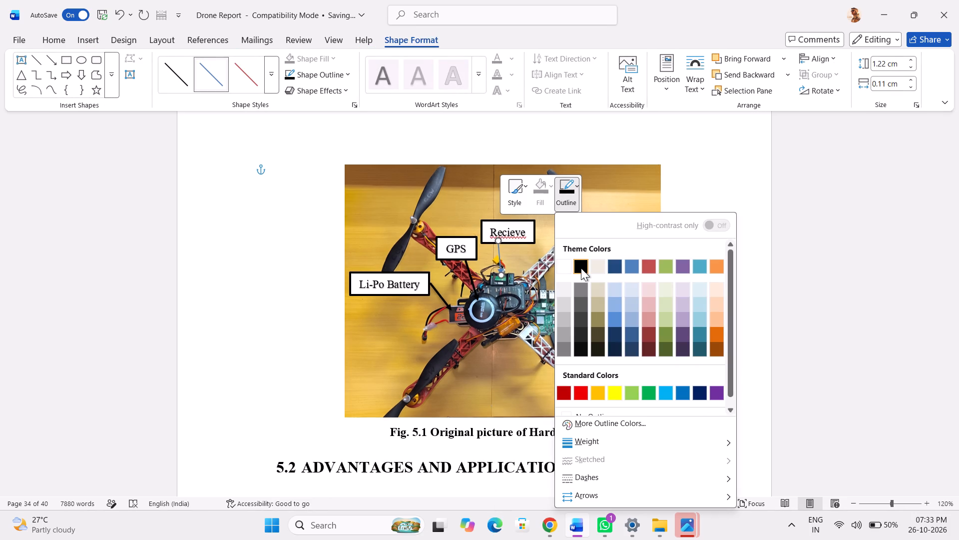
{"action": "left_click", "coordinate": [579, 269]}
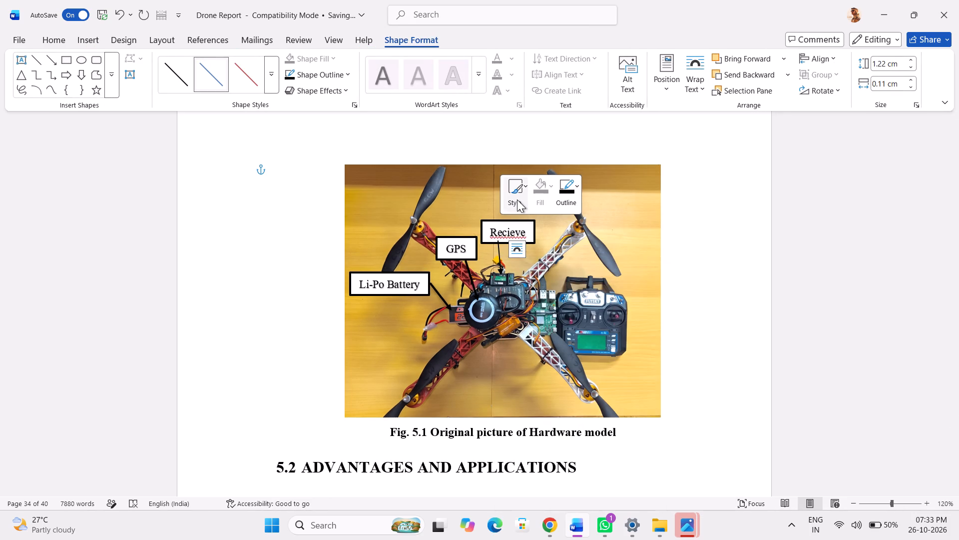
{"action": "left_click", "coordinate": [517, 200]}
{"action": "left_click", "coordinate": [522, 293]}
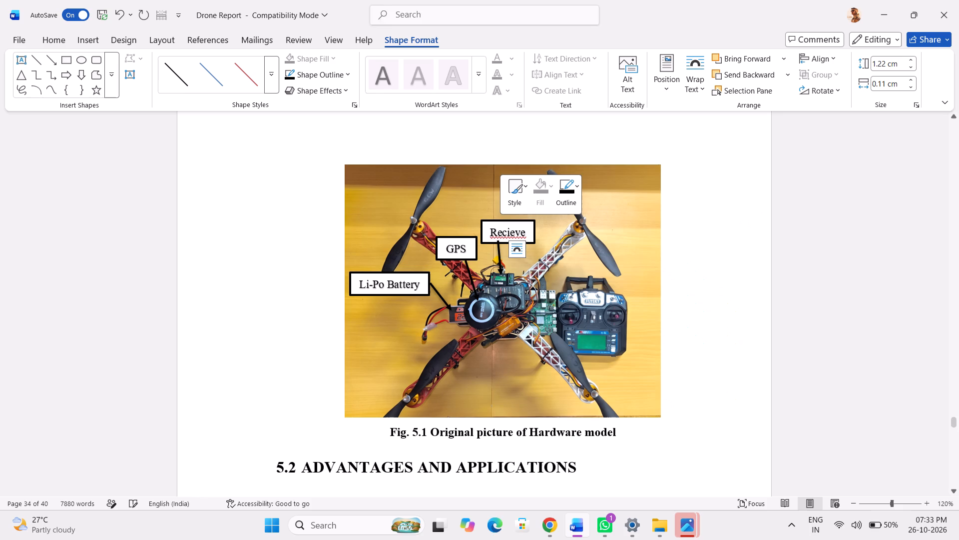
{"action": "left_click", "coordinate": [785, 224]}
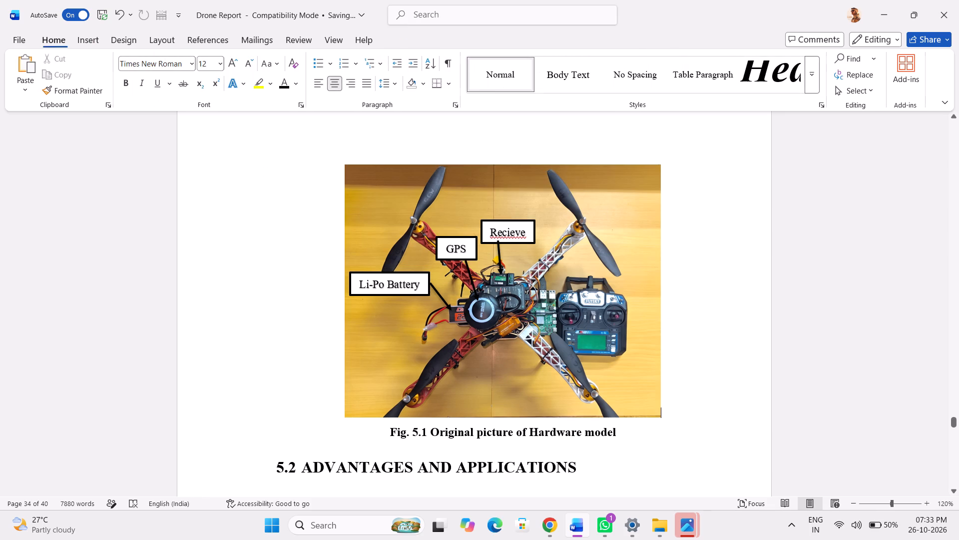
Correct the misspelled receiver label in Fig. 5.1 to the suggested spelling "Receiver".
{"action": "left_click", "coordinate": [514, 228]}
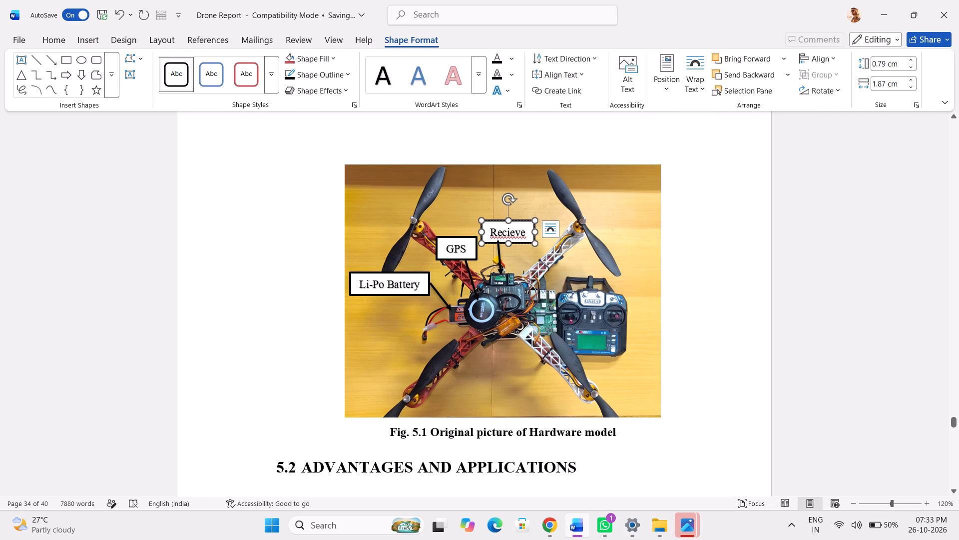
{"action": "left_click", "coordinate": [518, 219]}
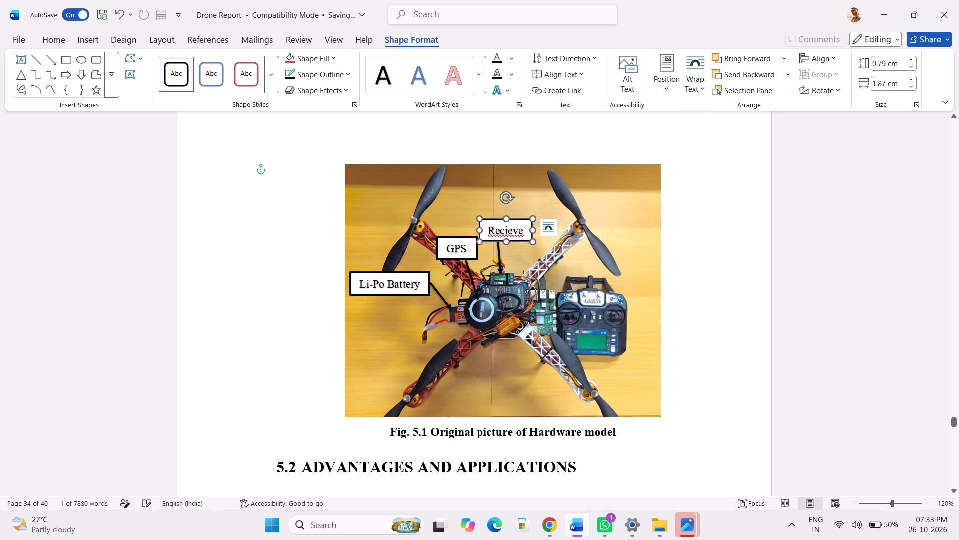
{"action": "left_click", "coordinate": [514, 233]}
{"action": "right_click", "coordinate": [514, 233]}
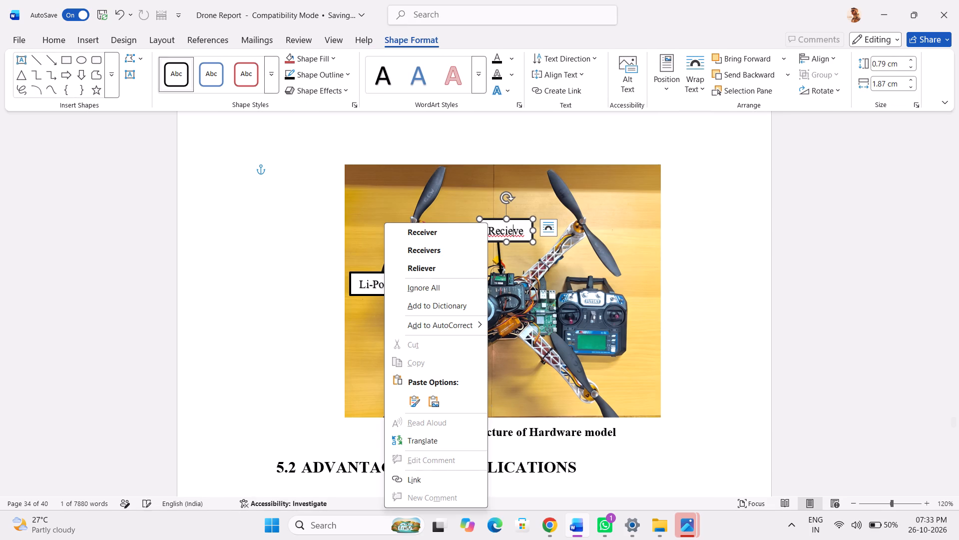
{"action": "left_click", "coordinate": [425, 235]}
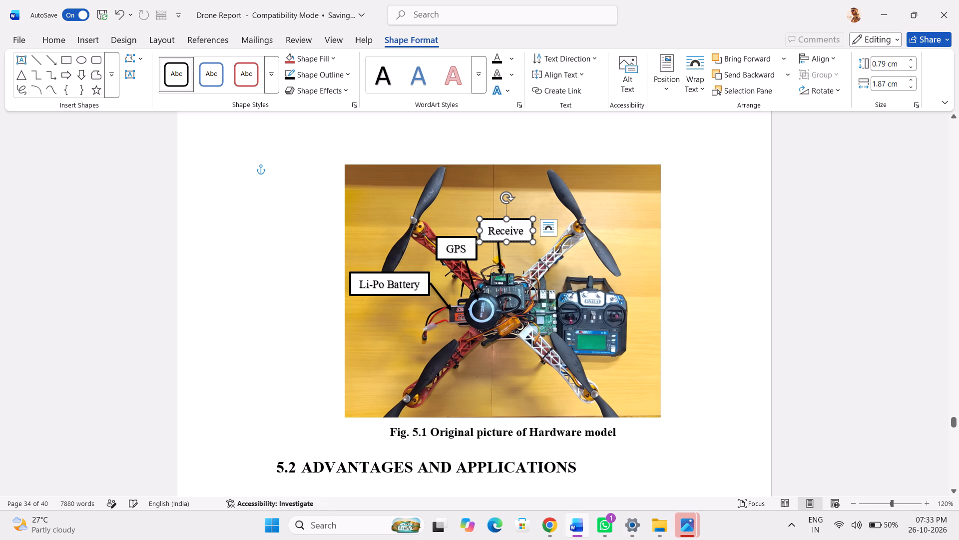
{"action": "left_click", "coordinate": [939, 280]}
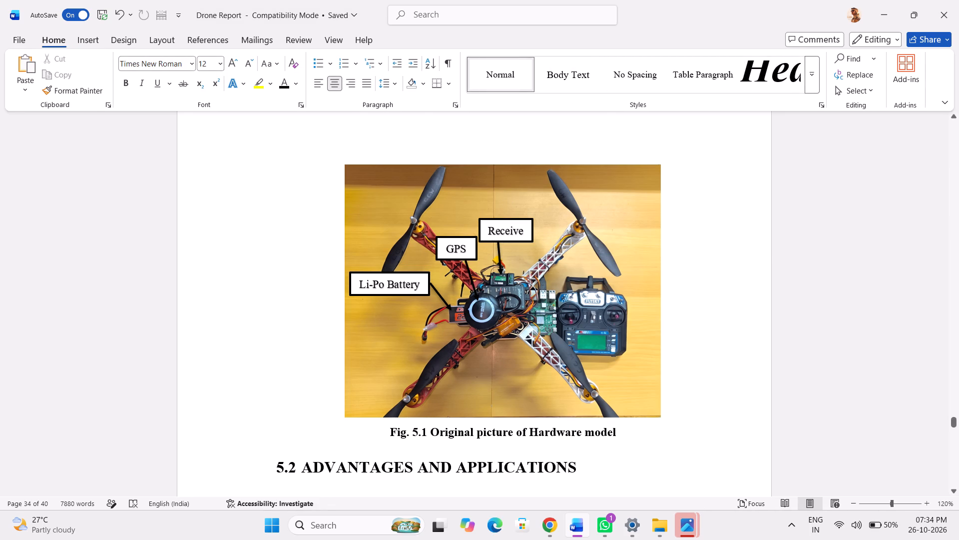
Paste another copy of the GPS label box beside the Fig. 5.1 picture and replace its text with "Telementry".
{"action": "key", "text": "ctrl+v"}
{"action": "left_click", "coordinate": [302, 173]}
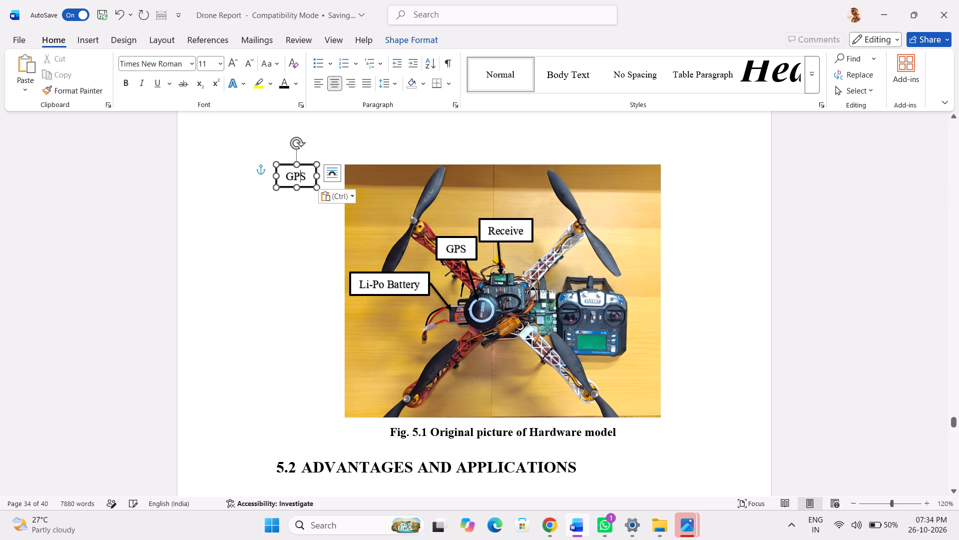
{"action": "key", "text": "Right"}
{"action": "key", "text": "BackSpace"}
{"action": "key", "text": "BackSpace"}
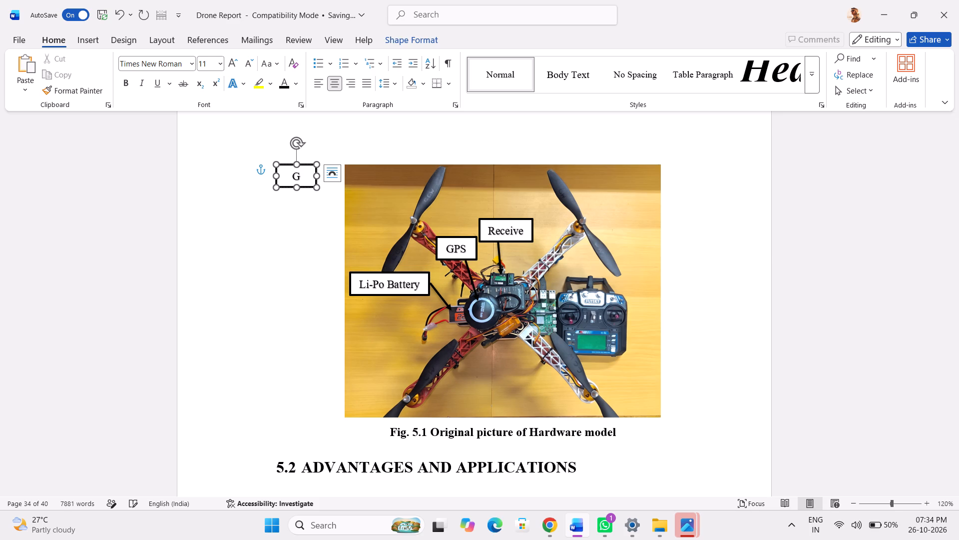
{"action": "key", "text": "BackSpace"}
{"action": "type", "text": "Te"}
{"action": "type", "text": "lemen"}
{"action": "type", "text": "try"}
Widen the "Telementry" label box until its whole text fits on one line.
{"action": "left_click_drag", "start_coordinate": [317, 175], "coordinate": [342, 175]}
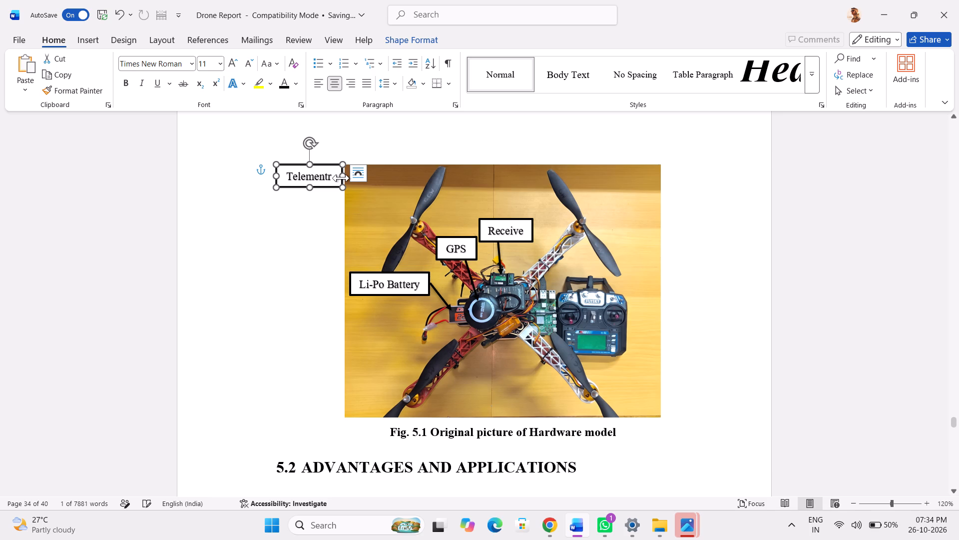
{"action": "left_click_drag", "start_coordinate": [342, 178], "coordinate": [350, 178]}
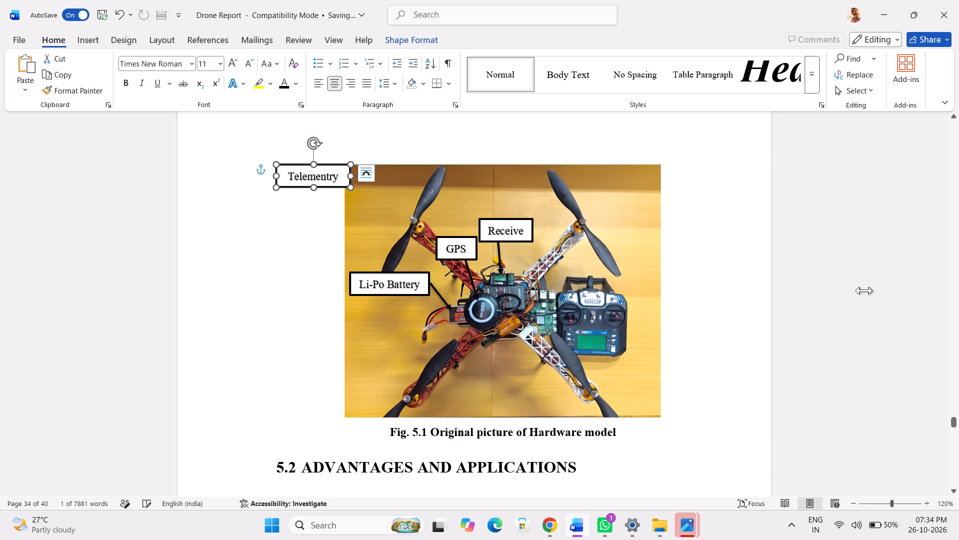
Examine the component names in Table 5.1 Cost of the Hardware Model, including the telemetry radio entry.
{"action": "scroll", "coordinate": [864, 290], "scroll_direction": "down", "scroll_amount": 5}
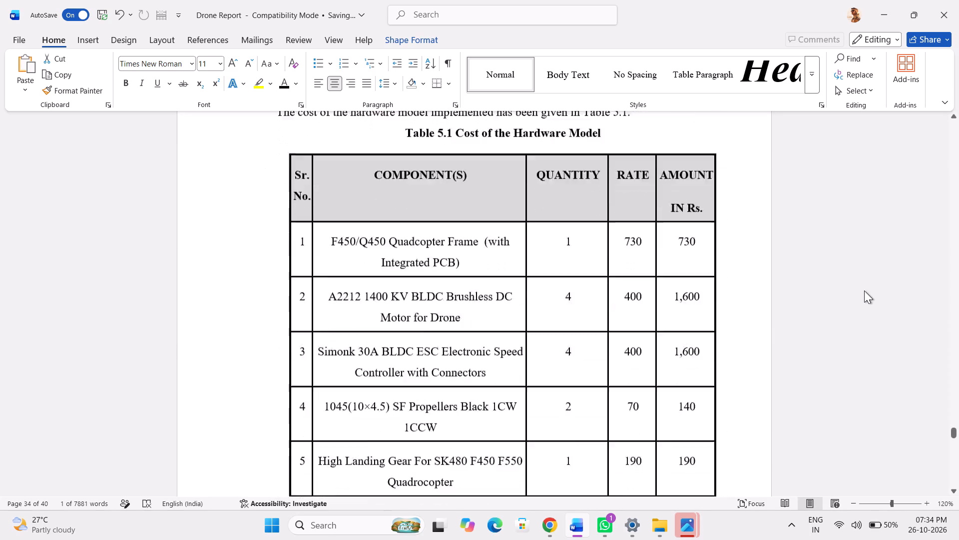
{"action": "scroll", "coordinate": [864, 290], "scroll_direction": "down", "scroll_amount": 3}
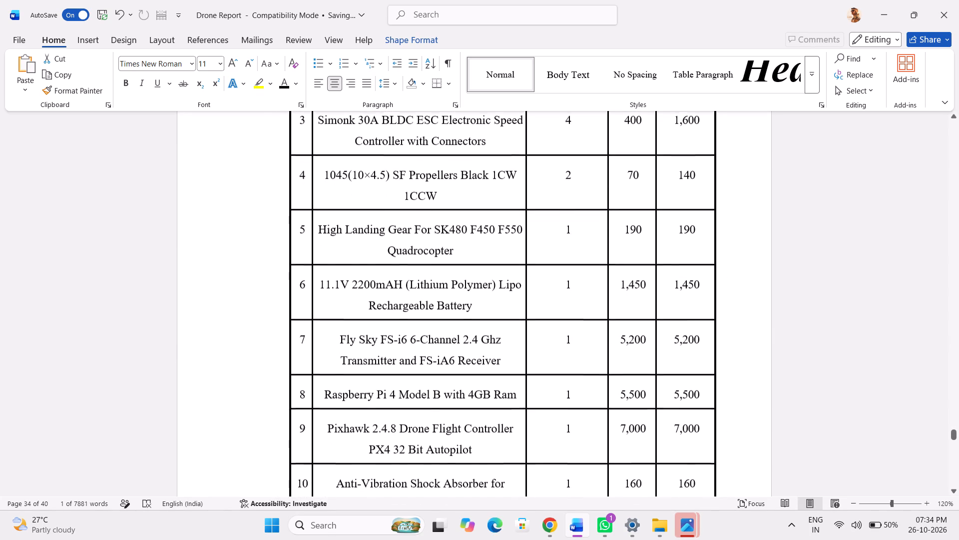
{"action": "scroll", "coordinate": [864, 290], "scroll_direction": "down", "scroll_amount": 2}
{"action": "scroll", "coordinate": [864, 290], "scroll_direction": "up", "scroll_amount": 1}
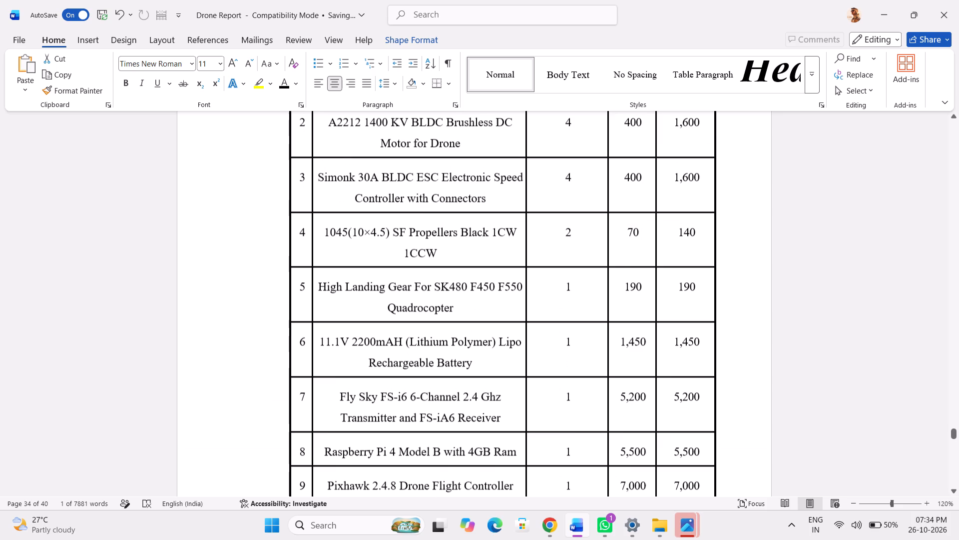
{"action": "scroll", "coordinate": [864, 290], "scroll_direction": "down", "scroll_amount": 1}
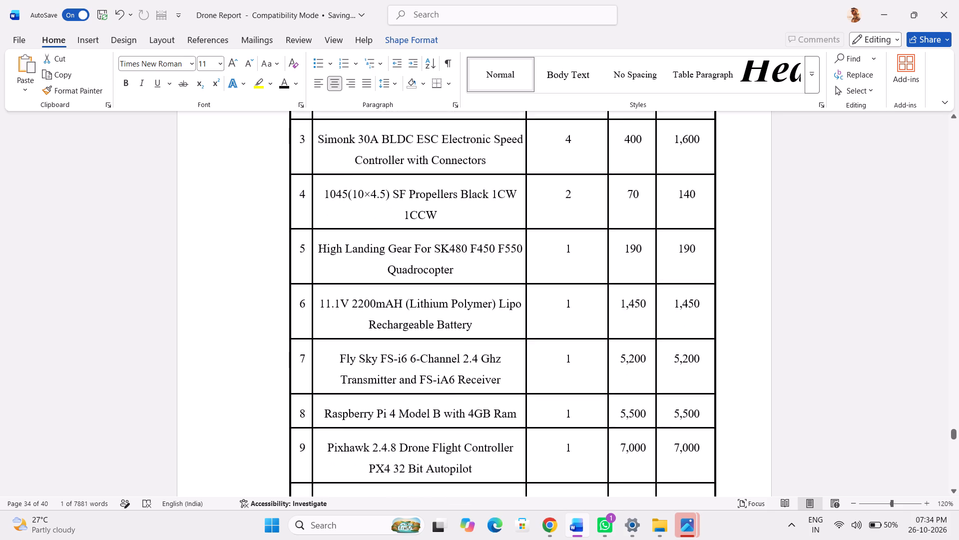
{"action": "scroll", "coordinate": [864, 290], "scroll_direction": "down", "scroll_amount": 2}
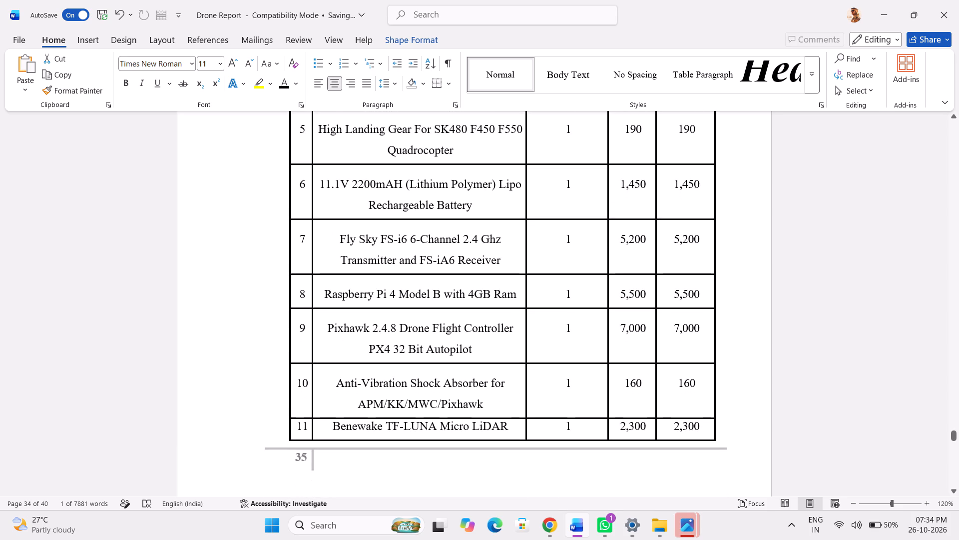
{"action": "scroll", "coordinate": [864, 290], "scroll_direction": "down", "scroll_amount": 2}
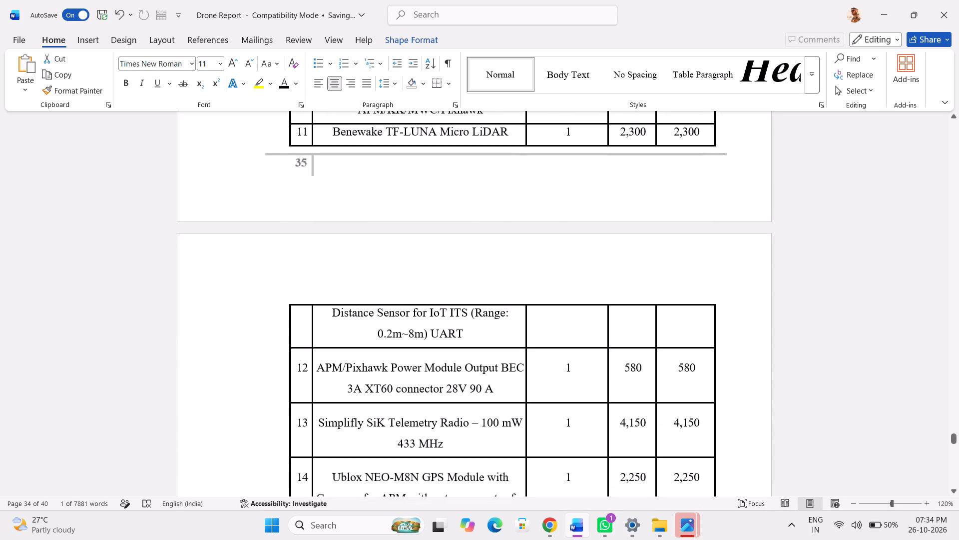
{"action": "scroll", "coordinate": [864, 290], "scroll_direction": "down", "scroll_amount": 3}
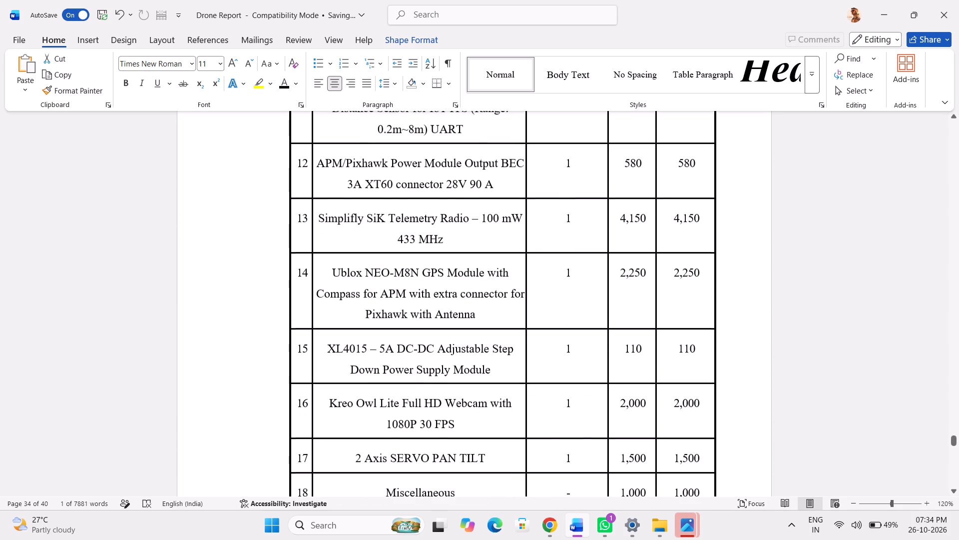
{"action": "scroll", "coordinate": [864, 290], "scroll_direction": "down", "scroll_amount": 1}
{"action": "scroll", "coordinate": [864, 290], "scroll_direction": "up", "scroll_amount": 1}
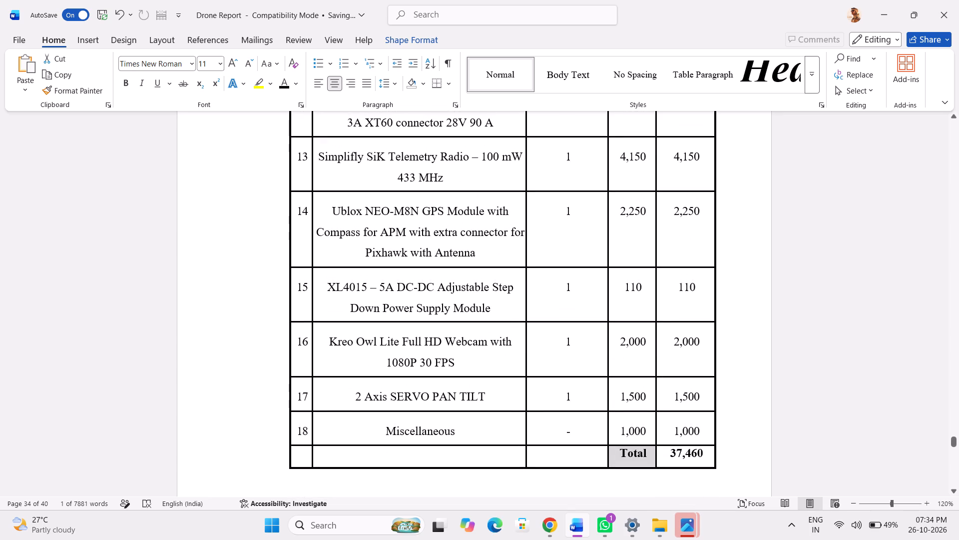
{"action": "scroll", "coordinate": [864, 290], "scroll_direction": "up", "scroll_amount": 1}
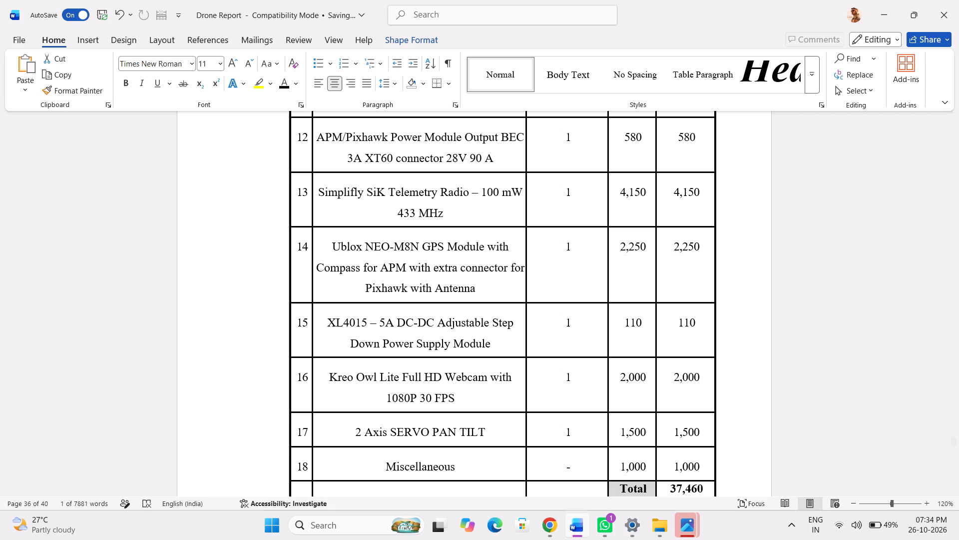
{"action": "scroll", "coordinate": [581, 175], "scroll_direction": "up", "scroll_amount": 2}
{"action": "scroll", "coordinate": [581, 175], "scroll_direction": "down", "scroll_amount": 1}
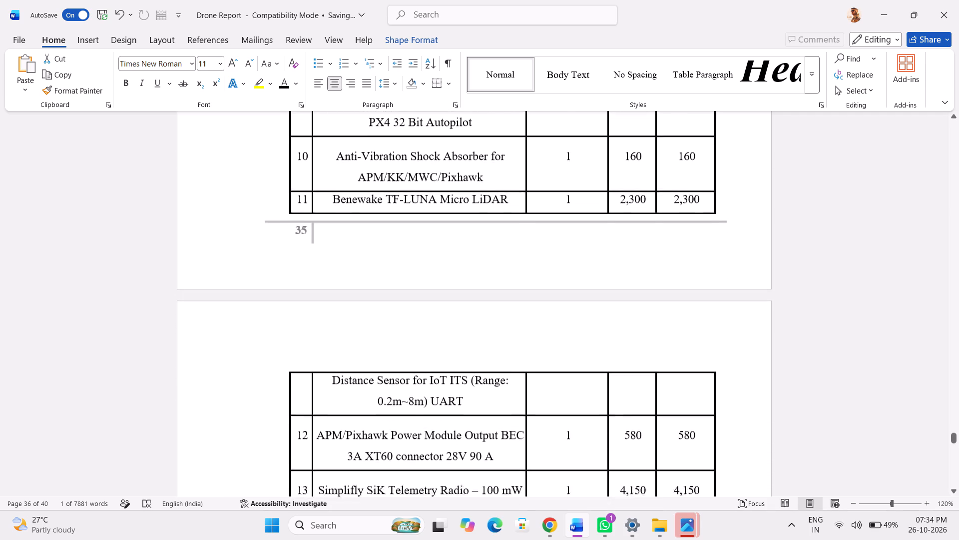
Compare the telemetry label in Fig. 5.1 with the telemetry radio entry in Table 5.1.
{"action": "scroll", "coordinate": [581, 175], "scroll_direction": "down", "scroll_amount": 2}
{"action": "scroll", "coordinate": [581, 175], "scroll_direction": "up", "scroll_amount": 4}
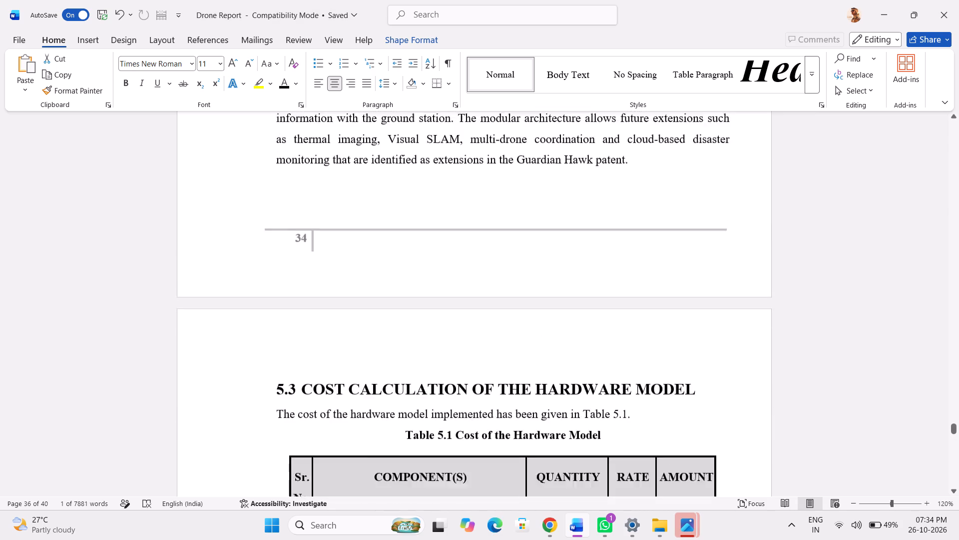
{"action": "scroll", "coordinate": [581, 175], "scroll_direction": "up", "scroll_amount": 3}
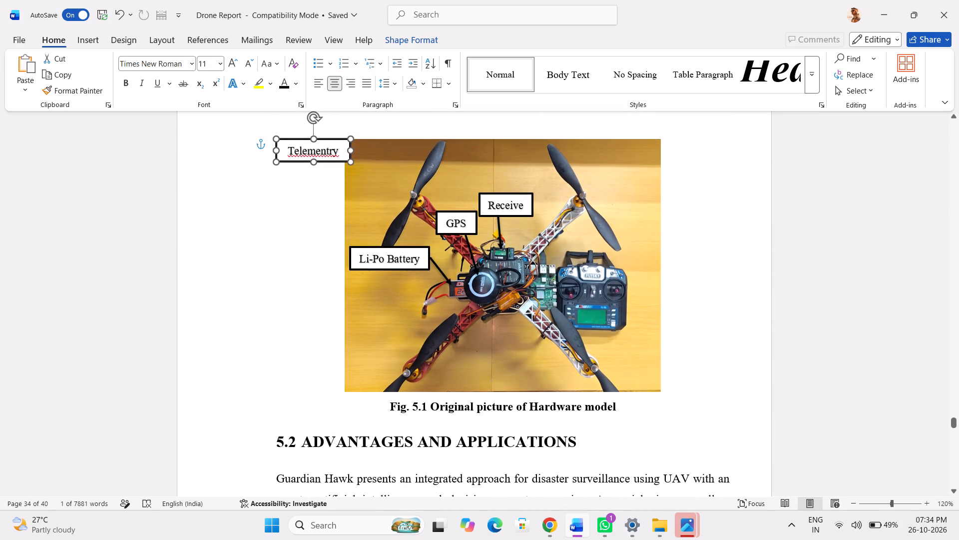
{"action": "scroll", "coordinate": [432, 266], "scroll_direction": "down", "scroll_amount": 4}
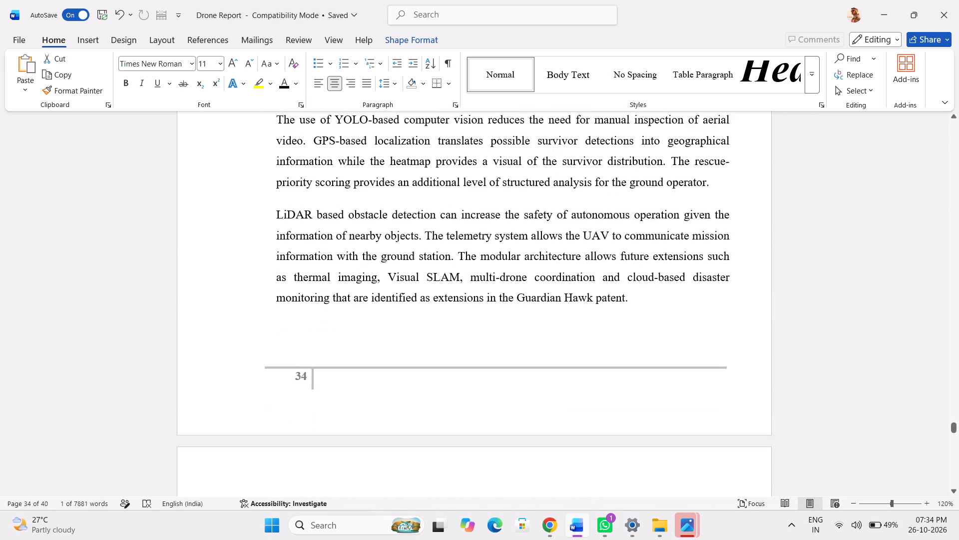
{"action": "scroll", "coordinate": [432, 266], "scroll_direction": "down", "scroll_amount": 5}
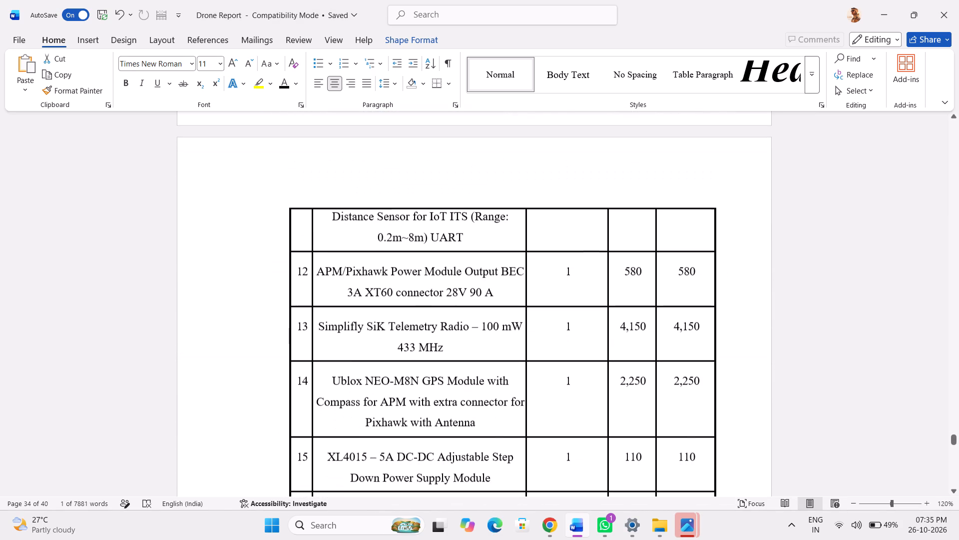
Correct the misspelled "Telementry" label beside the Fig. 5.1 picture to the suggested spelling "Telemetry".
{"action": "scroll", "coordinate": [432, 266], "scroll_direction": "up", "scroll_amount": 6}
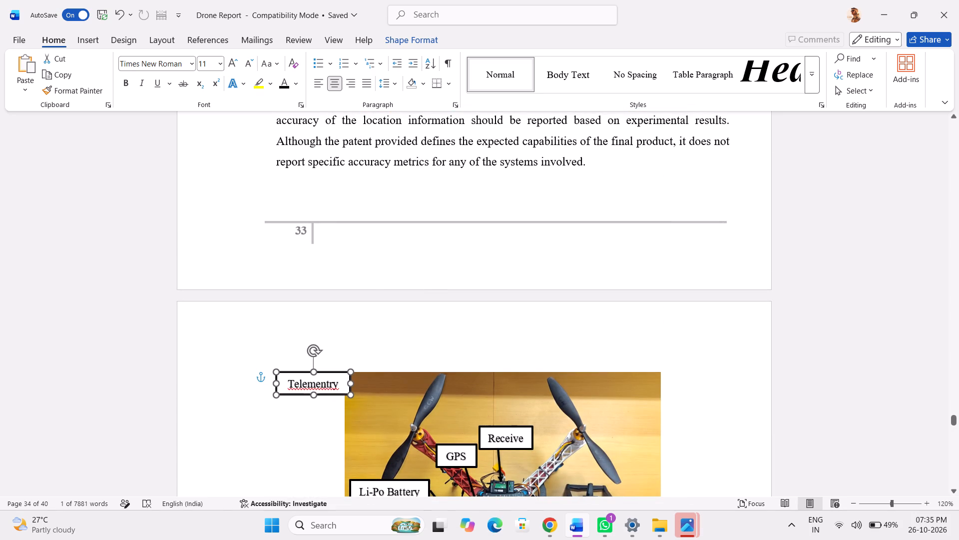
{"action": "right_click", "coordinate": [333, 387]}
{"action": "left_click", "coordinate": [324, 384]}
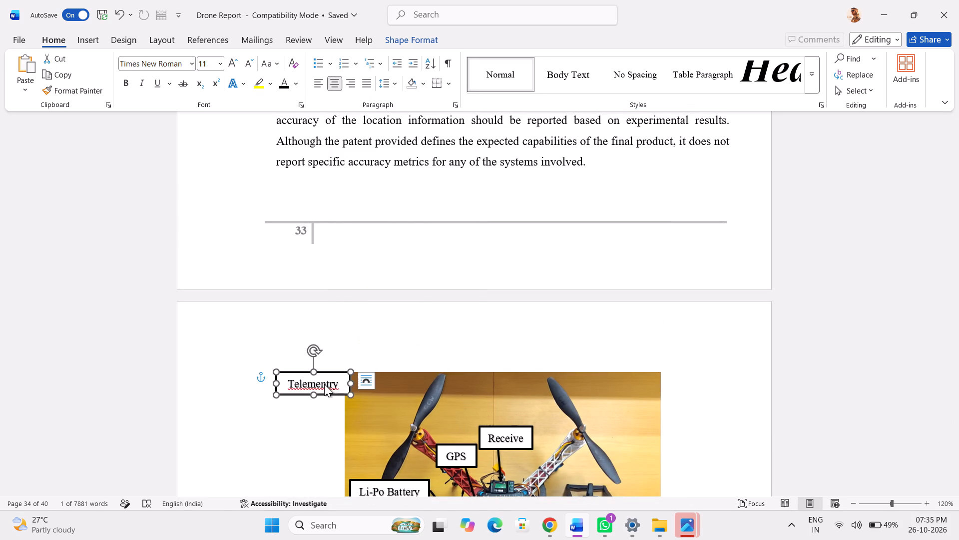
{"action": "right_click", "coordinate": [324, 384]}
{"action": "left_click", "coordinate": [303, 384]}
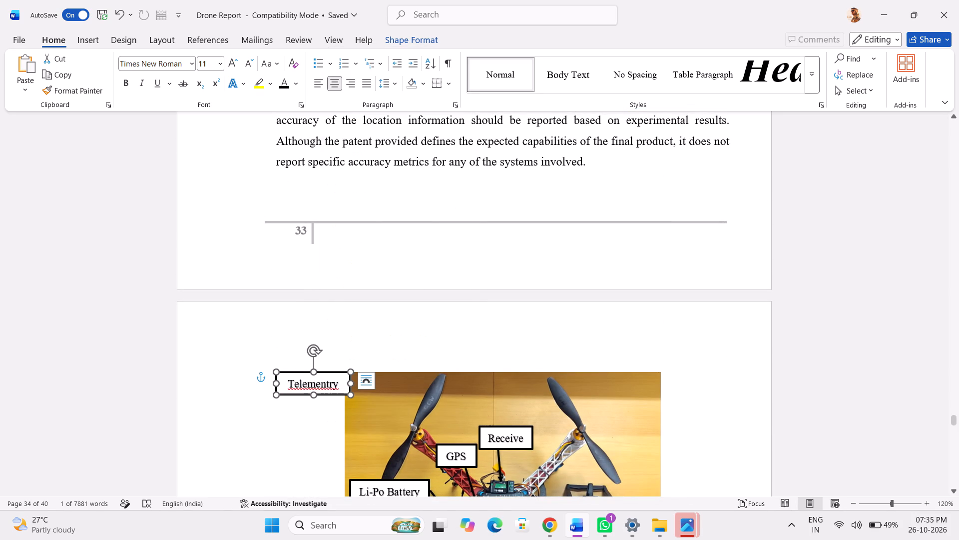
{"action": "left_click", "coordinate": [293, 385]}
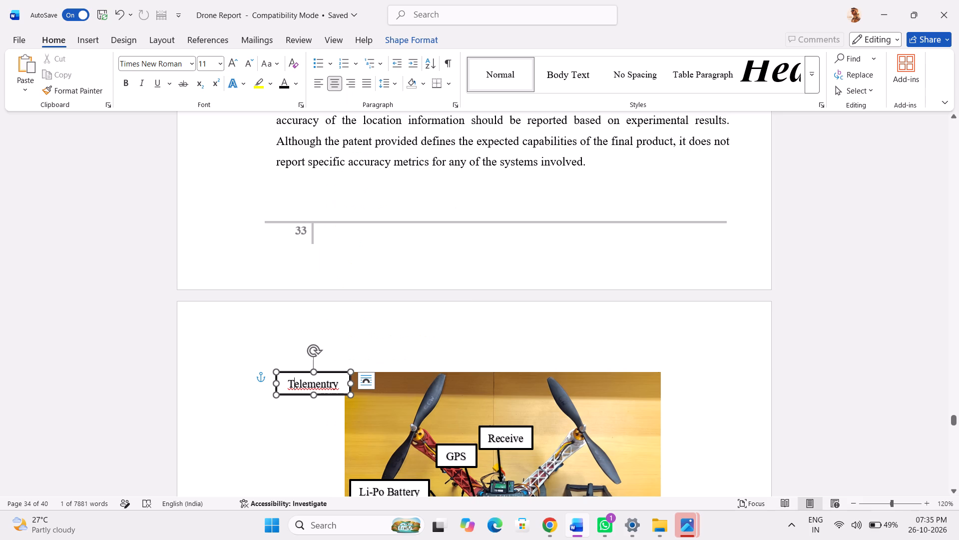
{"action": "right_click", "coordinate": [293, 385]}
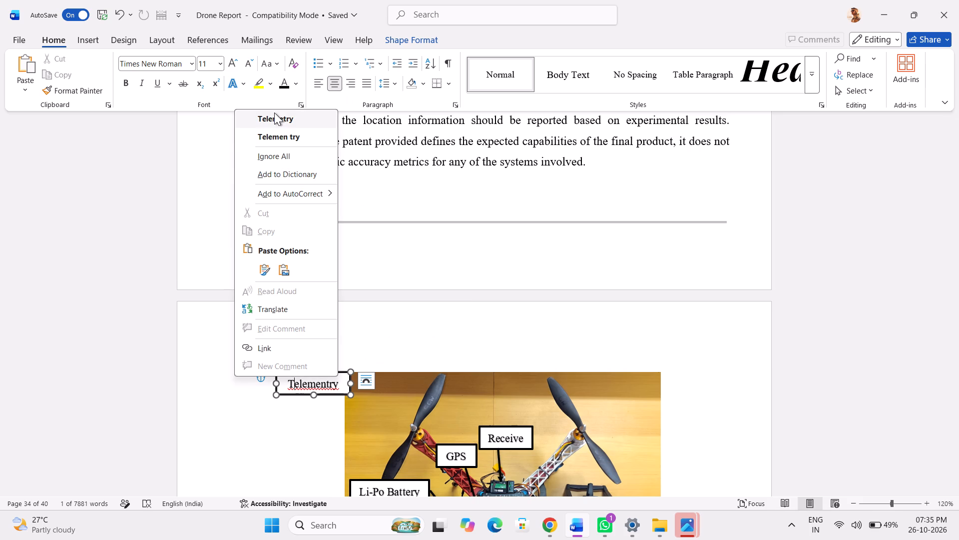
{"action": "left_click", "coordinate": [274, 113]}
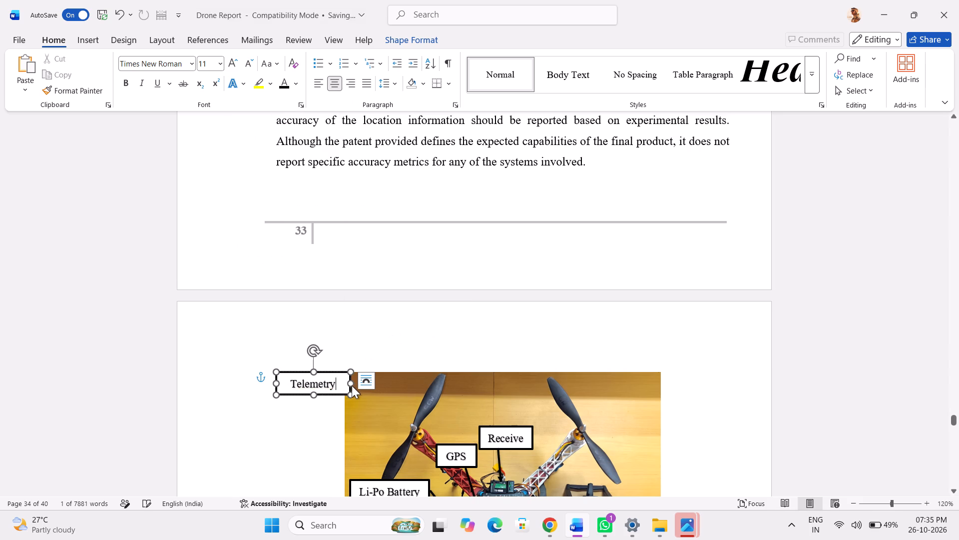
Move the Telemetry label box onto the Fig. 5.1 picture, just below the drone's central body.
{"action": "scroll", "coordinate": [512, 293], "scroll_direction": "down", "scroll_amount": 1}
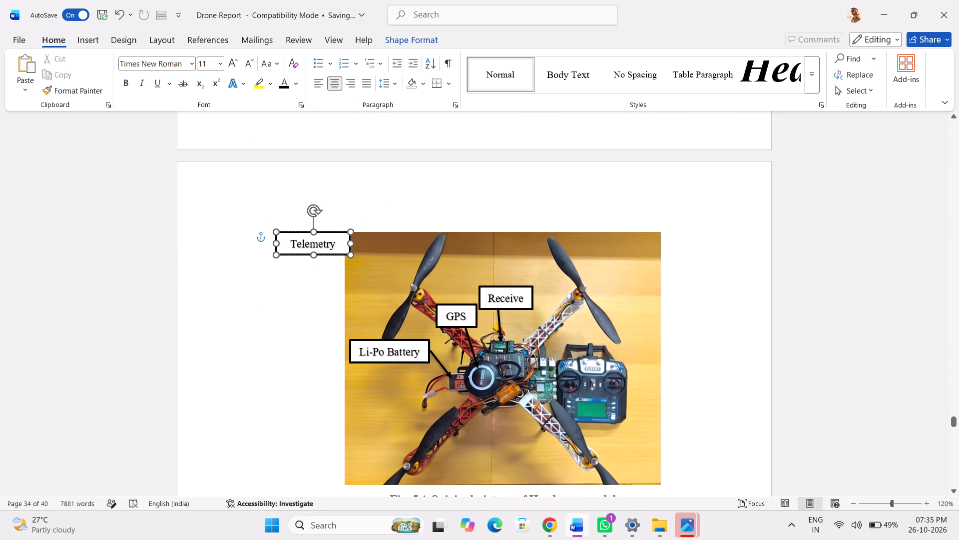
{"action": "left_click_drag", "start_coordinate": [327, 254], "coordinate": [514, 457]}
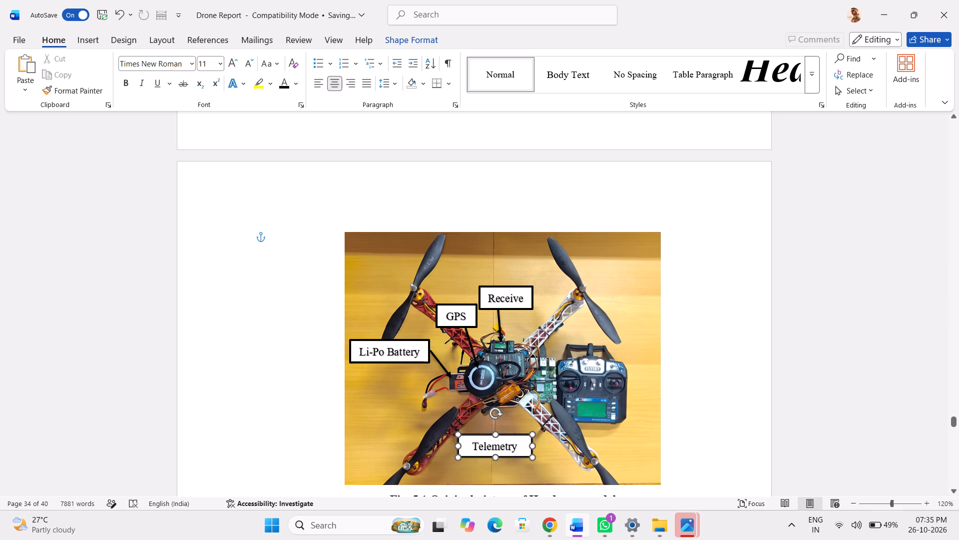
{"action": "left_click_drag", "start_coordinate": [514, 457], "coordinate": [524, 462]}
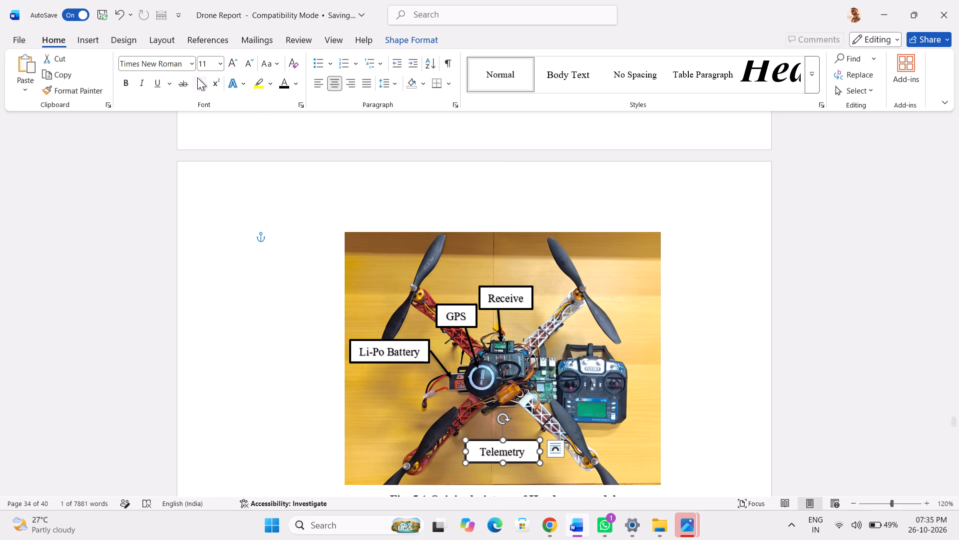
Draw an arrow about 1.5 cm long from the drone's central body down to the Telemetry label, and apply the medium-thickness black line style.
{"action": "left_click", "coordinate": [164, 43]}
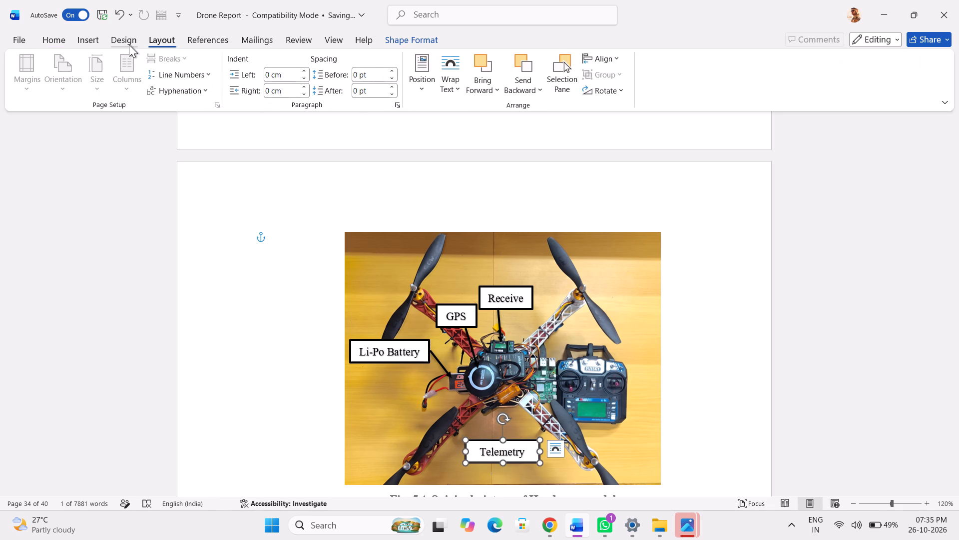
{"action": "left_click", "coordinate": [88, 43]}
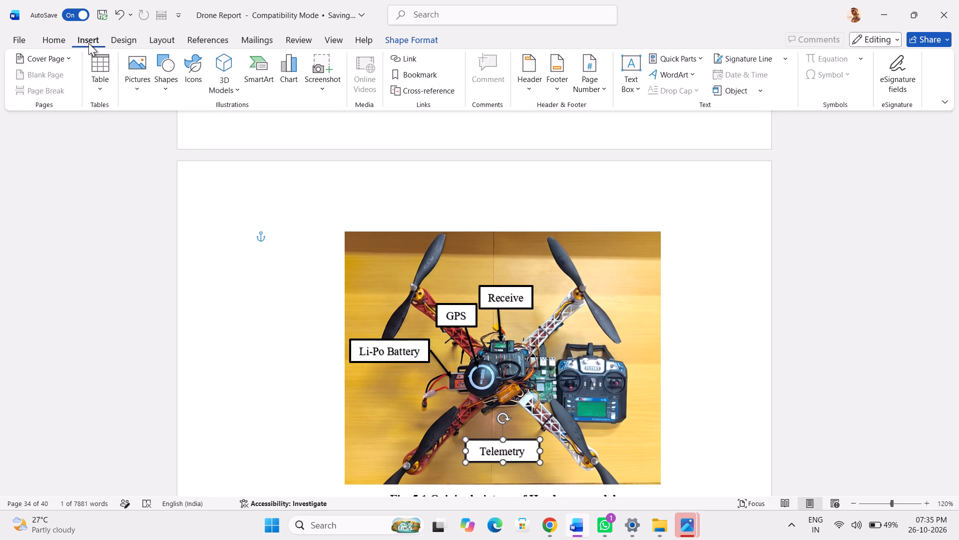
{"action": "left_click", "coordinate": [155, 89]}
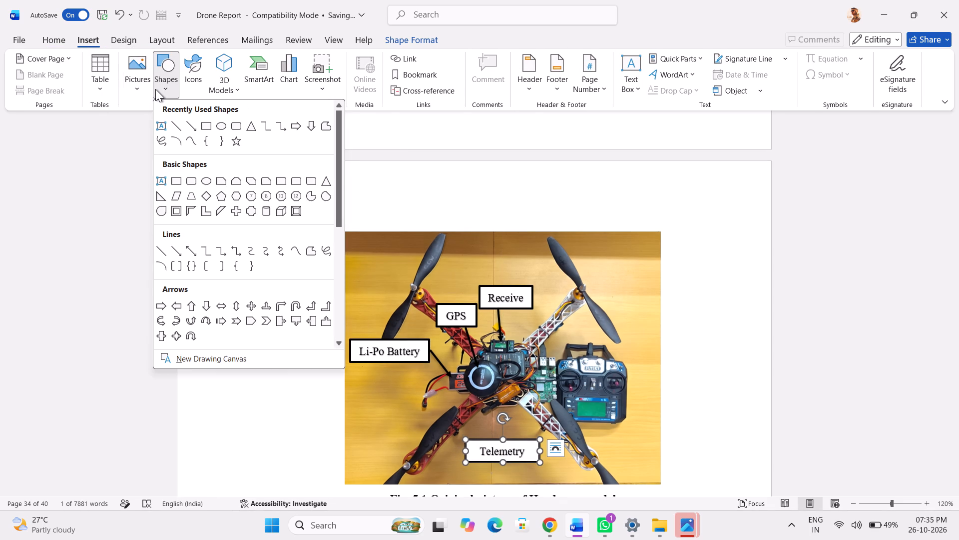
{"action": "left_click", "coordinate": [188, 119]}
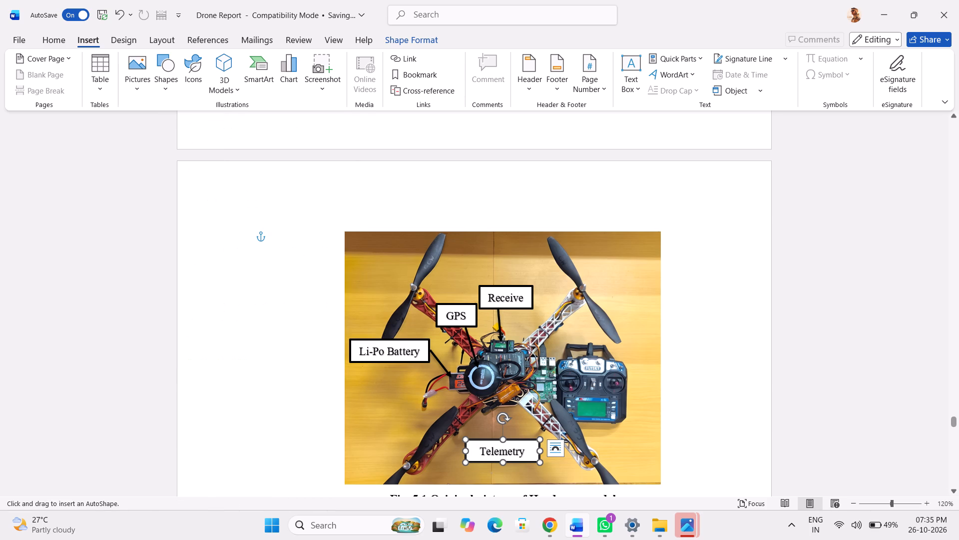
{"action": "left_click_drag", "start_coordinate": [507, 398], "coordinate": [514, 441]}
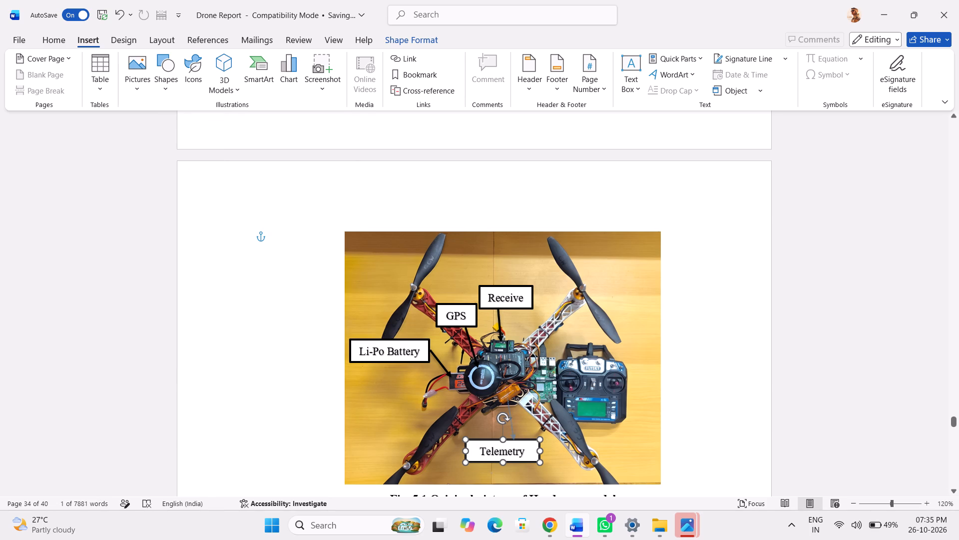
{"action": "left_click_drag", "start_coordinate": [514, 441], "coordinate": [514, 440]}
{"action": "right_click", "coordinate": [511, 416]}
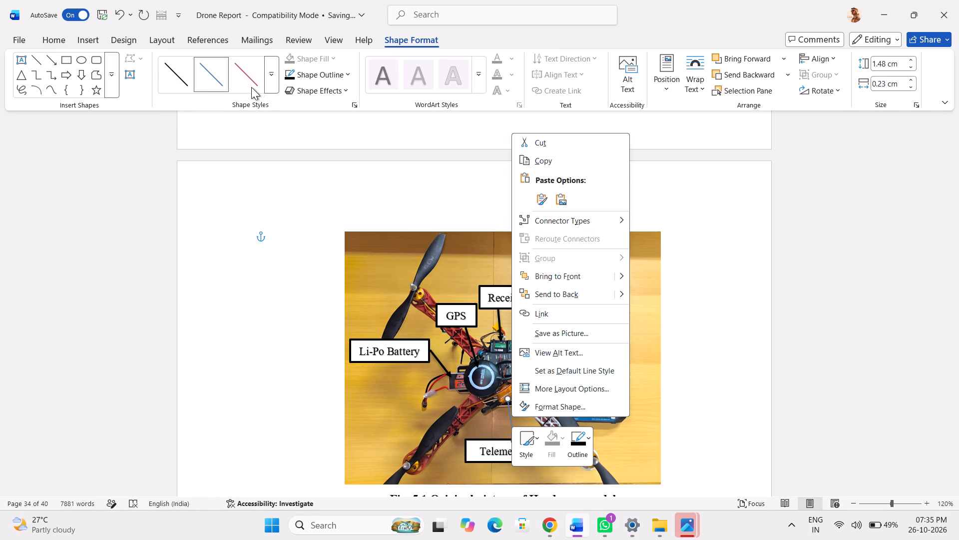
{"action": "left_click", "coordinate": [269, 86]}
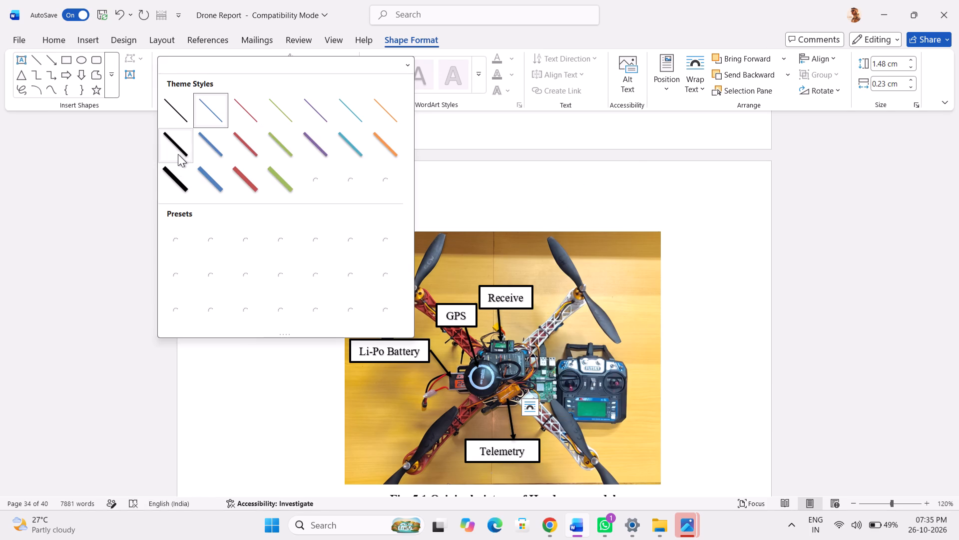
{"action": "left_click", "coordinate": [178, 154]}
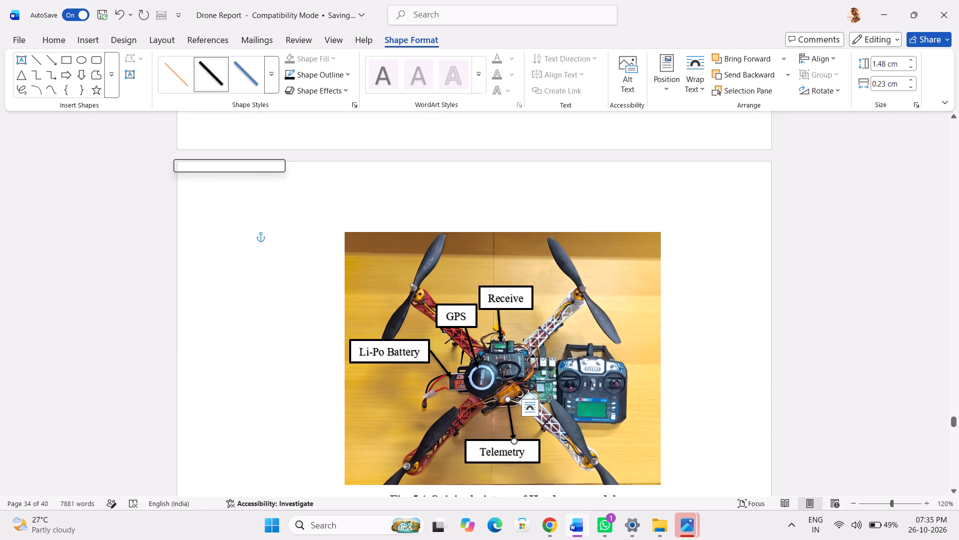
{"action": "left_click", "coordinate": [832, 345]}
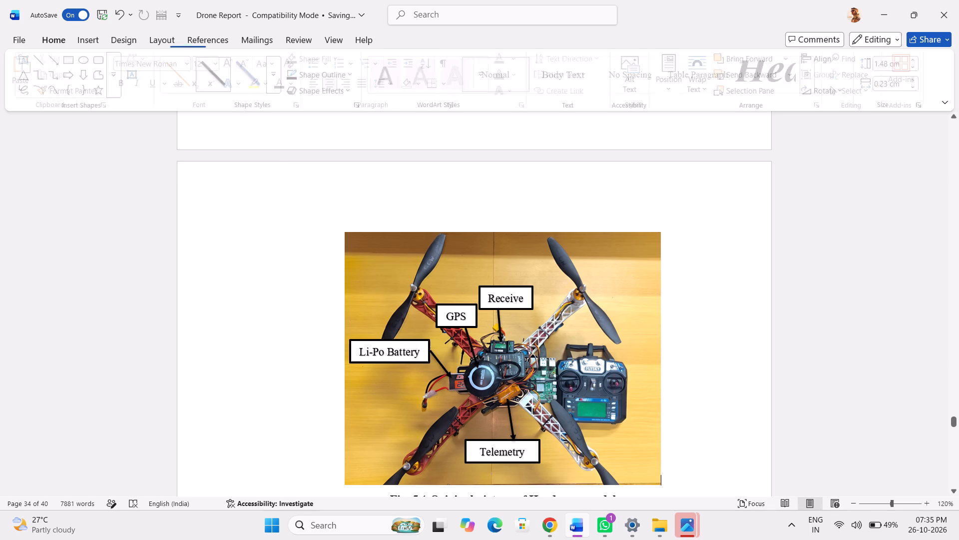
Shift the Telemetry label box slightly down from the tip of its arrow.
{"action": "left_click", "coordinate": [527, 441]}
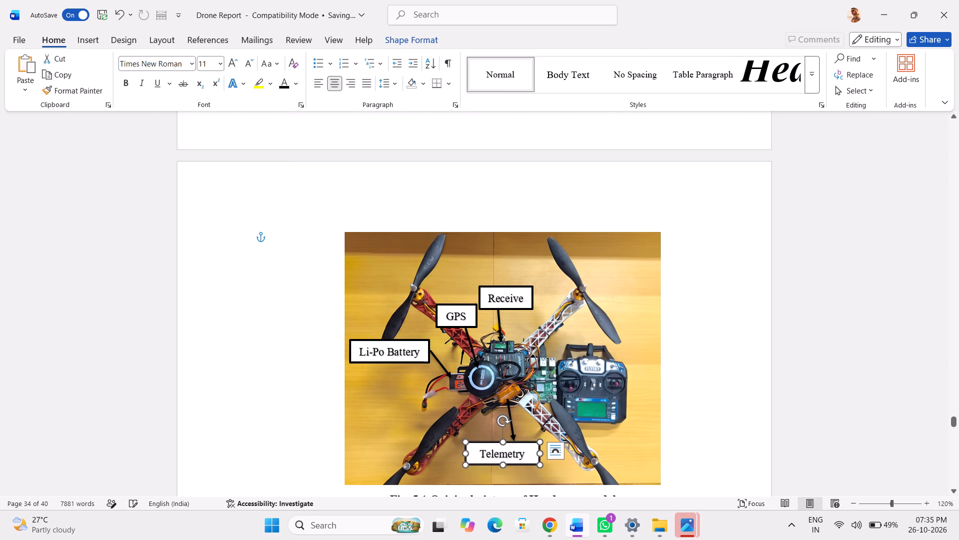
{"action": "left_click", "coordinate": [833, 367]}
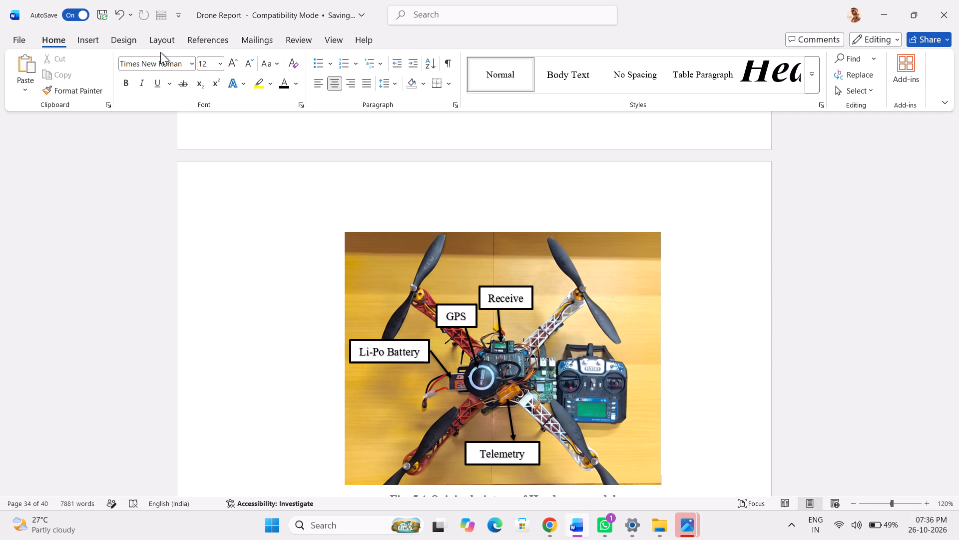
Paste another copy of the GPS label box beside the Fig. 5.1 picture and replace its text with "Pixhwak Flight controller".
{"action": "key", "text": "ctrl+v"}
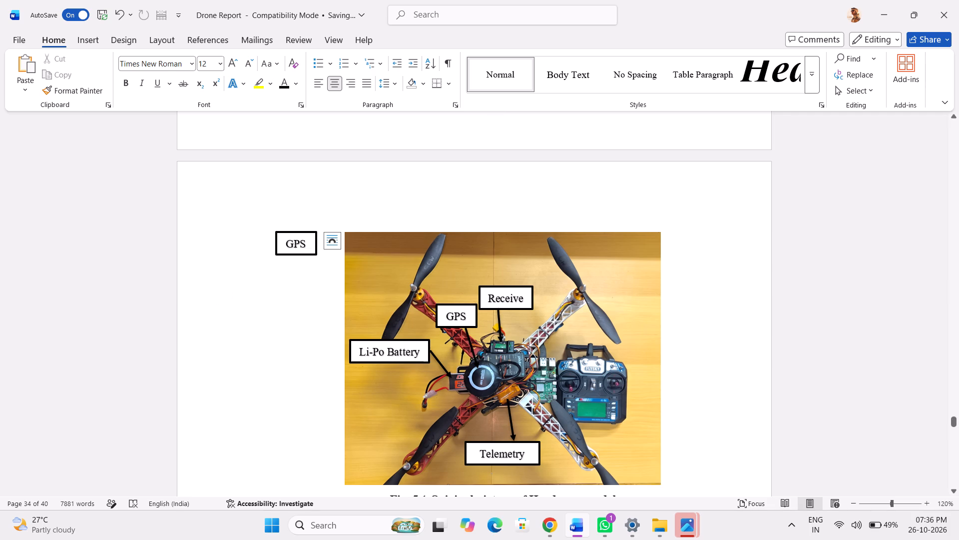
{"action": "left_click", "coordinate": [309, 240]}
{"action": "key", "text": "BackSpace"}
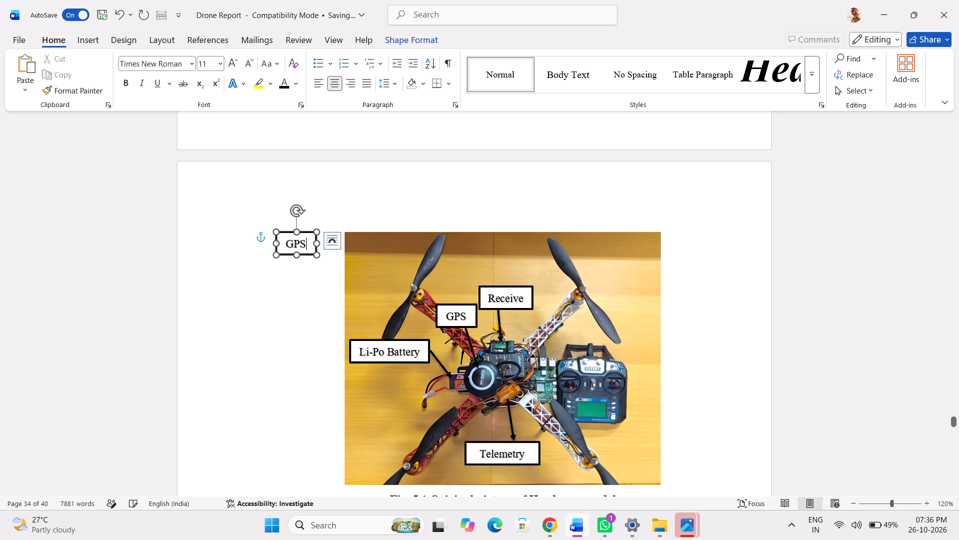
{"action": "key", "text": "BackSpace"}
{"action": "key", "text": "BackSpace"}
{"action": "key", "text": "shift+p"}
{"action": "type", "text": "ixhwak"}
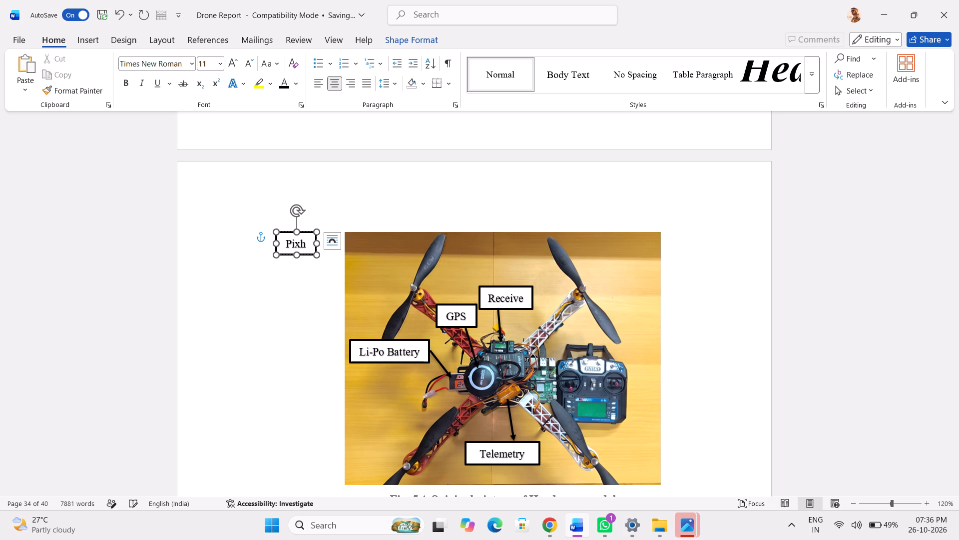
{"action": "key", "text": "space"}
{"action": "type", "text": "Fli"}
{"action": "type", "text": "ght c"}
{"action": "type", "text": "ontroller"}
Widen the "Pixhwak Flight controller" label box so its whole text fits closely on one line.
{"action": "left_click_drag", "start_coordinate": [318, 245], "coordinate": [374, 244]}
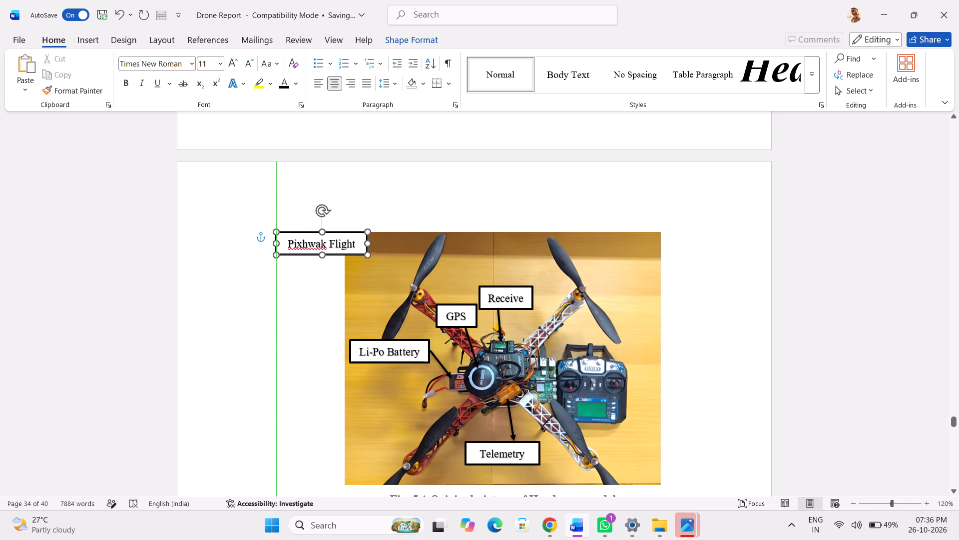
{"action": "left_click_drag", "start_coordinate": [374, 244], "coordinate": [417, 253]}
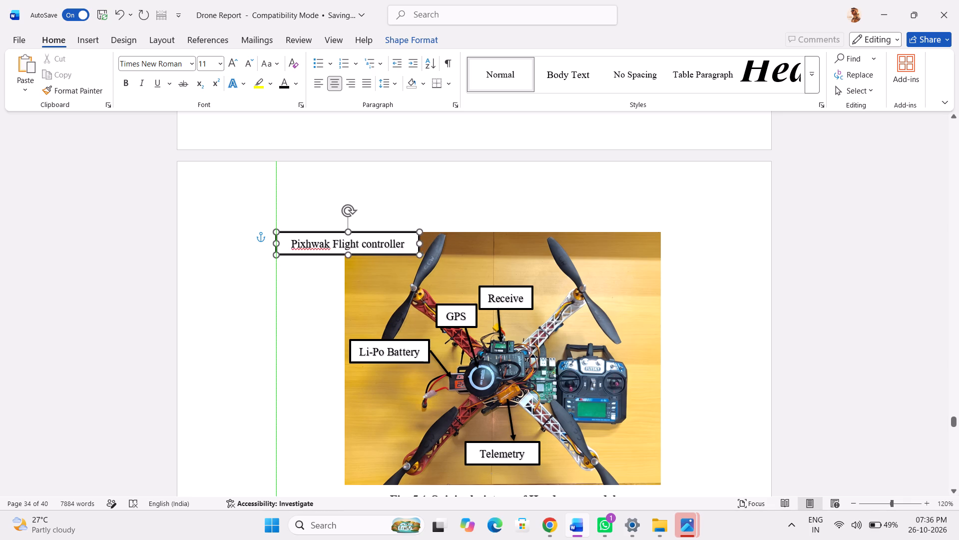
{"action": "left_click_drag", "start_coordinate": [417, 253], "coordinate": [407, 254]}
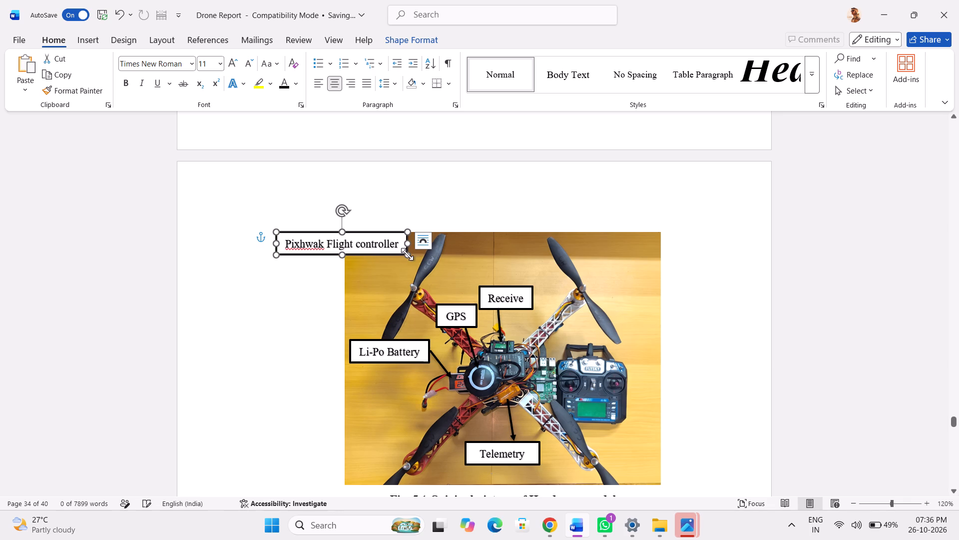
Correct the misspelled word "Pixhwak" to "Pixhawk" in the flight controller label box using the spelling suggestion.
{"action": "right_click", "coordinate": [305, 242]}
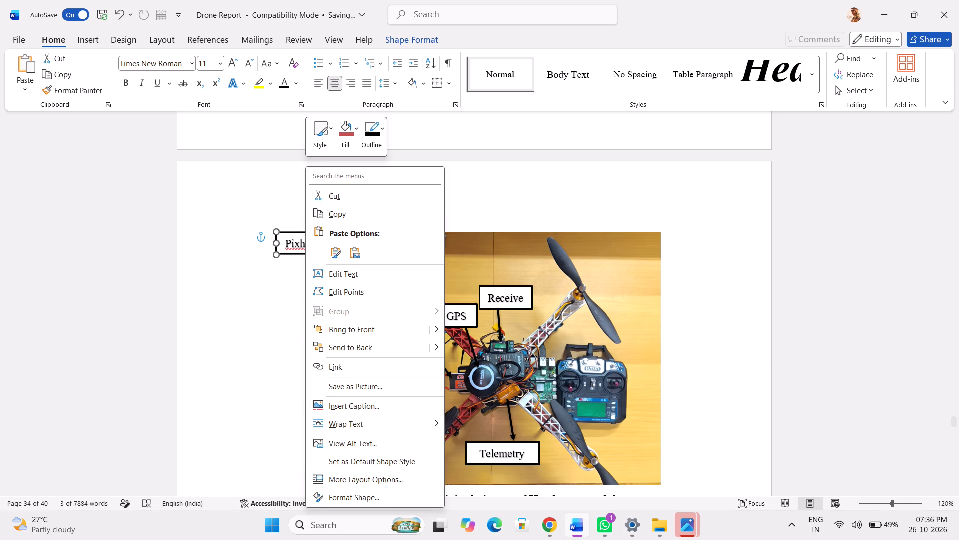
{"action": "left_click", "coordinate": [286, 245]}
{"action": "left_click", "coordinate": [303, 243]}
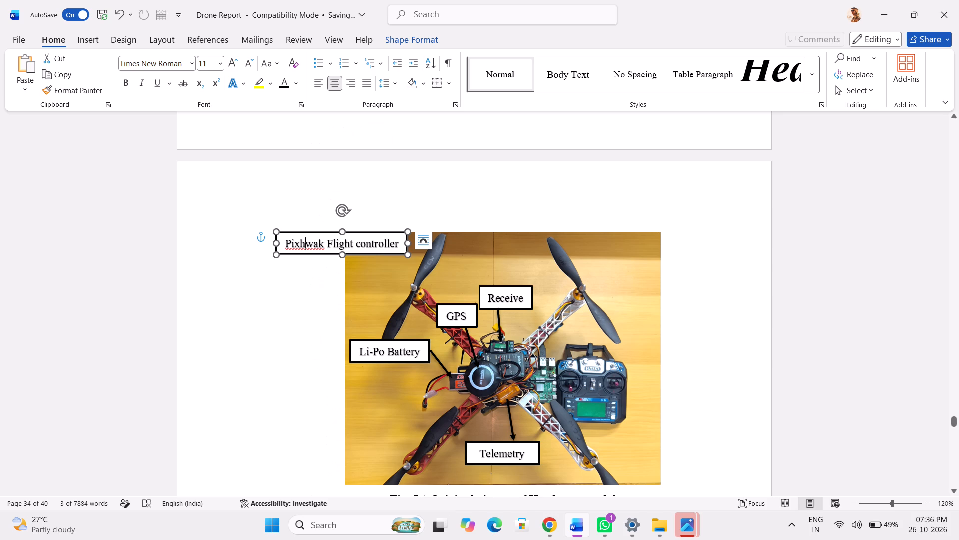
{"action": "right_click", "coordinate": [303, 243]}
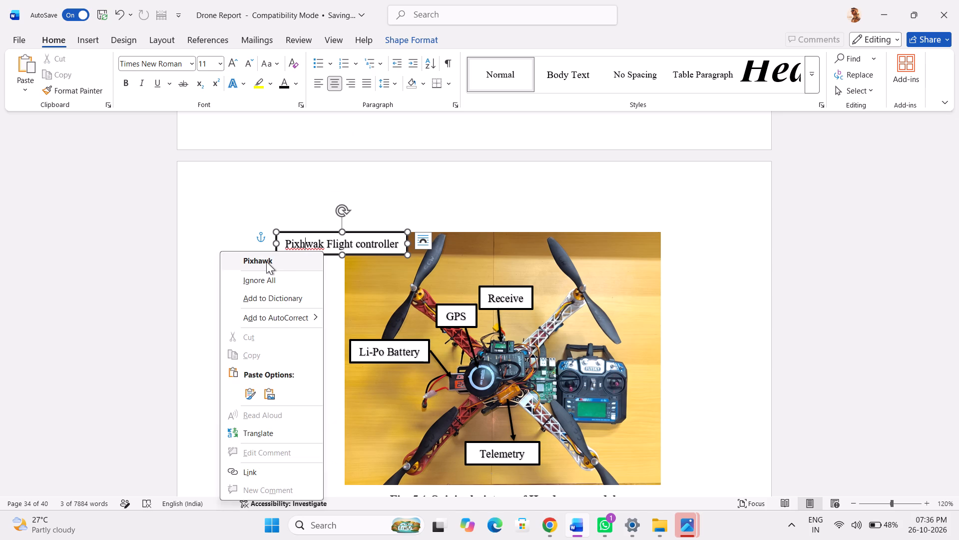
{"action": "left_click", "coordinate": [266, 261]}
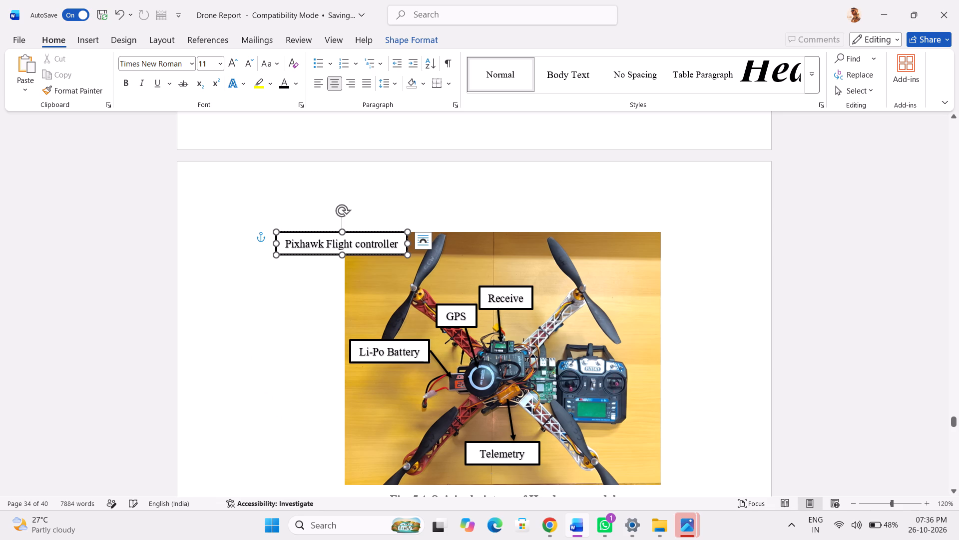
Move the "Pixhawk Flight controller" label box onto the drone picture, over the handheld transmitter.
{"action": "left_click_drag", "start_coordinate": [383, 251], "coordinate": [593, 408]}
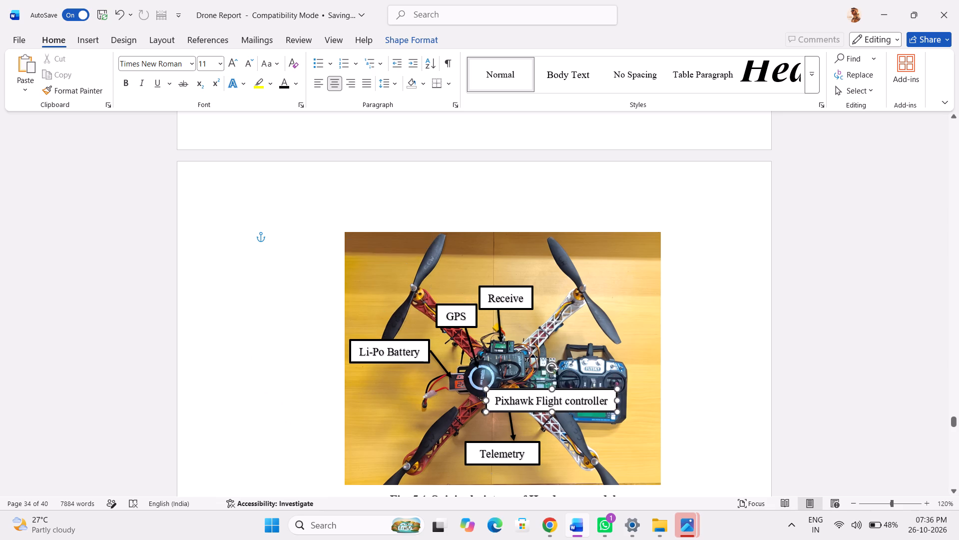
{"action": "left_click_drag", "start_coordinate": [593, 408], "coordinate": [650, 326]}
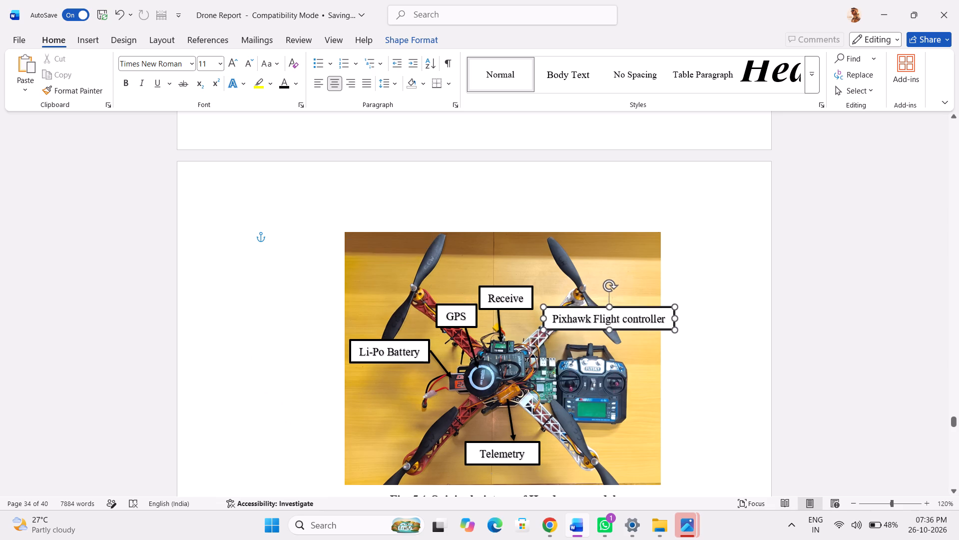
{"action": "left_click_drag", "start_coordinate": [650, 326], "coordinate": [644, 378]}
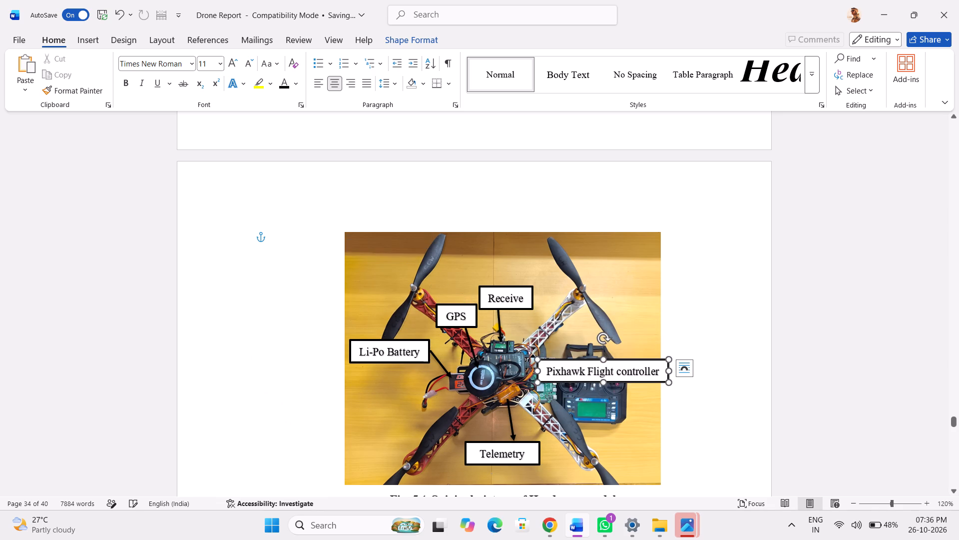
Break the label text before "controller" and make the box taller and narrower so "Pixhawk", "Flight" and "controller" fit on three lines.
{"action": "left_click", "coordinate": [617, 372]}
{"action": "key", "text": "Return"}
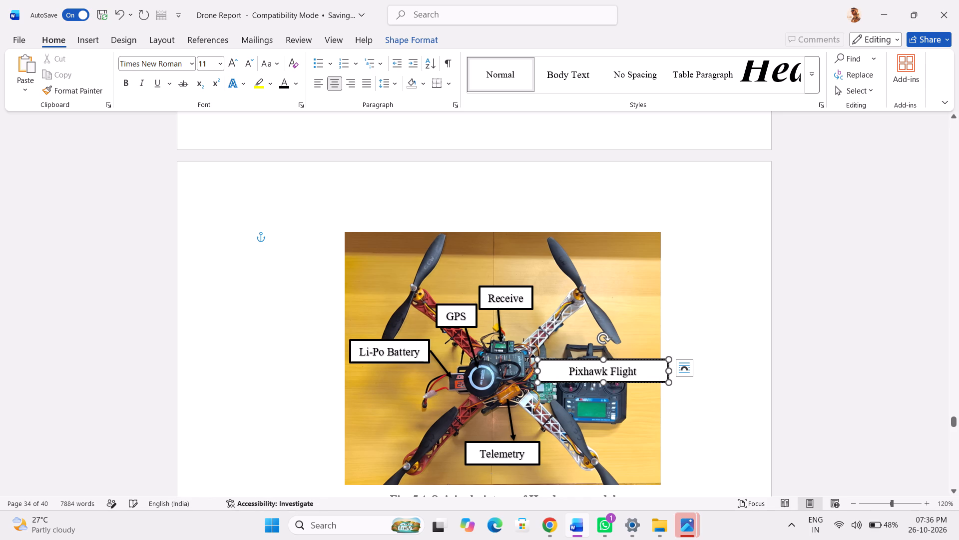
{"action": "left_click_drag", "start_coordinate": [604, 382], "coordinate": [609, 412]}
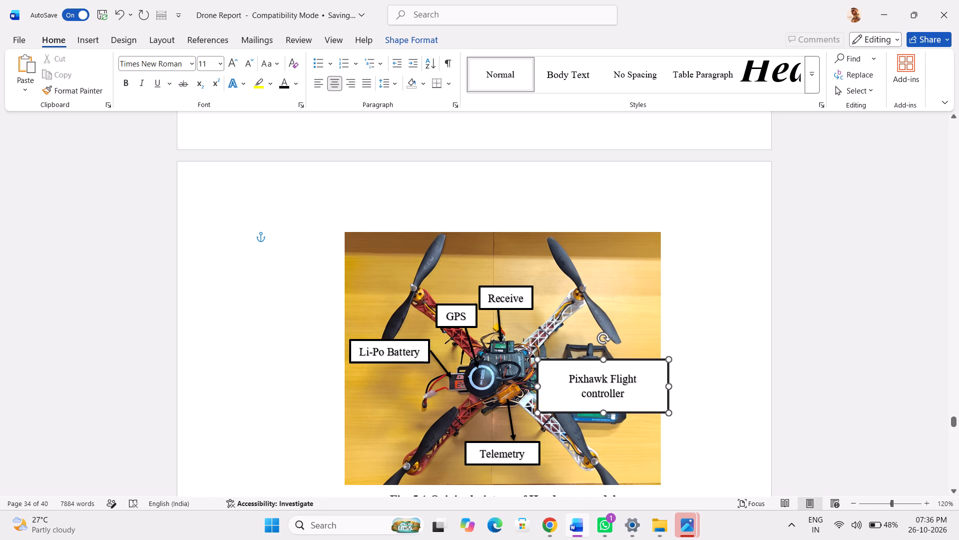
{"action": "left_click_drag", "start_coordinate": [538, 384], "coordinate": [580, 383]}
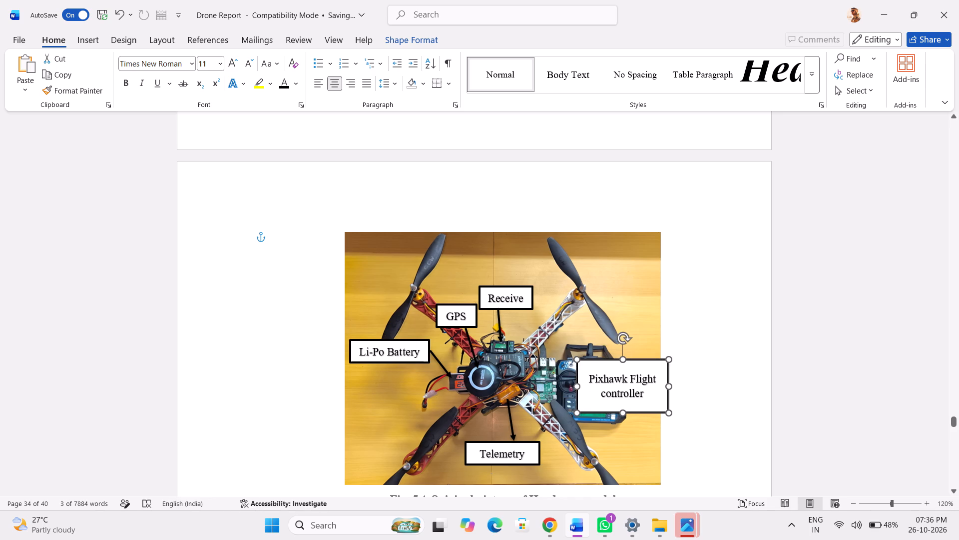
{"action": "left_click_drag", "start_coordinate": [580, 383], "coordinate": [616, 386]}
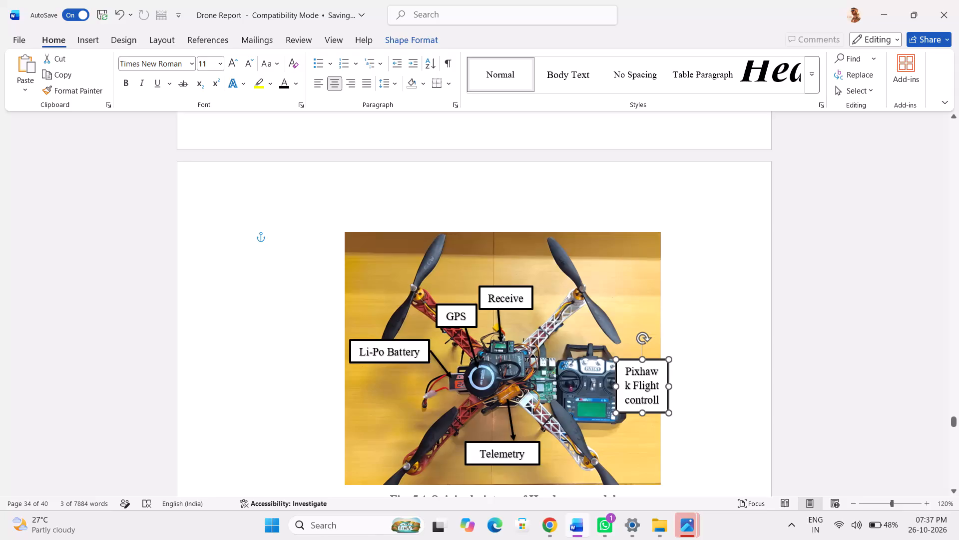
{"action": "left_click_drag", "start_coordinate": [616, 386], "coordinate": [615, 388]}
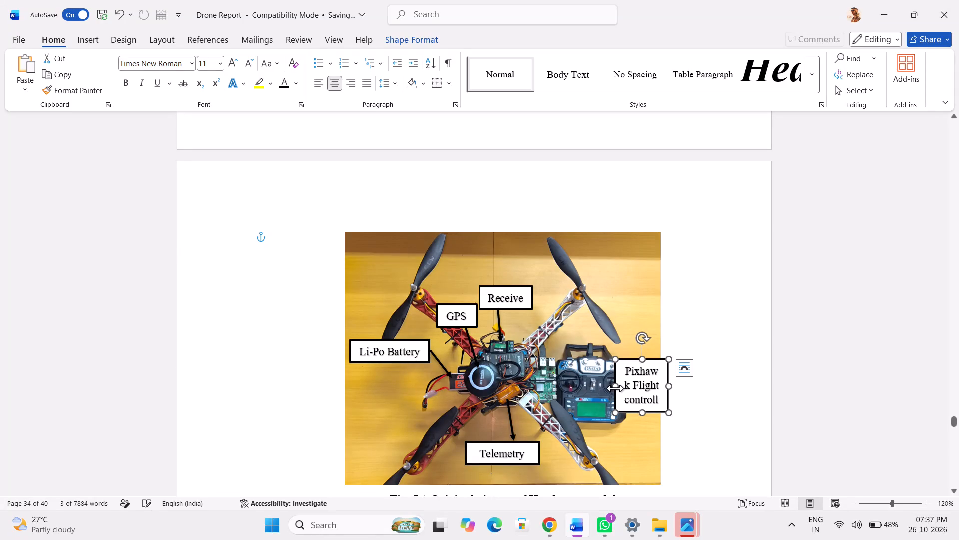
{"action": "left_click_drag", "start_coordinate": [615, 388], "coordinate": [609, 390]}
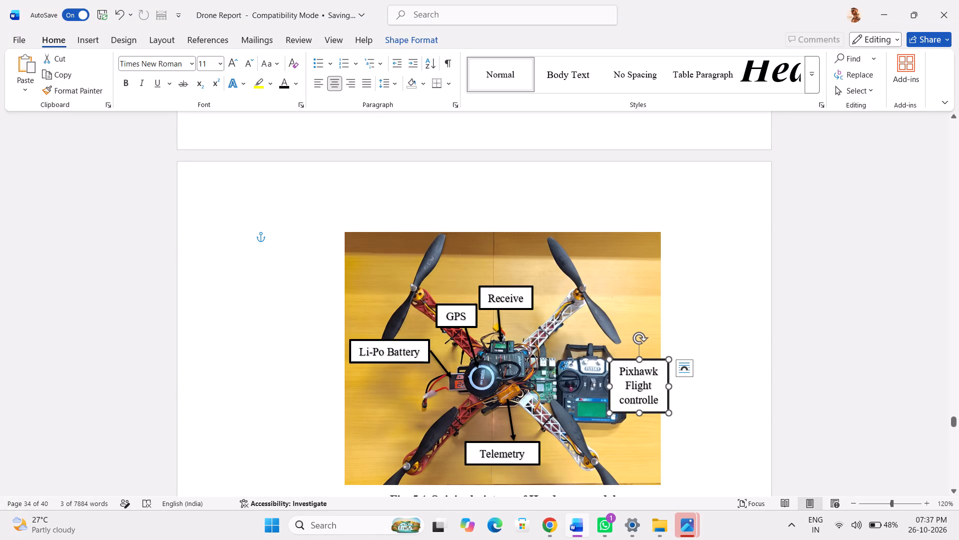
{"action": "left_click_drag", "start_coordinate": [607, 388], "coordinate": [603, 388]}
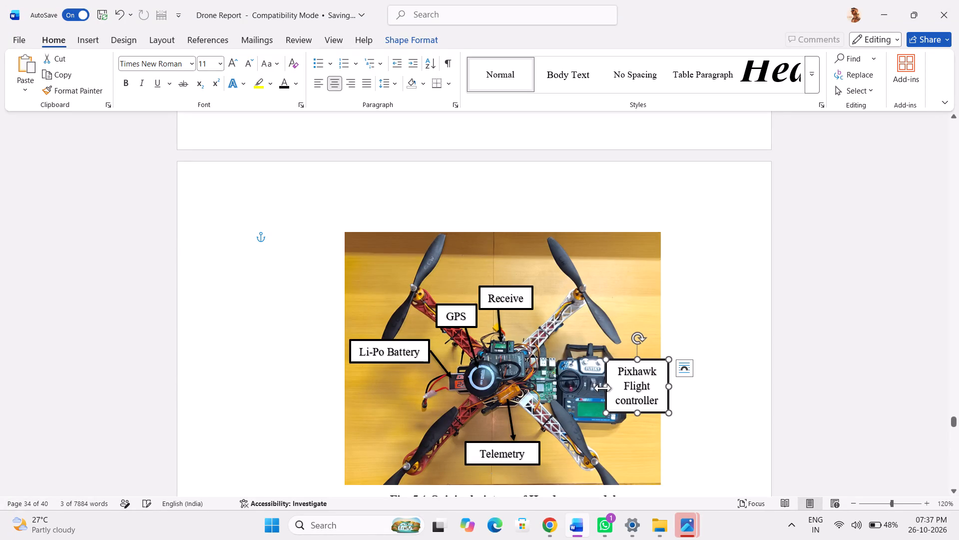
Place the "Pixhawk Flight controller" label box directly above the handheld transmitter, below the upper-right propeller's motor.
{"action": "left_click_drag", "start_coordinate": [650, 411], "coordinate": [650, 421]}
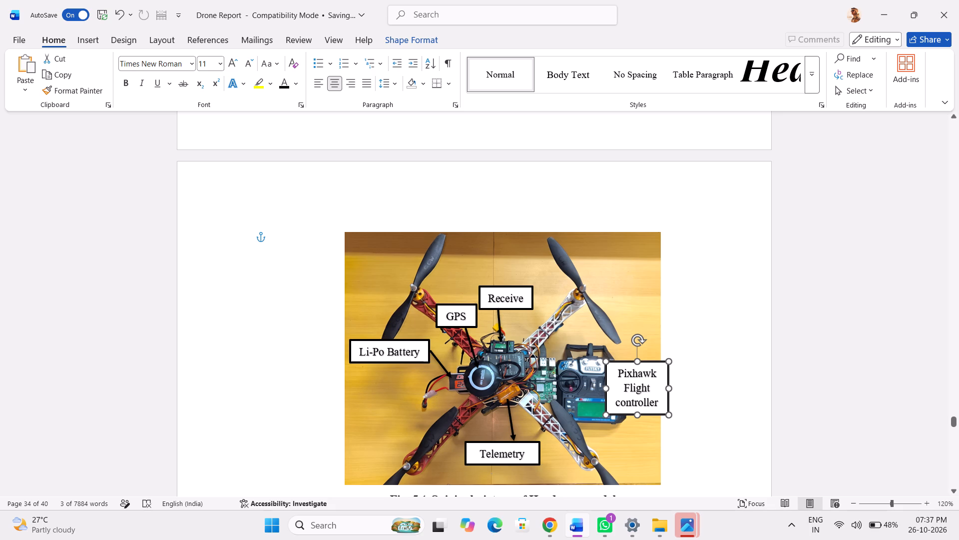
{"action": "left_click_drag", "start_coordinate": [650, 421], "coordinate": [618, 376]}
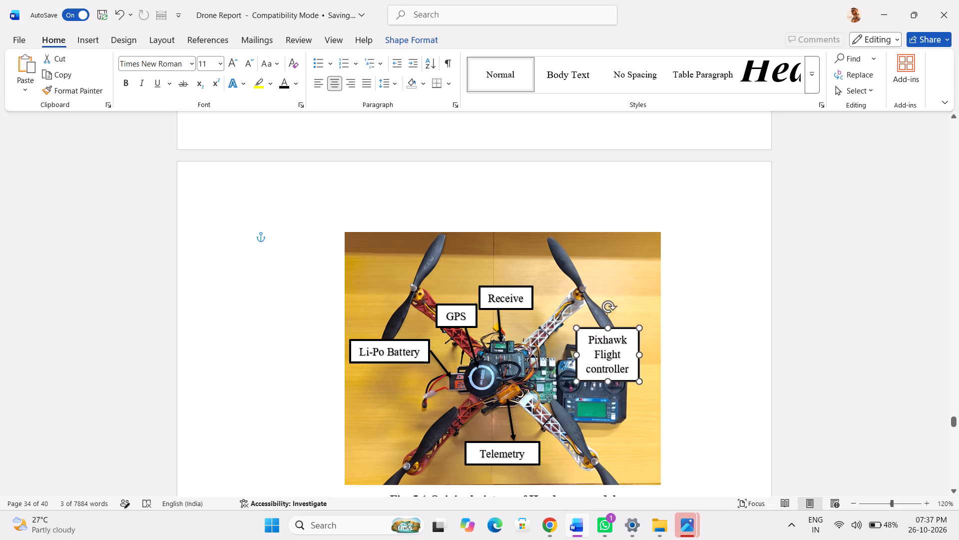
{"action": "left_click_drag", "start_coordinate": [618, 376], "coordinate": [611, 357]}
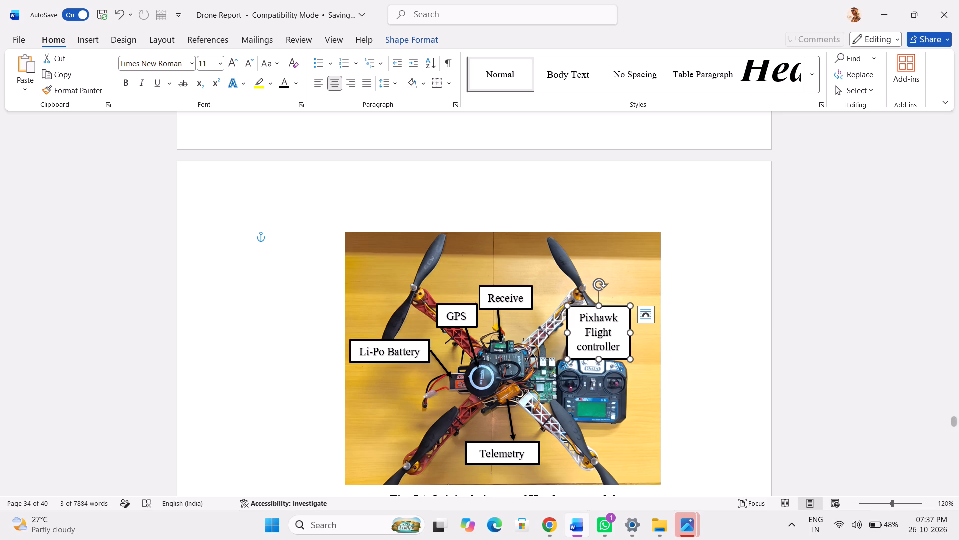
Draw an arrow about 1.7 cm long from the drone's central body to the Pixhawk Flight controller label, and apply the medium-thickness black line style.
{"action": "left_click", "coordinate": [88, 39]}
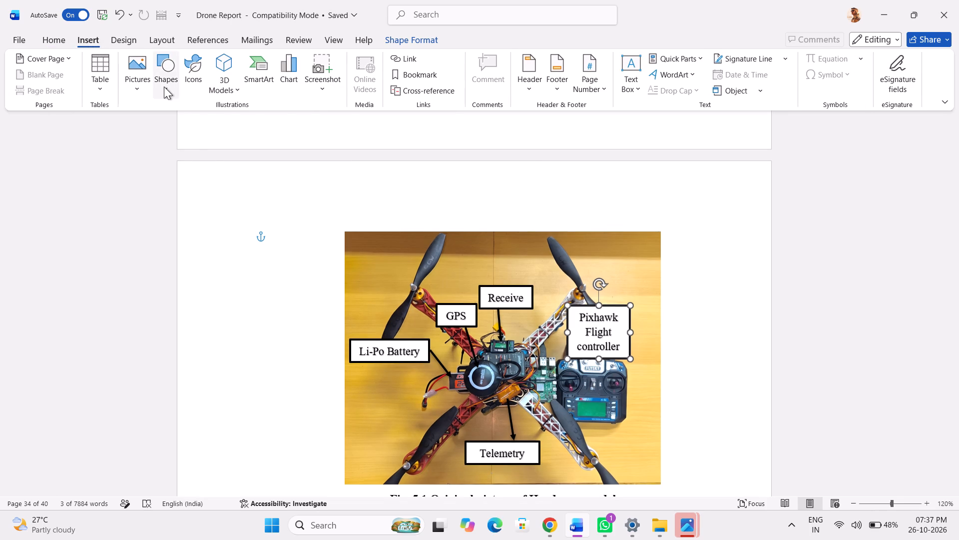
{"action": "left_click", "coordinate": [164, 86]}
{"action": "left_click", "coordinate": [184, 124]}
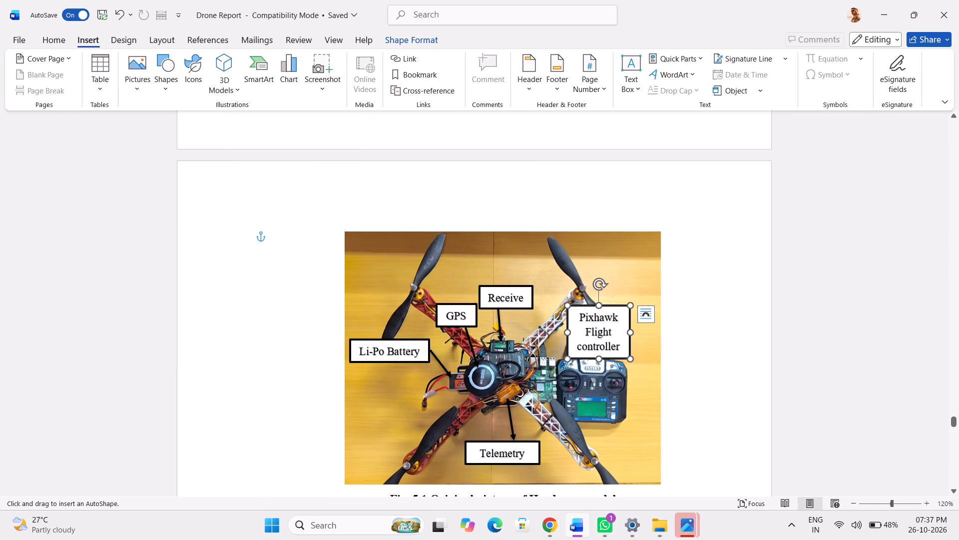
{"action": "left_click_drag", "start_coordinate": [523, 356], "coordinate": [576, 340]}
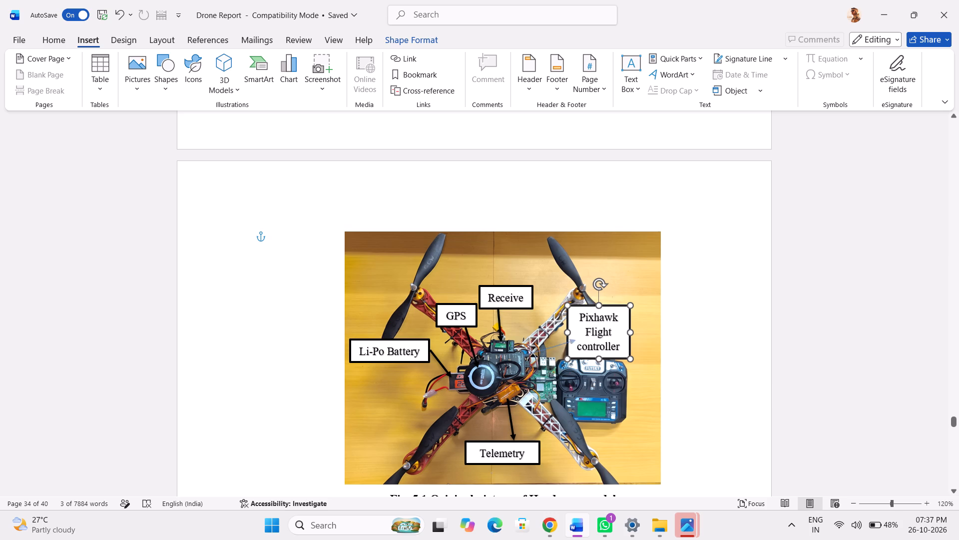
{"action": "left_click_drag", "start_coordinate": [576, 340], "coordinate": [568, 340]}
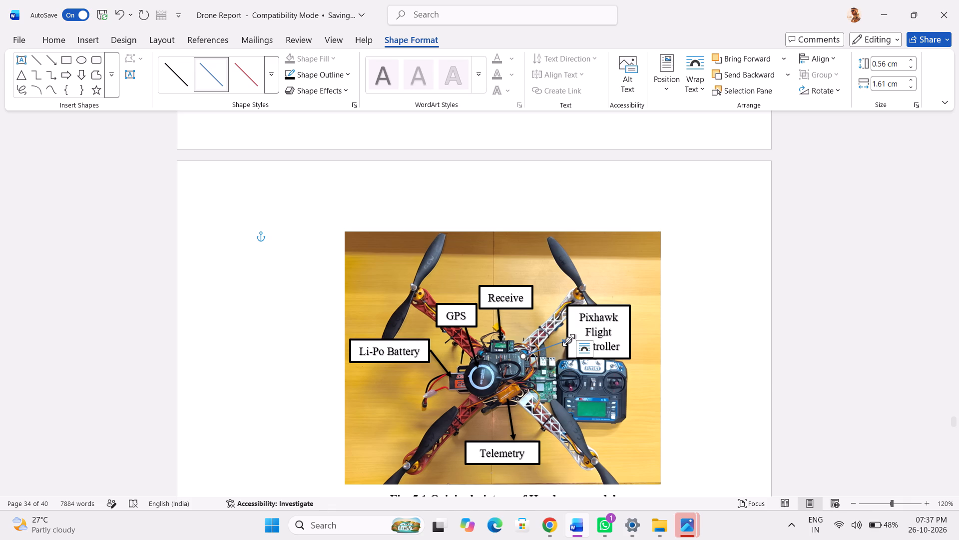
{"action": "right_click", "coordinate": [553, 346]}
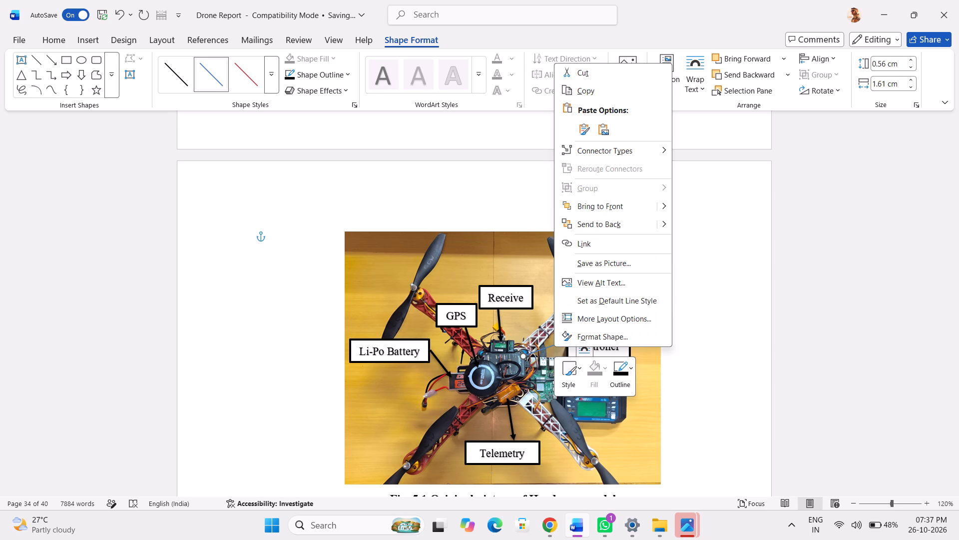
{"action": "left_click", "coordinate": [267, 78]}
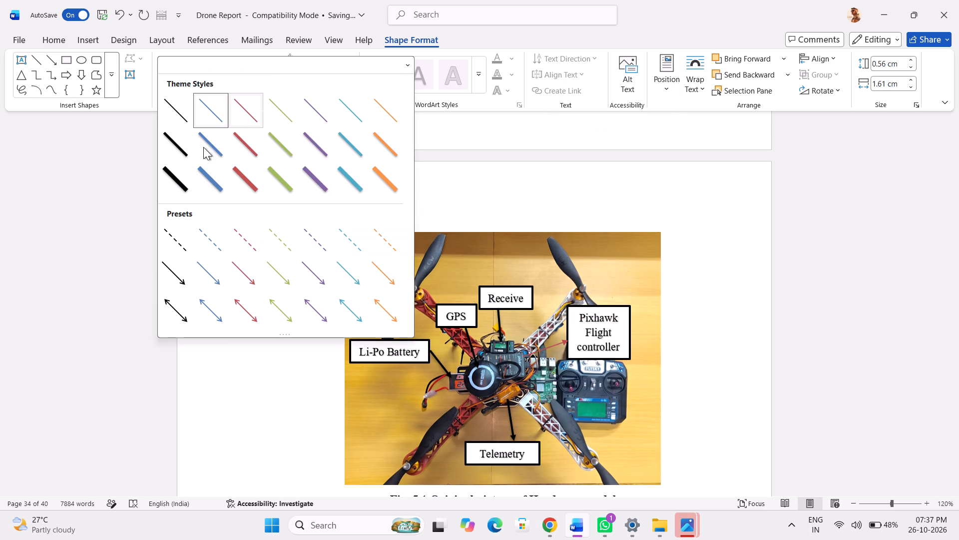
{"action": "left_click", "coordinate": [170, 155]}
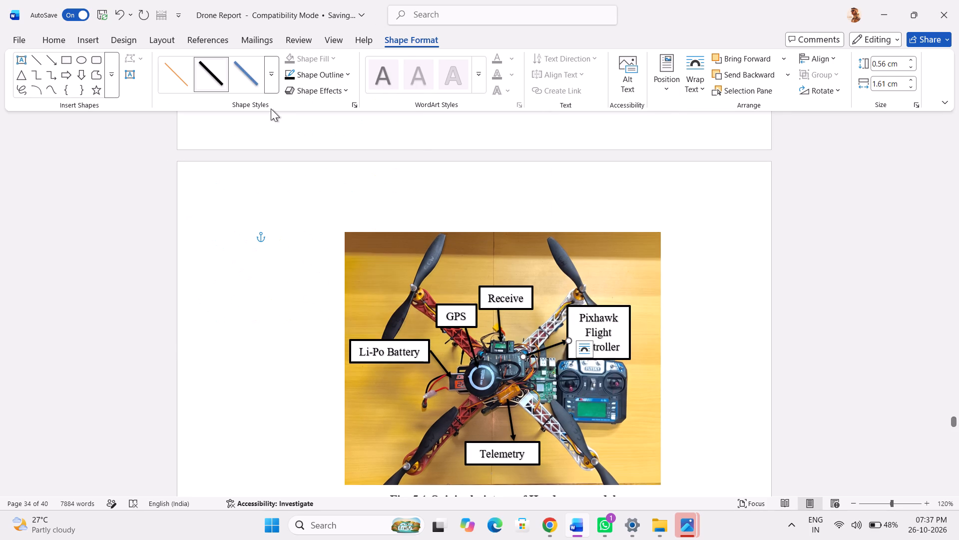
{"action": "left_click", "coordinate": [845, 321]}
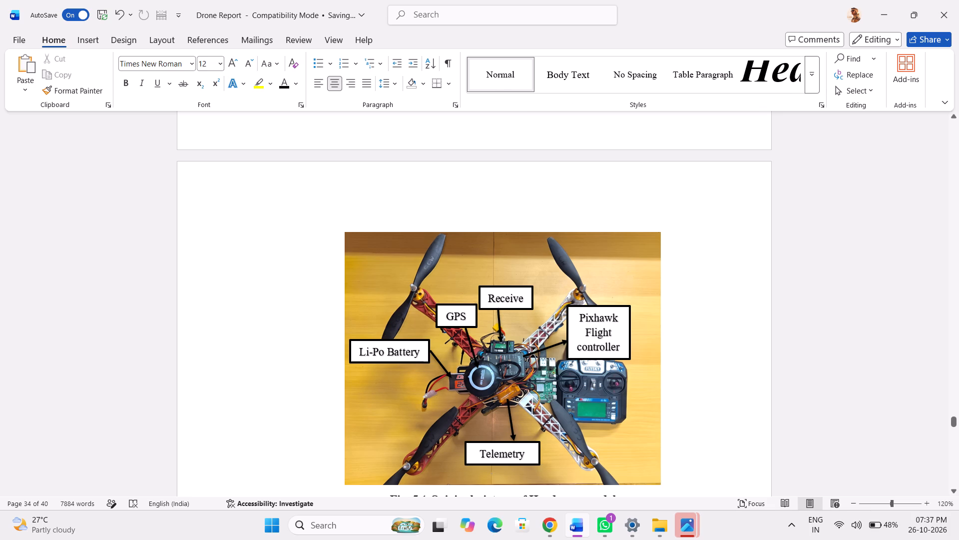
Nudge the flight controller arrow slightly so its tip meets the edge of the "Pixhawk Flight controller" label box.
{"action": "left_click", "coordinate": [554, 345]}
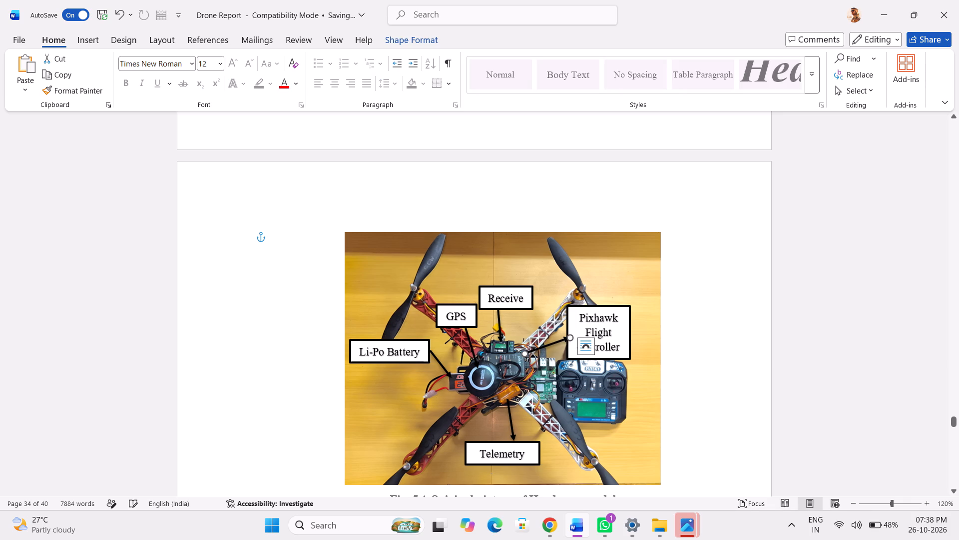
{"action": "left_click", "coordinate": [746, 321]}
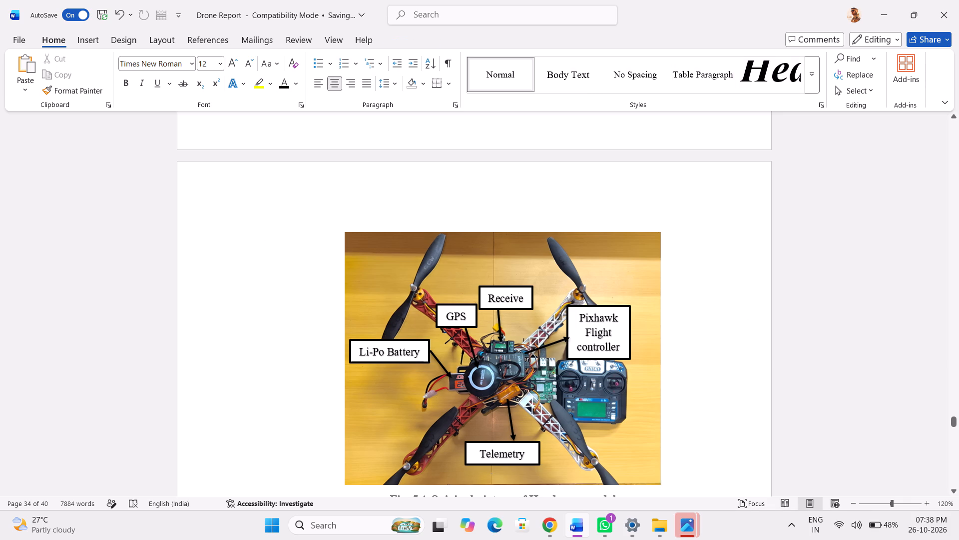
{"action": "left_click", "coordinate": [554, 344]}
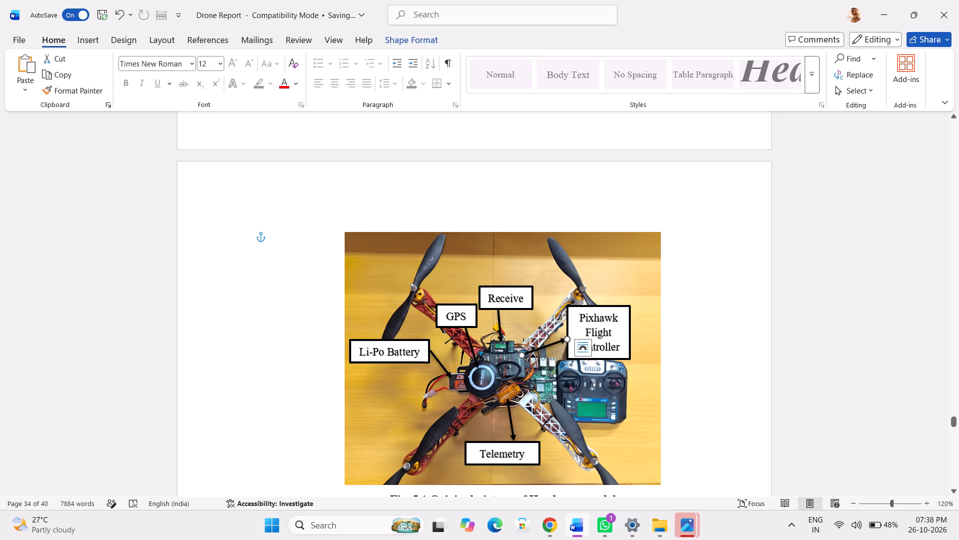
{"action": "left_click", "coordinate": [790, 310]}
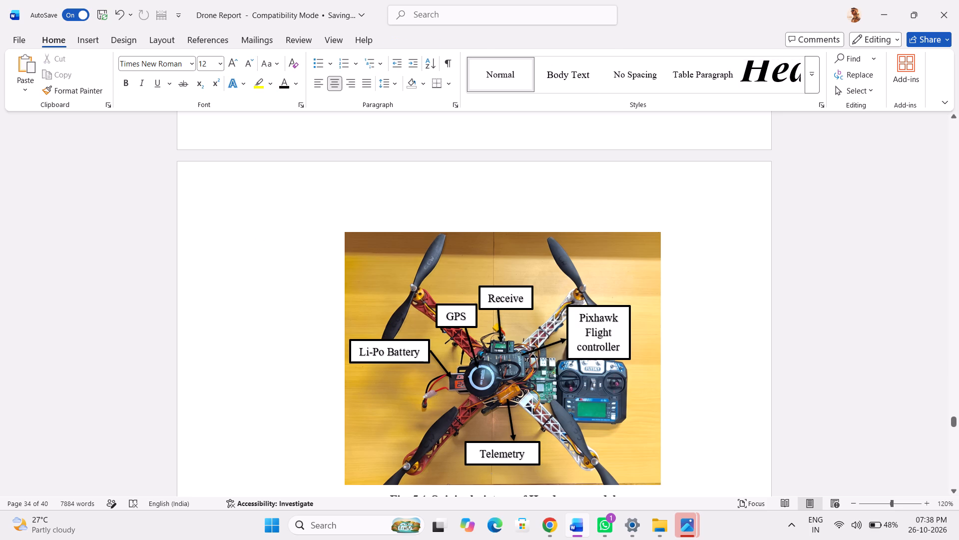
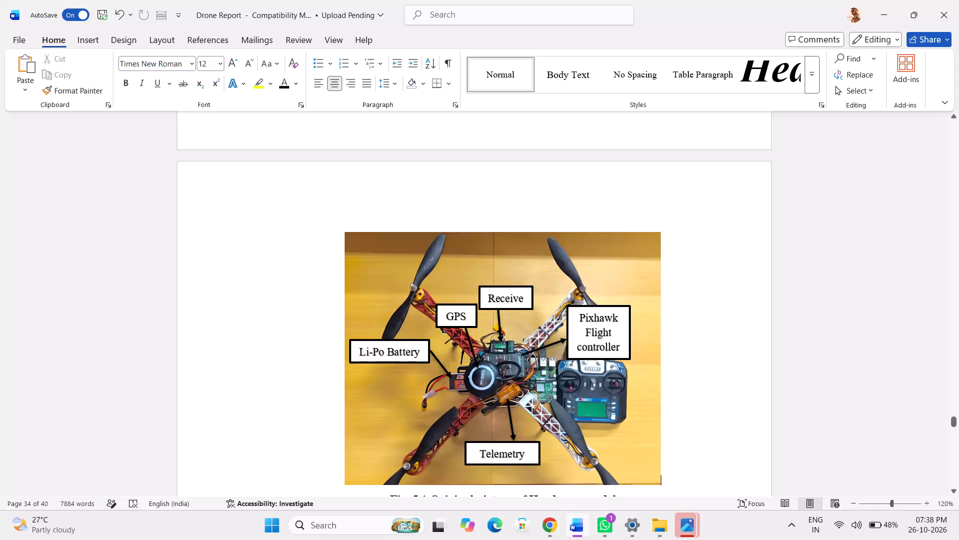
Paste a copy of the GPS label box, replace its text with "Raspberry pi 4" and widen the box to hold it.
{"action": "key", "text": "ctrl+v"}
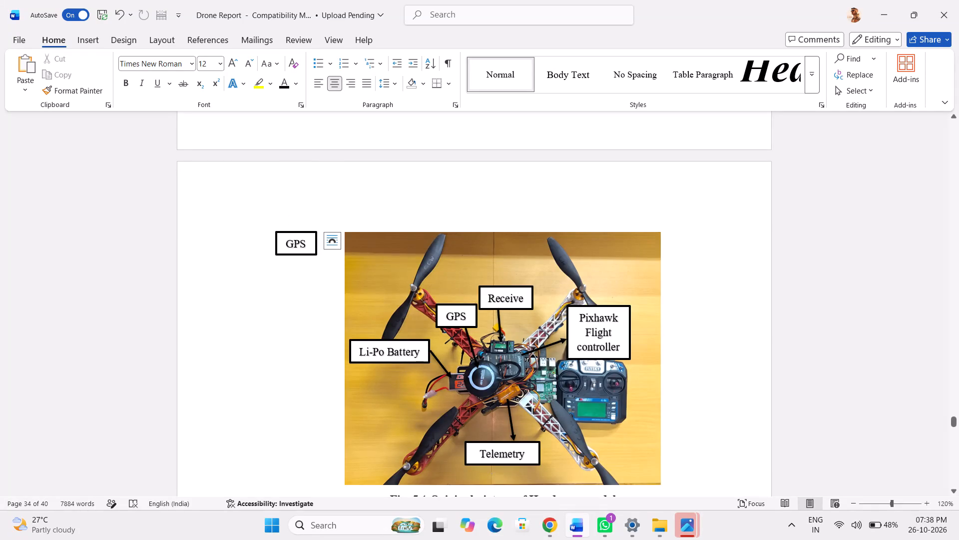
{"action": "left_click", "coordinate": [308, 246]}
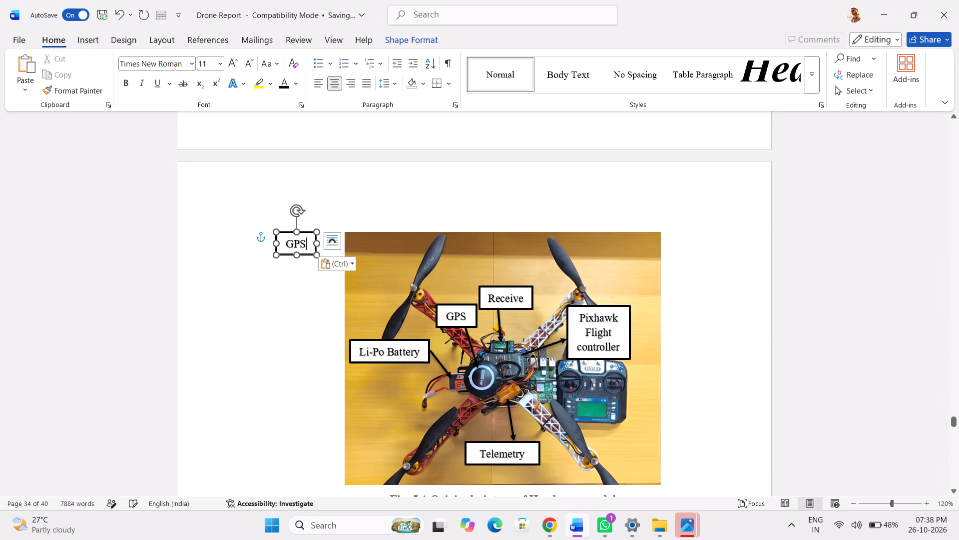
{"action": "key", "text": "BackSpace"}
{"action": "key", "text": "BackSpace"}
{"action": "key", "text": "BackSpace"}
{"action": "type", "text": "Rasp"}
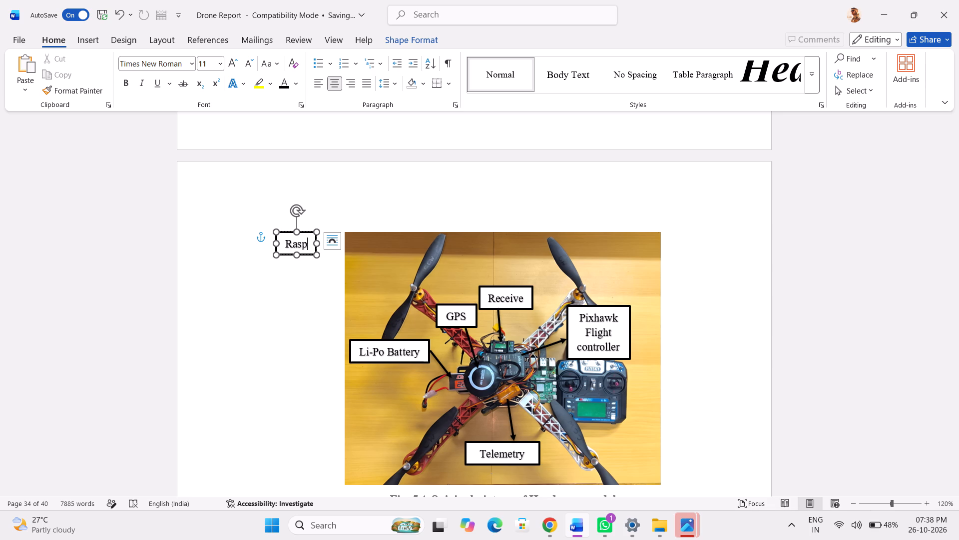
{"action": "type", "text": "berr"}
{"action": "left_click_drag", "start_coordinate": [316, 242], "coordinate": [373, 244]}
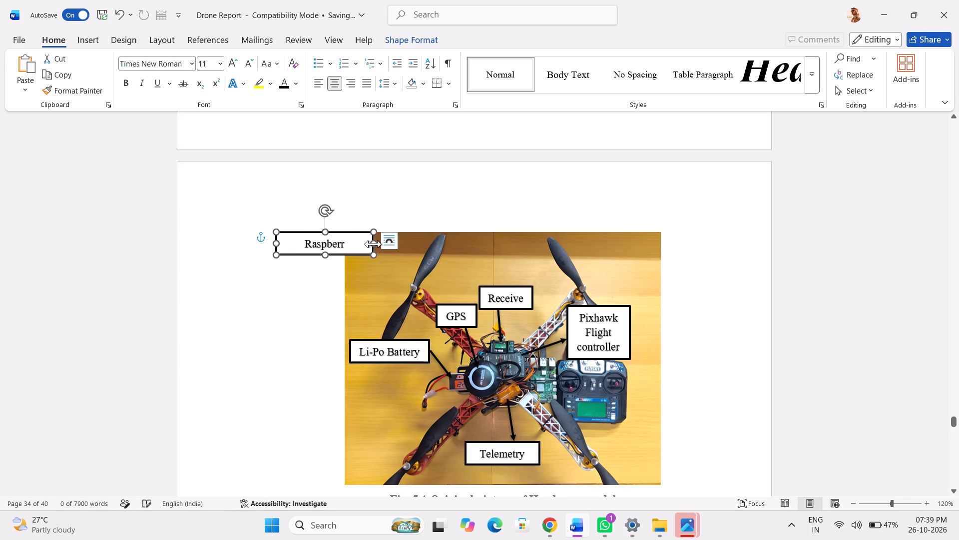
{"action": "left_click", "coordinate": [351, 243]}
{"action": "key", "text": "y"}
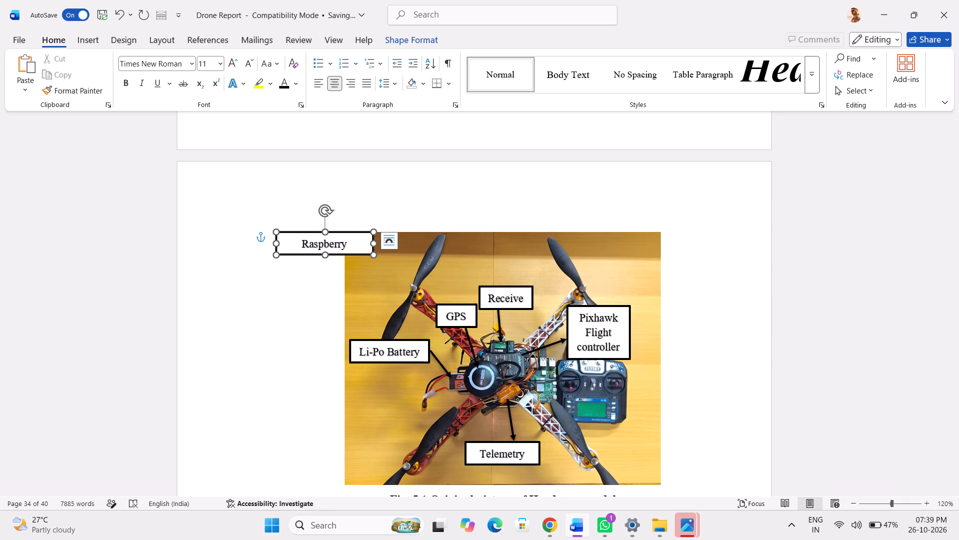
{"action": "key", "text": "space"}
{"action": "type", "text": "pi"}
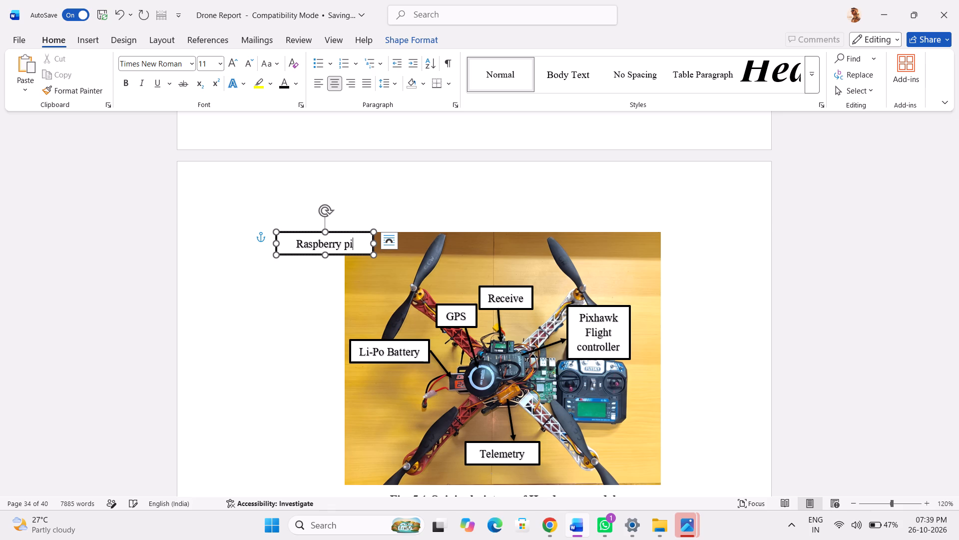
{"action": "key", "text": "space"}
{"action": "key", "text": "4"}
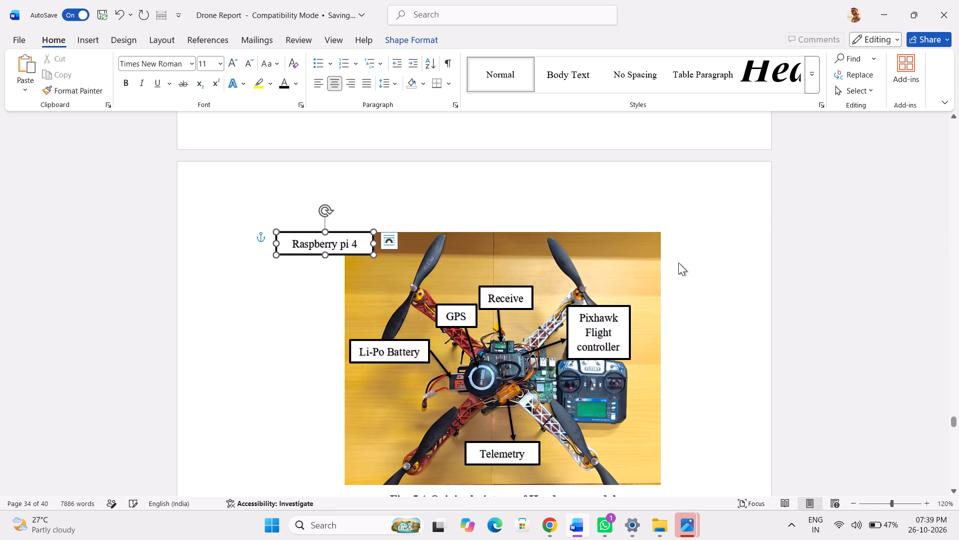
Narrow the "Raspberry pi 4" label box so it fits closely around its text.
{"action": "scroll", "coordinate": [757, 323], "scroll_direction": "down", "scroll_amount": 10}
{"action": "scroll", "coordinate": [757, 323], "scroll_direction": "up", "scroll_amount": 1}
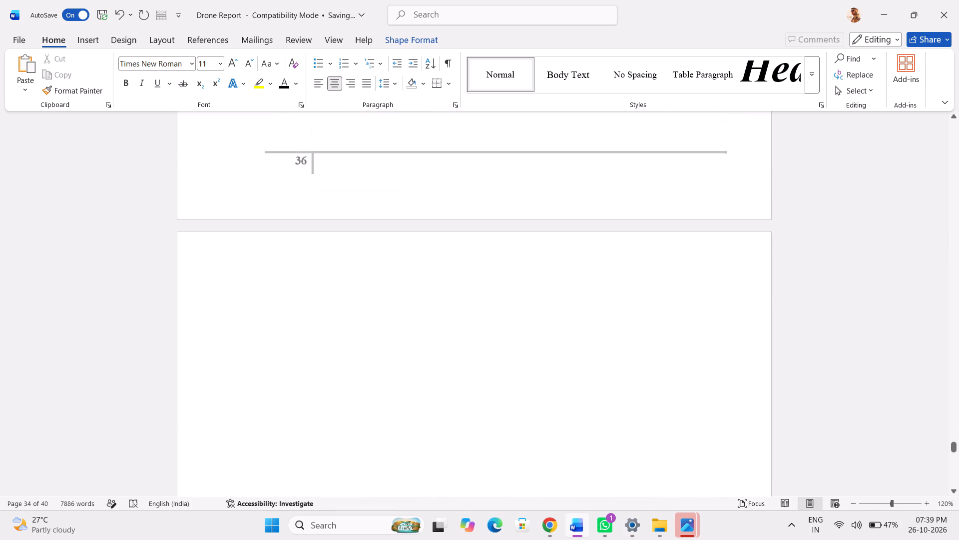
{"action": "scroll", "coordinate": [757, 323], "scroll_direction": "up", "scroll_amount": 3}
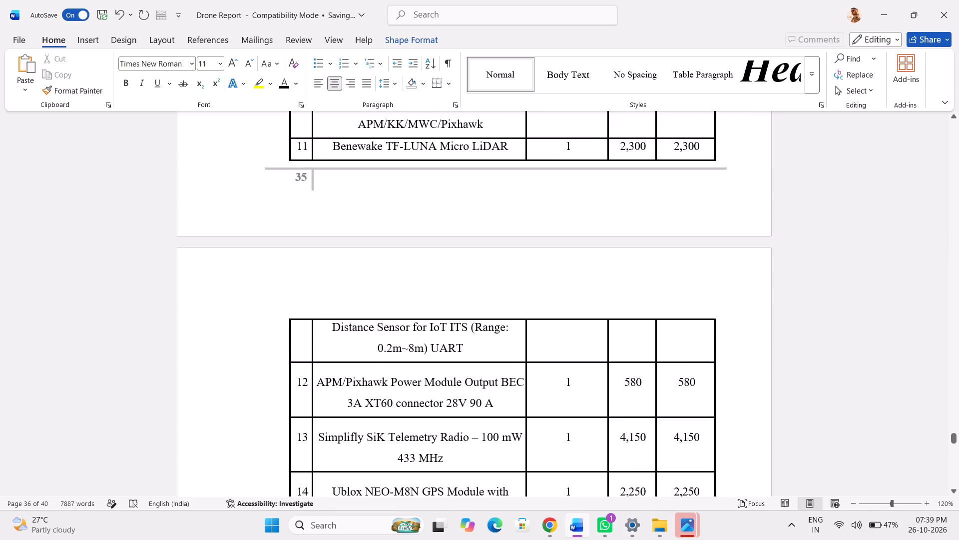
{"action": "scroll", "coordinate": [757, 323], "scroll_direction": "up", "scroll_amount": 2}
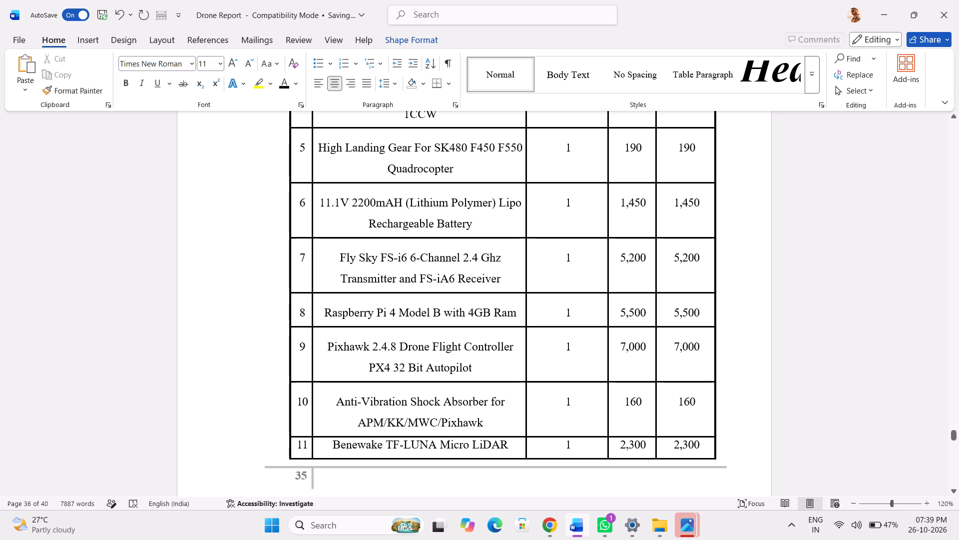
{"action": "scroll", "coordinate": [757, 323], "scroll_direction": "up", "scroll_amount": 1}
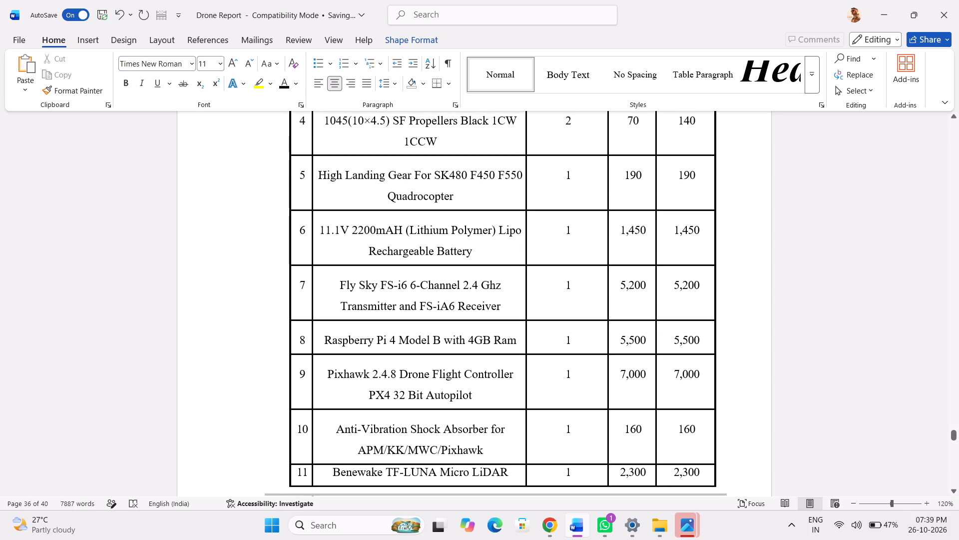
{"action": "scroll", "coordinate": [757, 323], "scroll_direction": "up", "scroll_amount": 2}
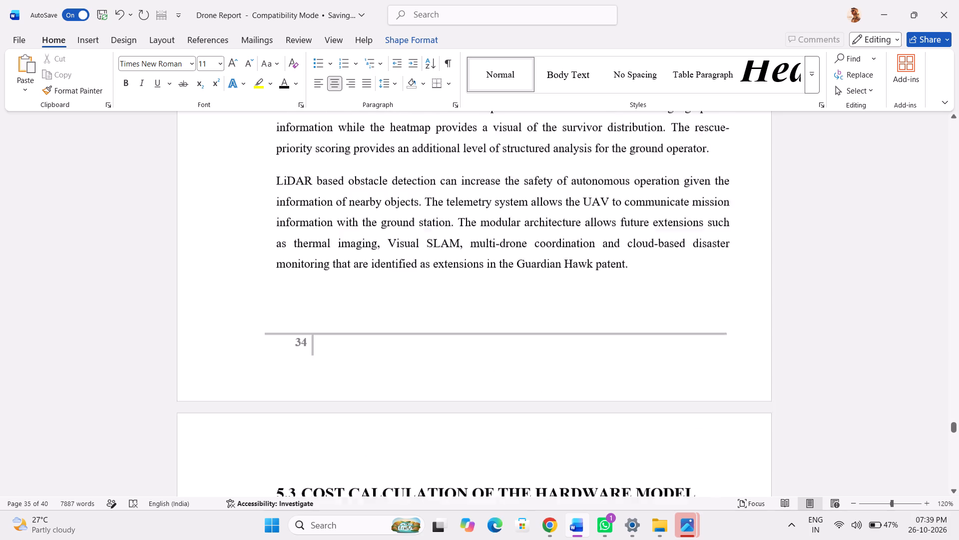
{"action": "scroll", "coordinate": [757, 323], "scroll_direction": "up", "scroll_amount": 3}
{"action": "scroll", "coordinate": [757, 323], "scroll_direction": "down", "scroll_amount": 1}
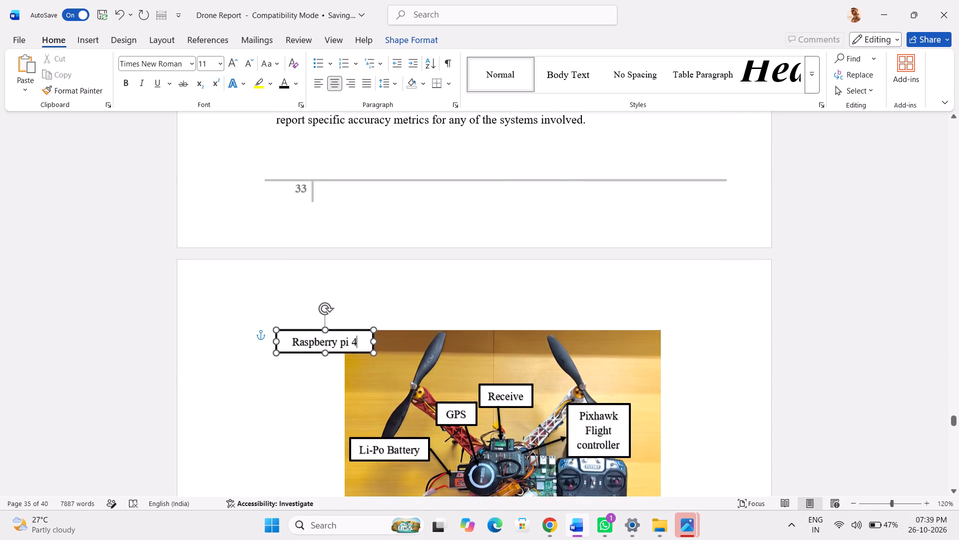
{"action": "left_click_drag", "start_coordinate": [373, 340], "coordinate": [363, 341]}
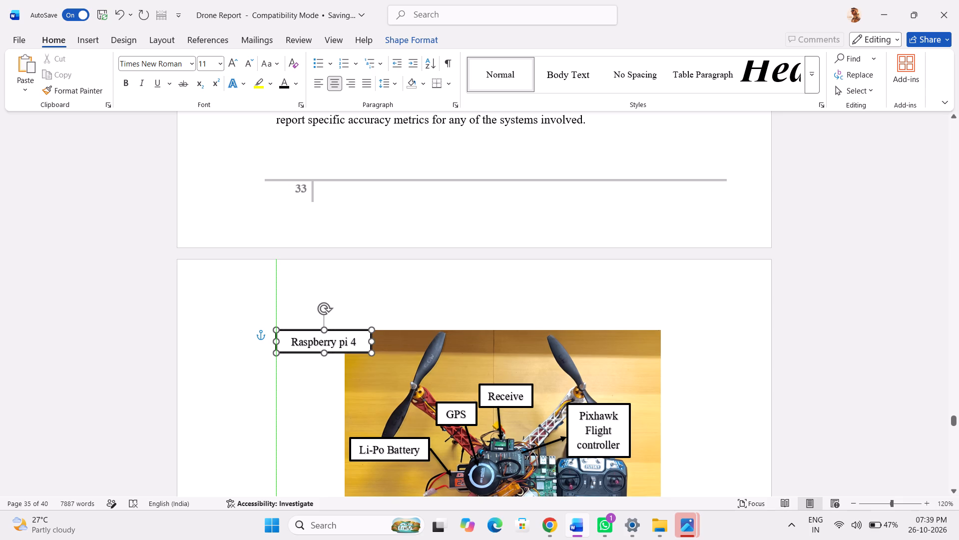
{"action": "left_click_drag", "start_coordinate": [363, 341], "coordinate": [360, 343]}
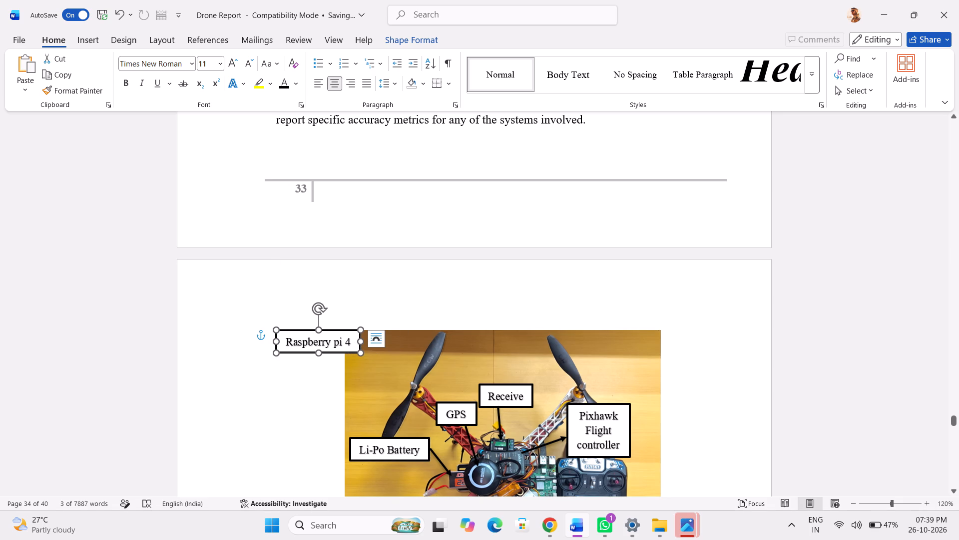
Move the "Raspberry pi 4" label onto the drone picture, over the lower edge of the remote controller.
{"action": "scroll", "coordinate": [787, 339], "scroll_direction": "down", "scroll_amount": 2}
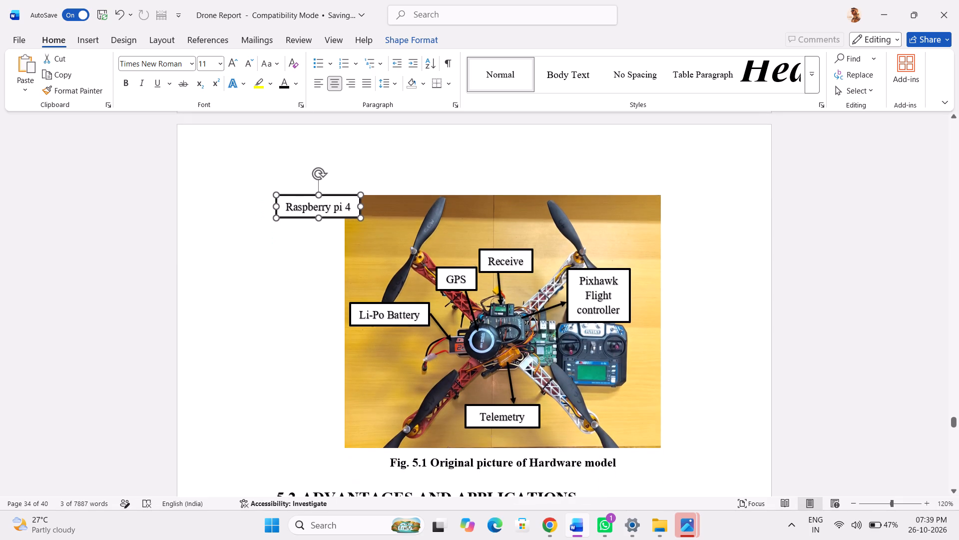
{"action": "left_click_drag", "start_coordinate": [325, 216], "coordinate": [602, 377]}
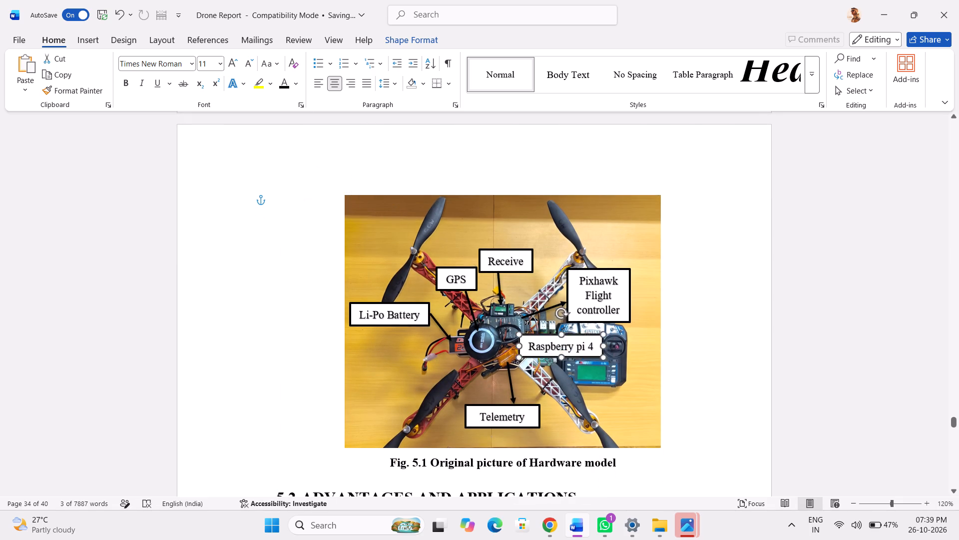
{"action": "left_click_drag", "start_coordinate": [602, 377], "coordinate": [615, 386]}
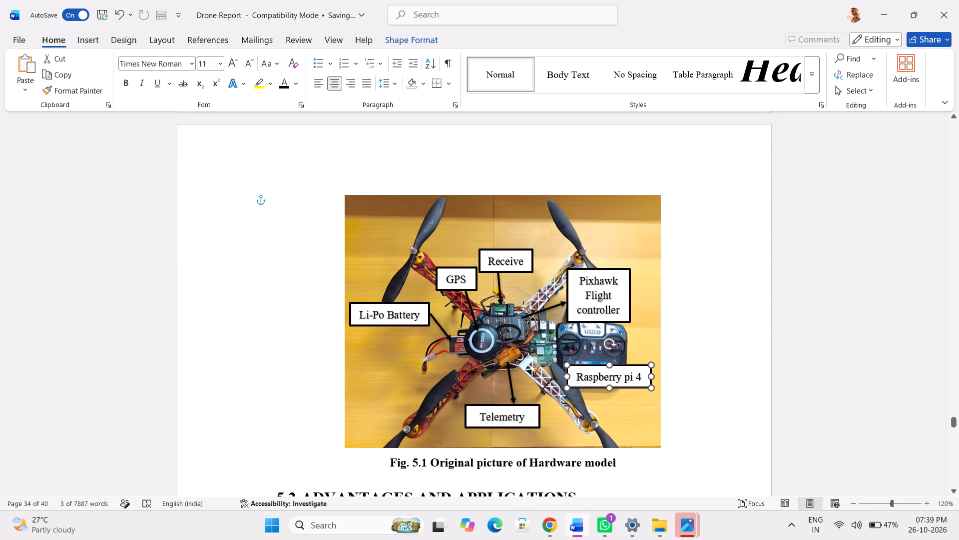
{"action": "left_click_drag", "start_coordinate": [615, 386], "coordinate": [618, 386]}
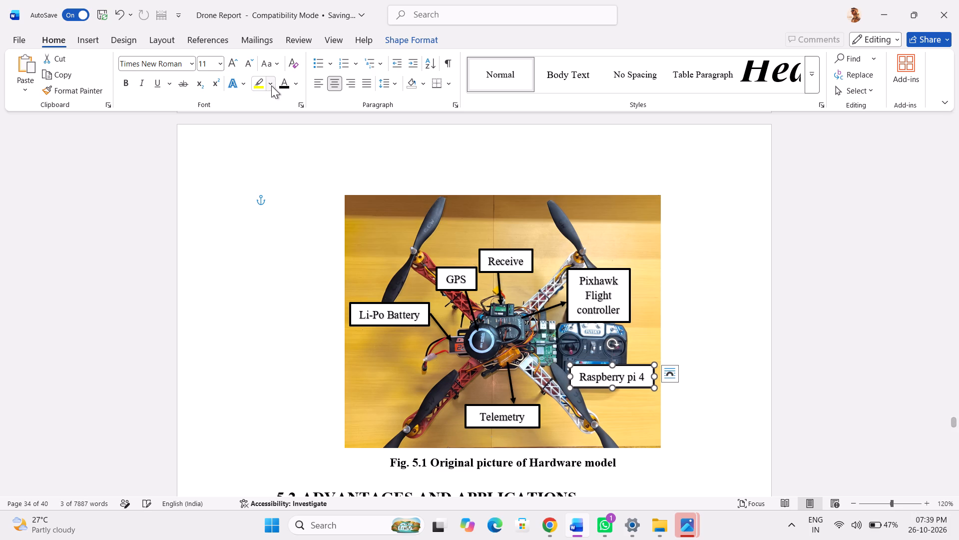
Draw an arrow about 1.25 cm wide and 0.51 cm high from the Raspberry Pi board to the "Raspberry pi 4" label.
{"action": "left_click", "coordinate": [285, 85]}
{"action": "left_click", "coordinate": [92, 40]}
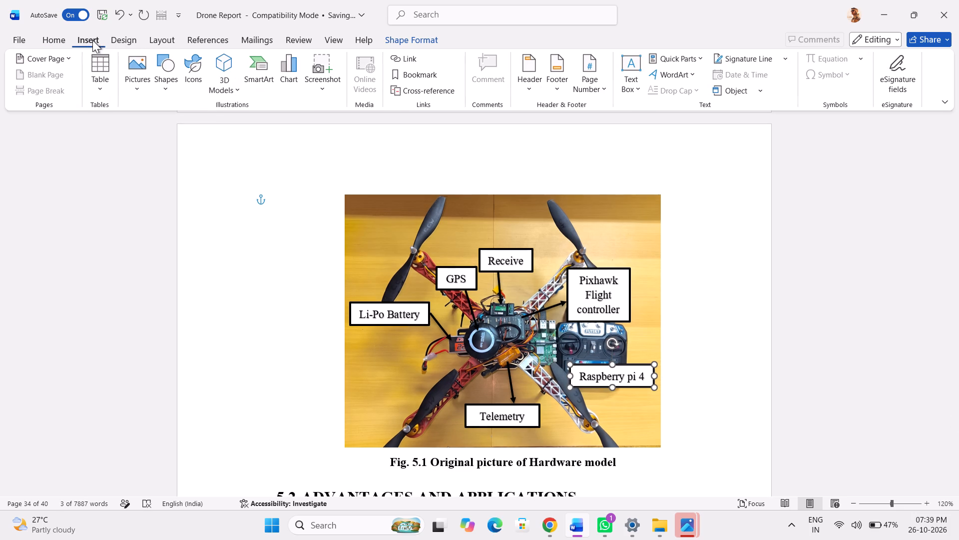
{"action": "left_click", "coordinate": [141, 80]}
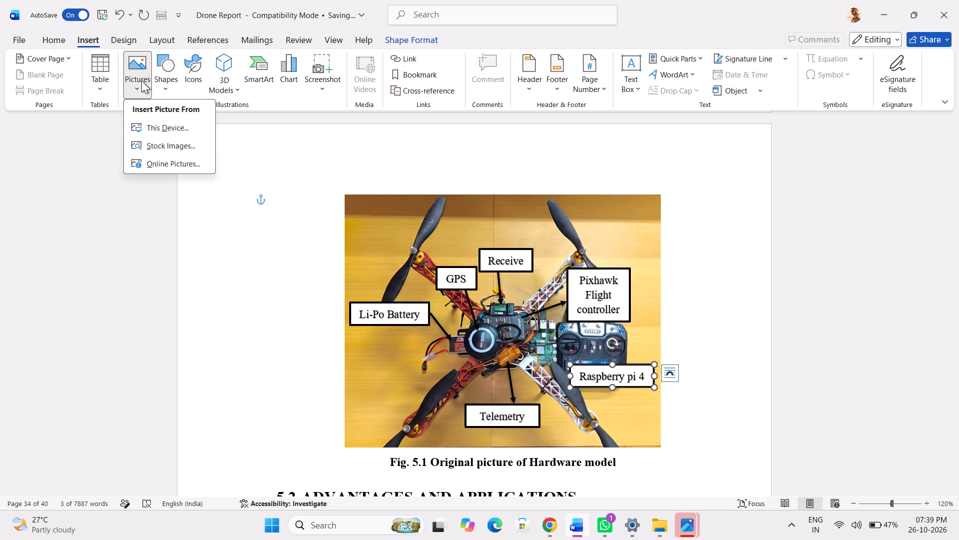
{"action": "left_click", "coordinate": [161, 86]}
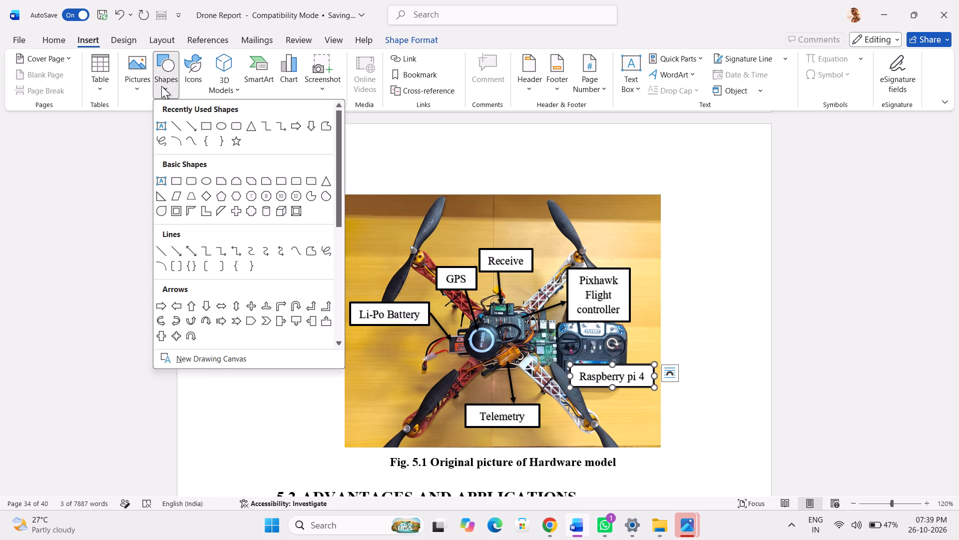
{"action": "left_click", "coordinate": [191, 131]}
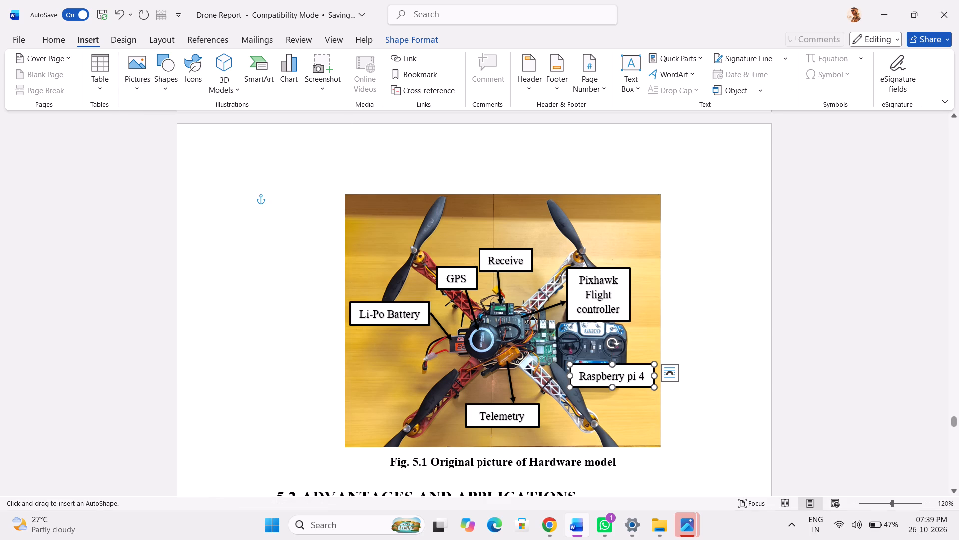
{"action": "left_click_drag", "start_coordinate": [554, 350], "coordinate": [588, 363]}
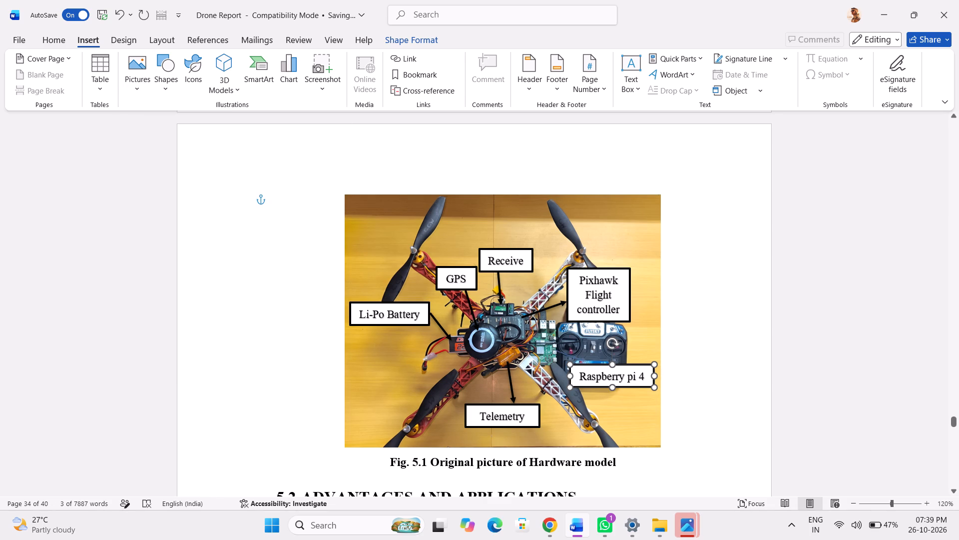
{"action": "left_click_drag", "start_coordinate": [588, 363], "coordinate": [590, 365]}
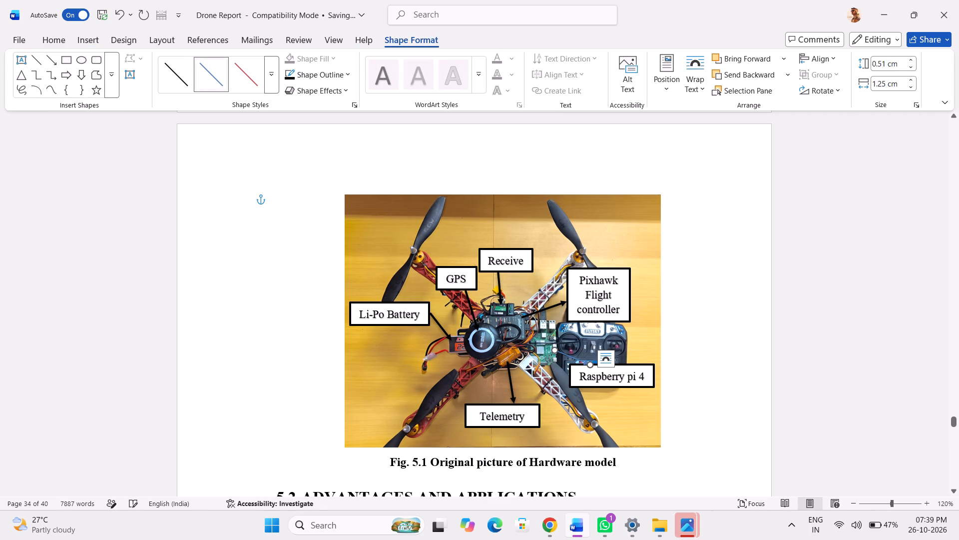
Apply the medium-thickness black theme line style to the Raspberry Pi arrow and deselect it.
{"action": "right_click", "coordinate": [570, 356]}
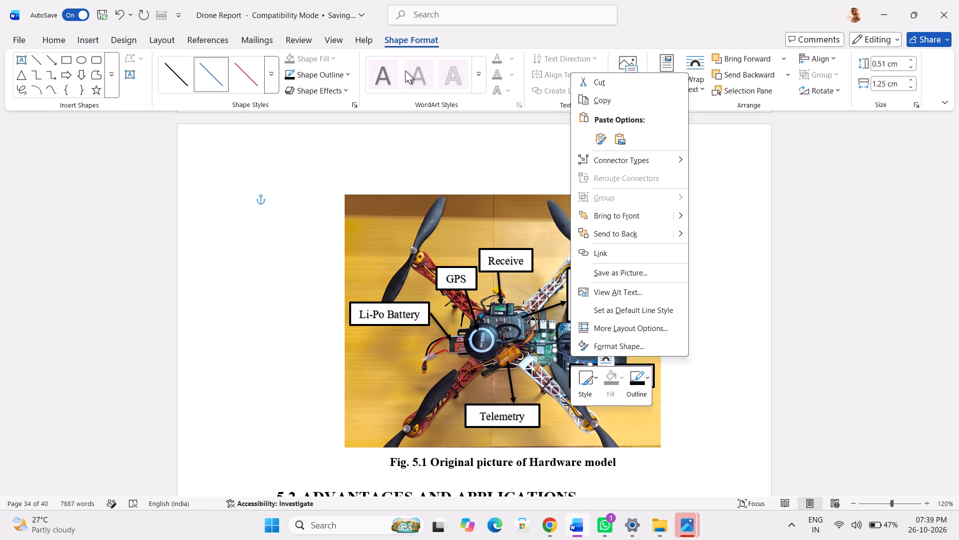
{"action": "left_click", "coordinate": [273, 77]}
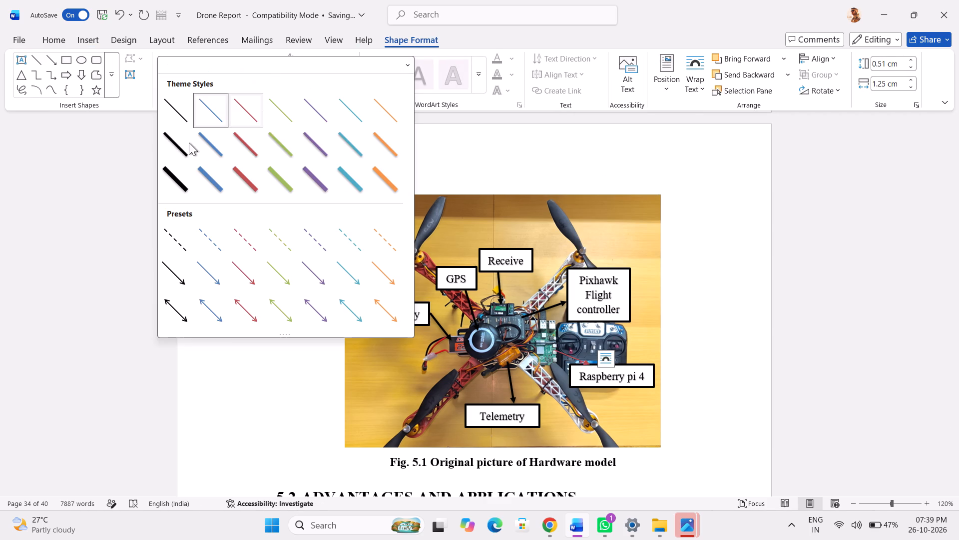
{"action": "left_click", "coordinate": [175, 146]}
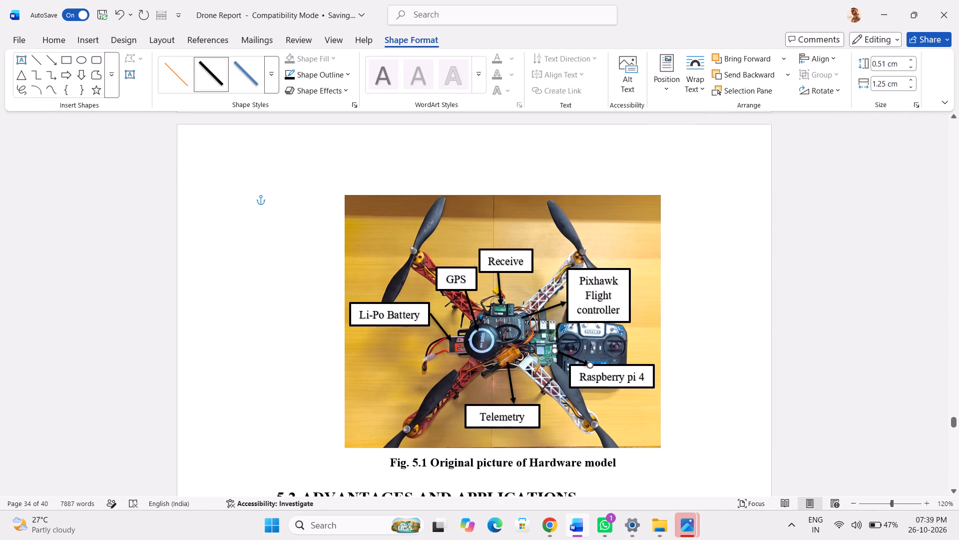
{"action": "left_click", "coordinate": [800, 354]}
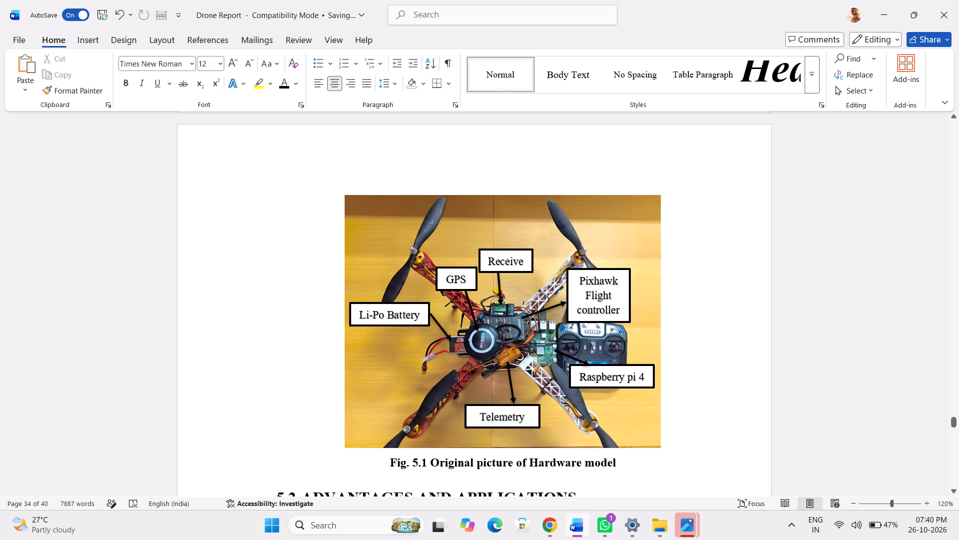
Change the outline colour of the Li-Po Battery label's arrow to white.
{"action": "right_click", "coordinate": [435, 321]}
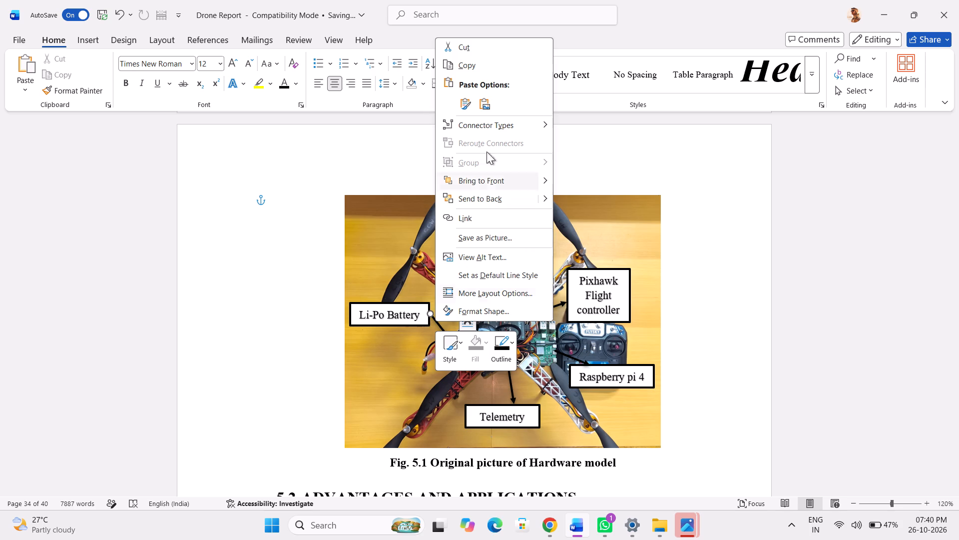
{"action": "left_click", "coordinate": [506, 347]}
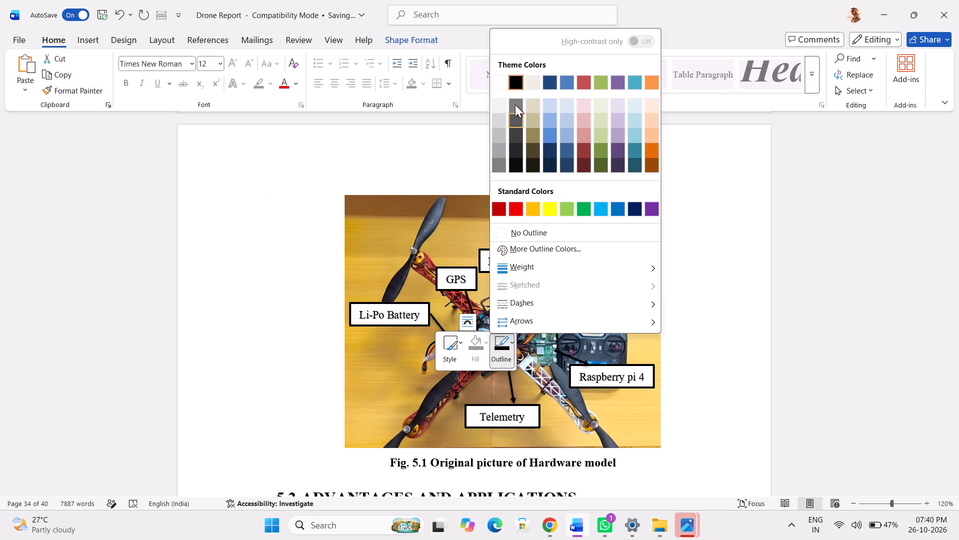
{"action": "left_click", "coordinate": [499, 83]}
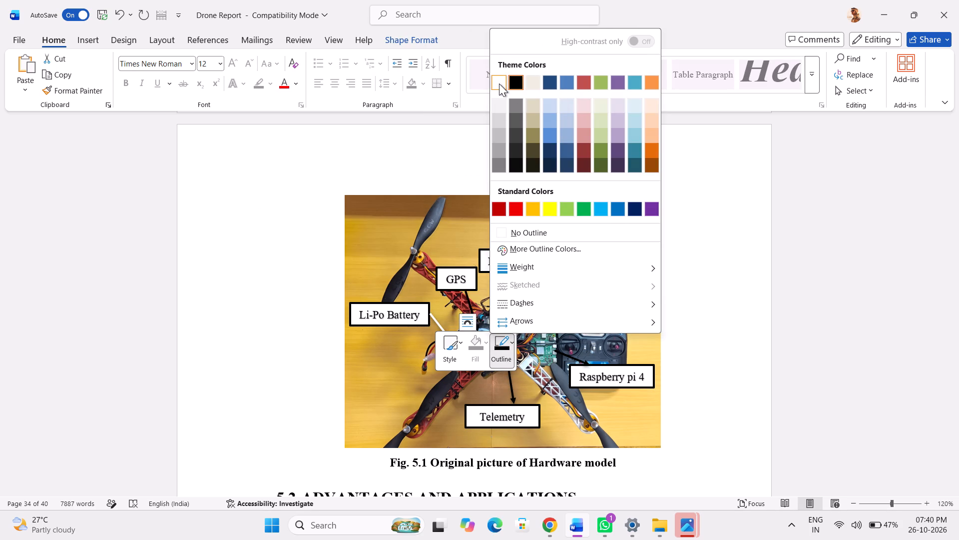
Change the outline colour of the GPS label's arrow to white.
{"action": "left_click", "coordinate": [851, 302]}
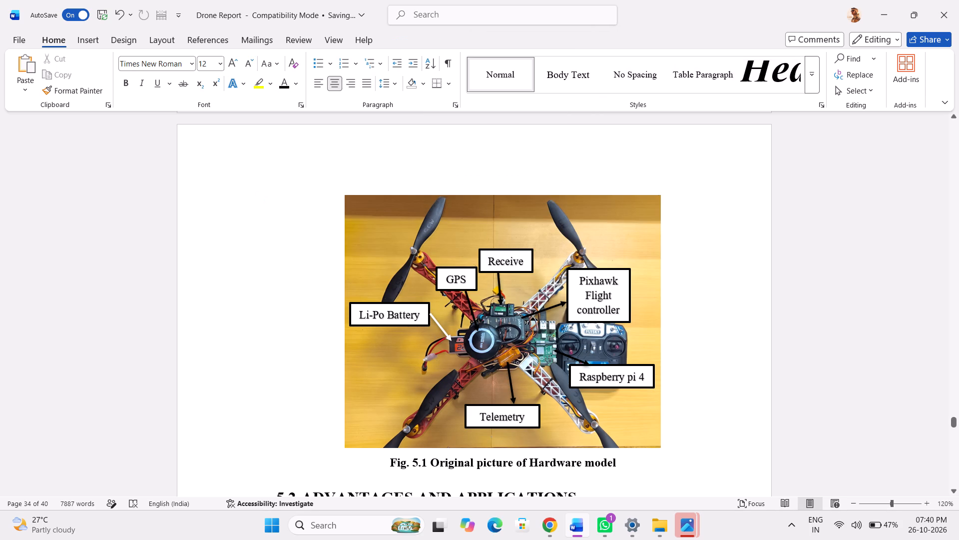
{"action": "right_click", "coordinate": [471, 307]}
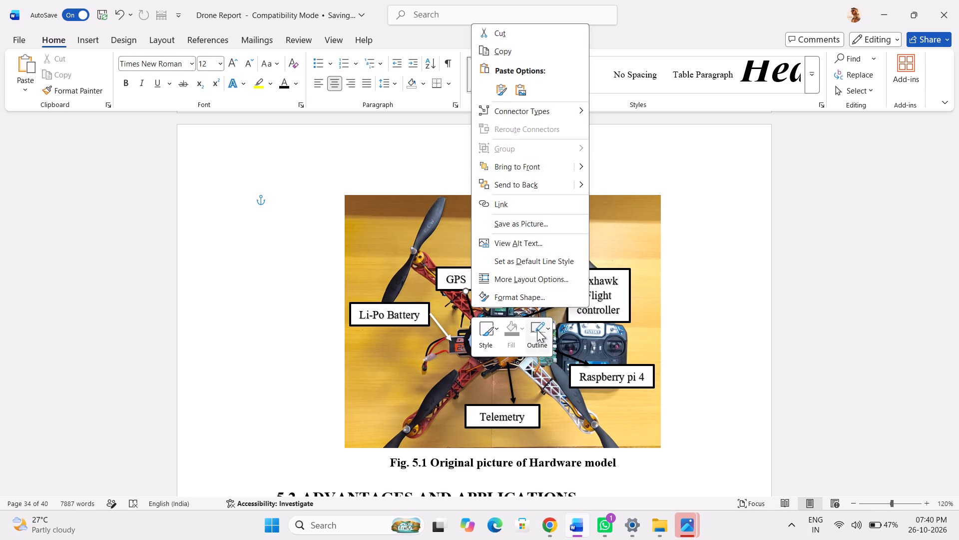
{"action": "left_click", "coordinate": [535, 330]}
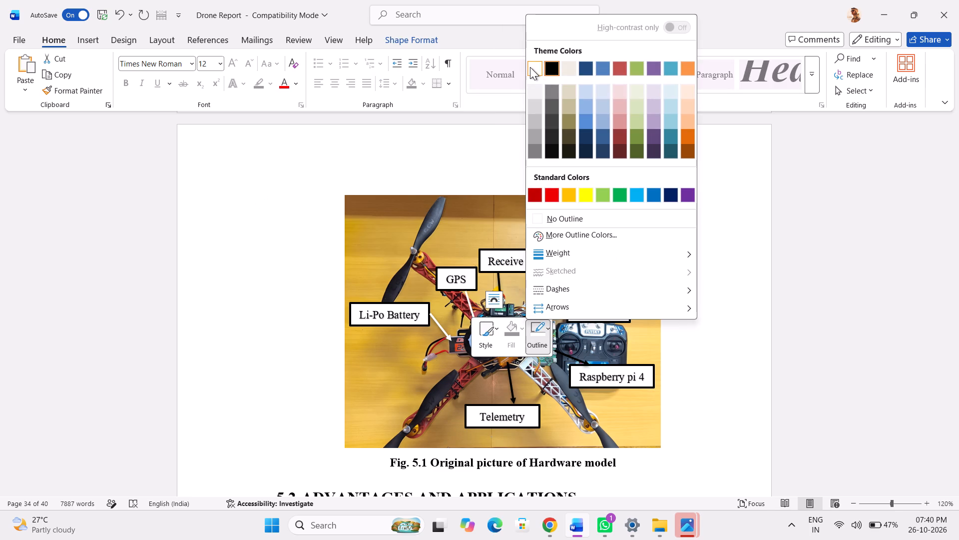
{"action": "left_click", "coordinate": [530, 67]}
Change the outline colour of the Receive label's arrow to white and deselect it.
{"action": "left_click", "coordinate": [500, 283]}
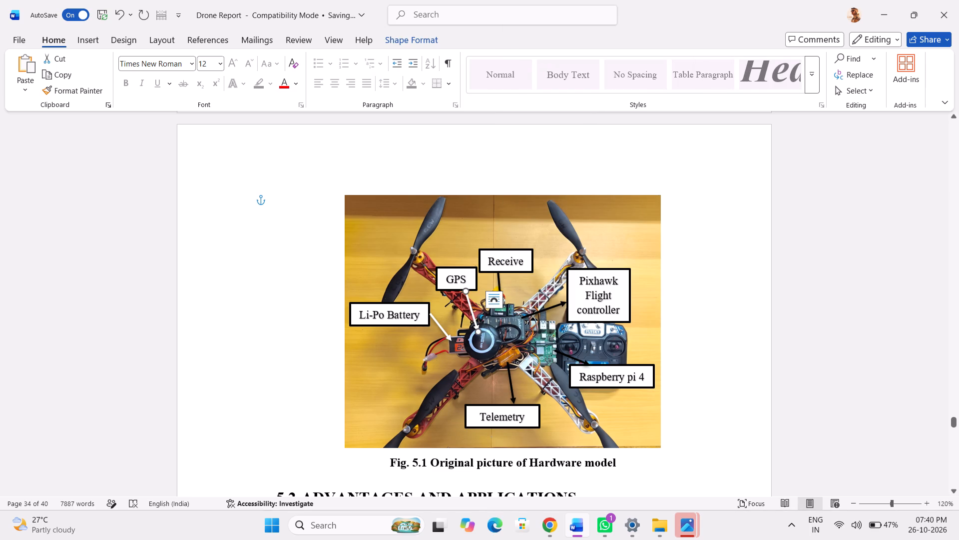
{"action": "right_click", "coordinate": [500, 283]}
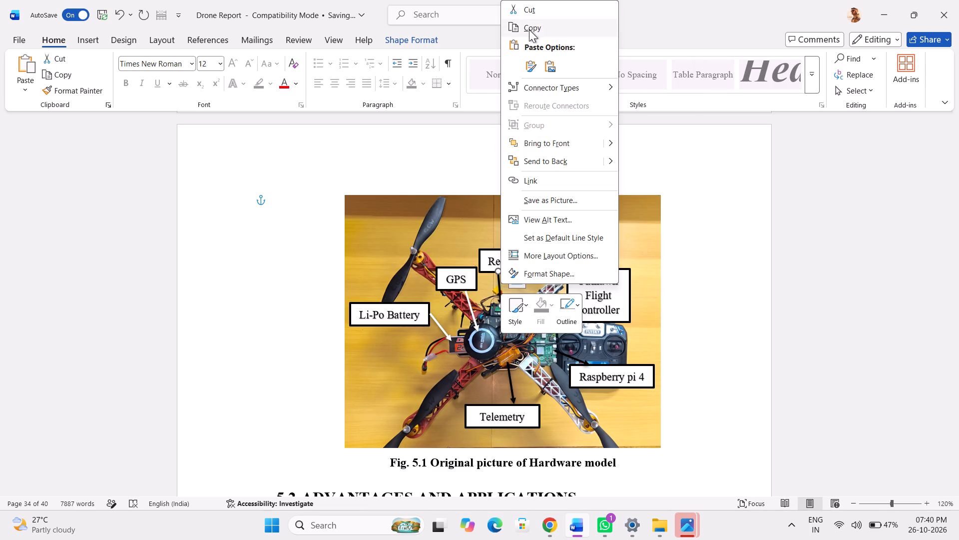
{"action": "left_click", "coordinate": [567, 303]}
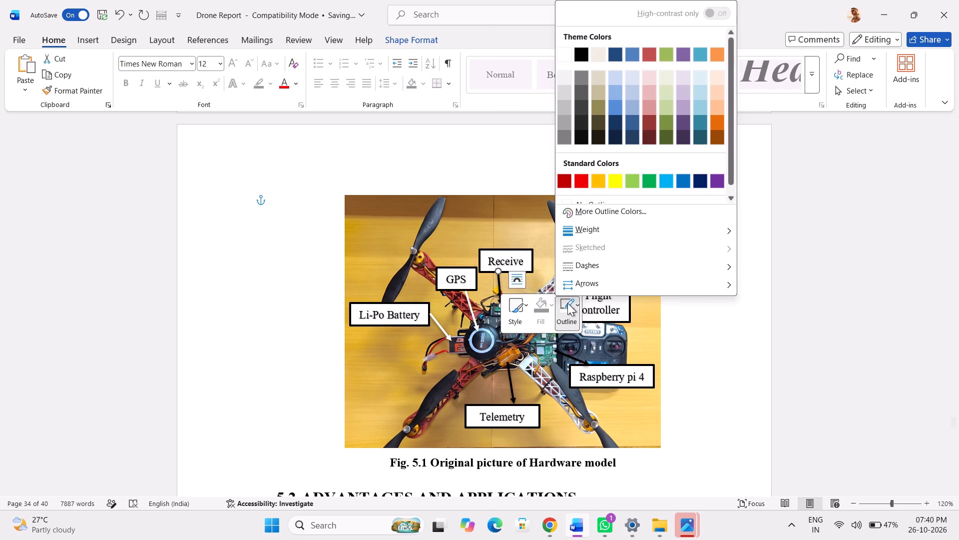
{"action": "left_click", "coordinate": [567, 51]}
{"action": "left_click", "coordinate": [816, 238]}
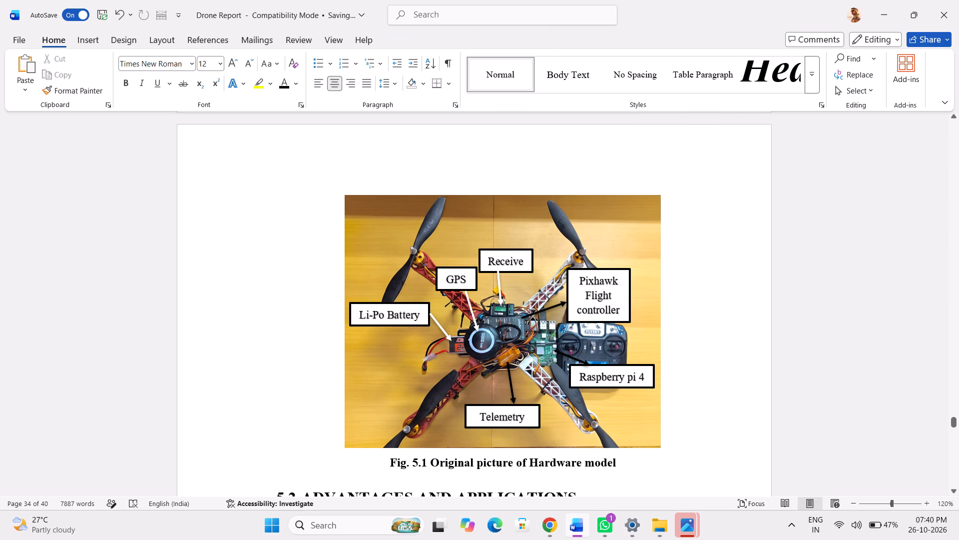
Change the outline colour of the Pixhawk Flight controller label's arrow to white and deselect it.
{"action": "right_click", "coordinate": [548, 307]}
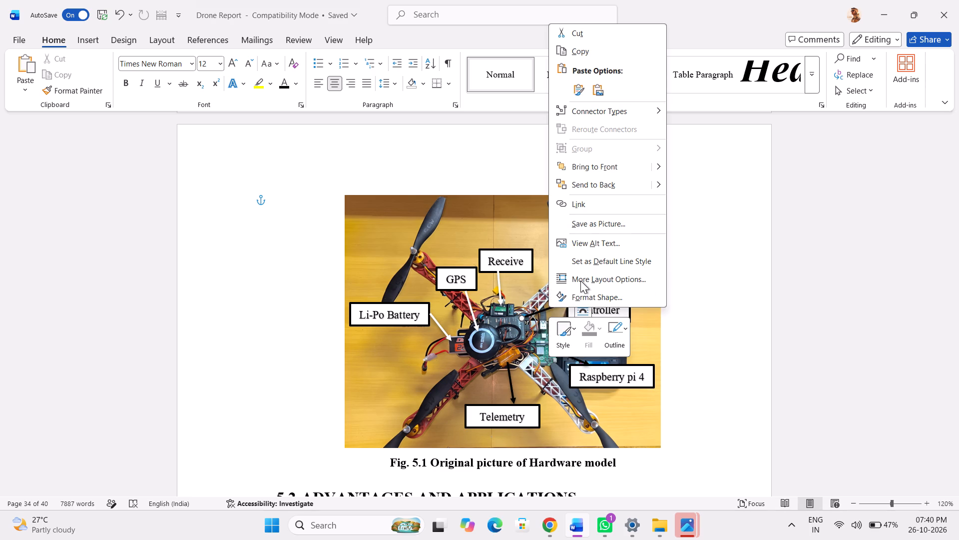
{"action": "left_click", "coordinate": [619, 334]}
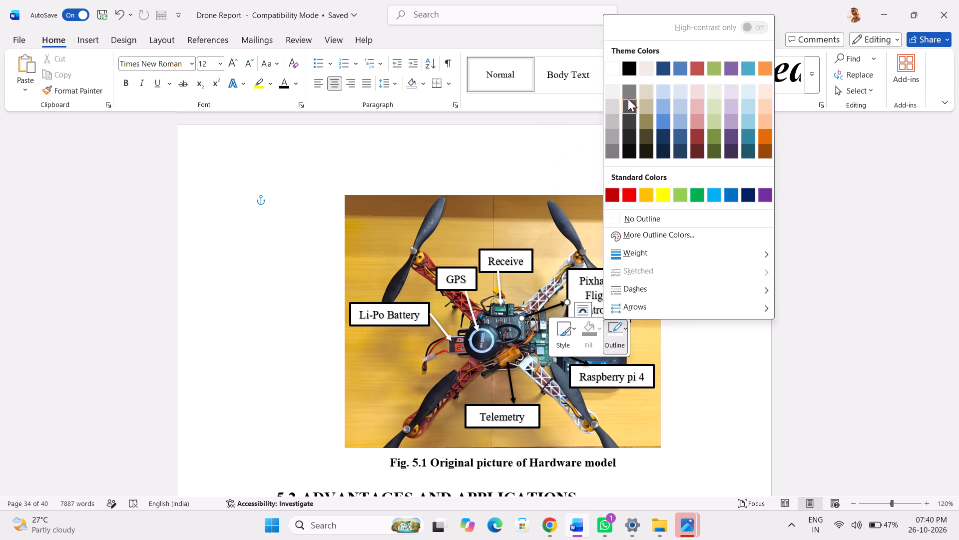
{"action": "left_click", "coordinate": [611, 64]}
{"action": "left_click", "coordinate": [824, 343]}
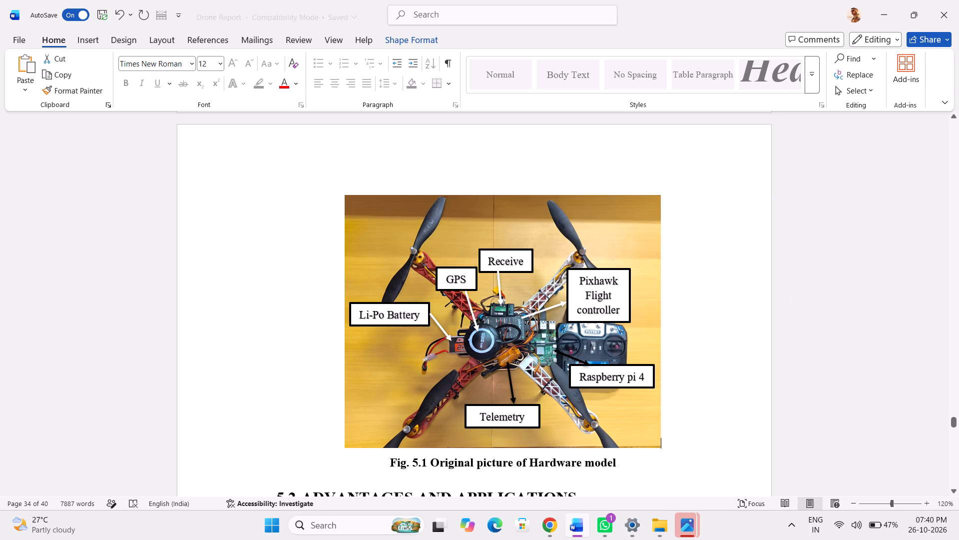
Change the outline colour of the Telemetry label's arrow to white and deselect it.
{"action": "right_click", "coordinate": [510, 381]}
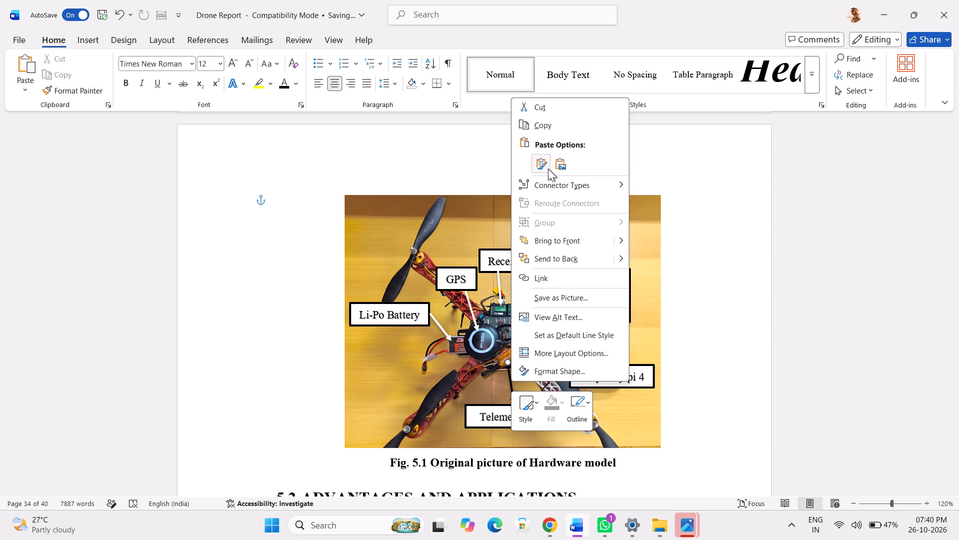
{"action": "left_click", "coordinate": [571, 404]}
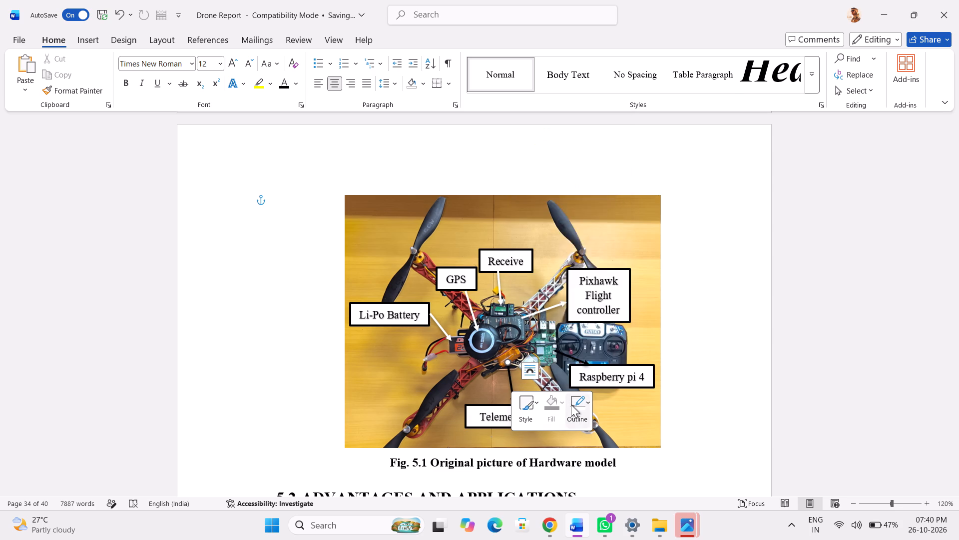
{"action": "left_click", "coordinate": [573, 144]}
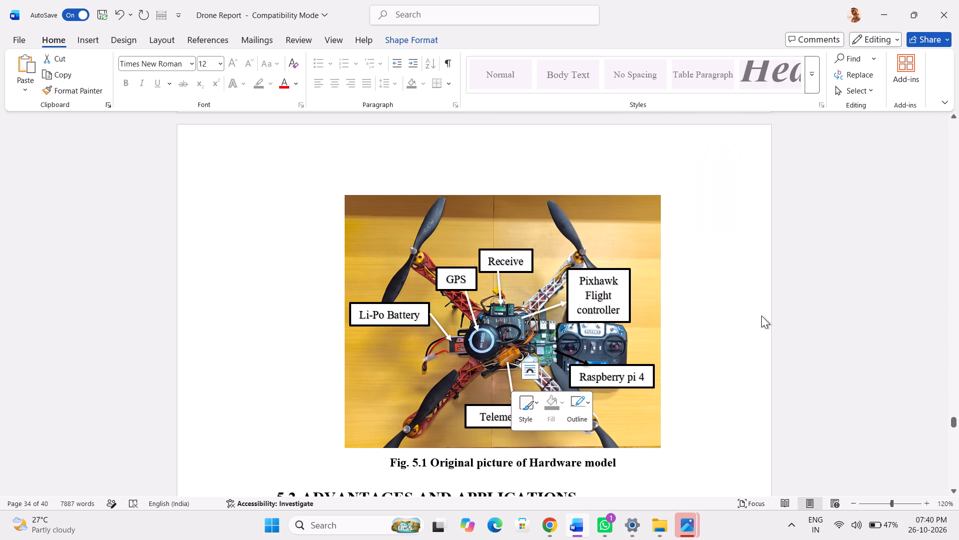
{"action": "left_click", "coordinate": [800, 336]}
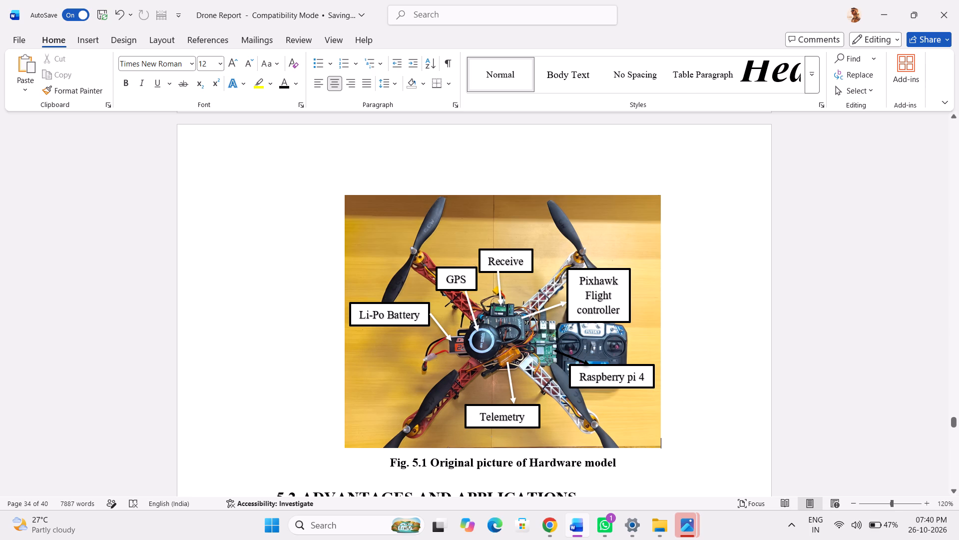
Change the outline colour of the Raspberry pi 4 label's arrow to white and deselect it.
{"action": "right_click", "coordinate": [564, 352]}
{"action": "left_click", "coordinate": [630, 370]}
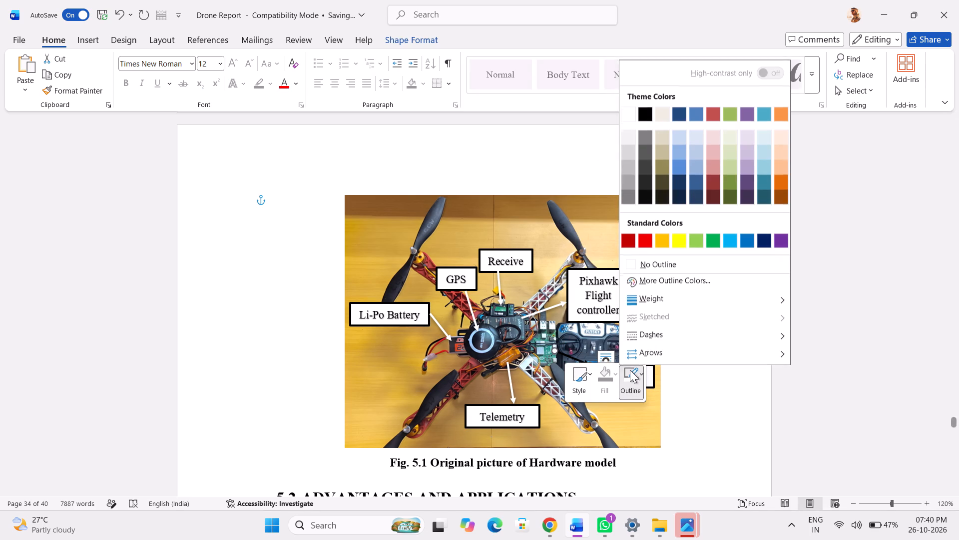
{"action": "left_click", "coordinate": [626, 110]}
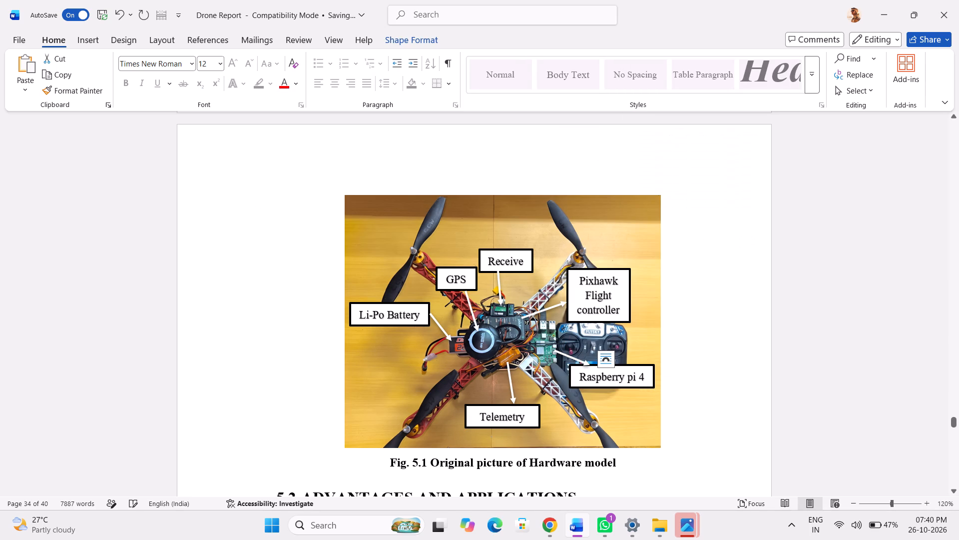
{"action": "left_click", "coordinate": [843, 274]}
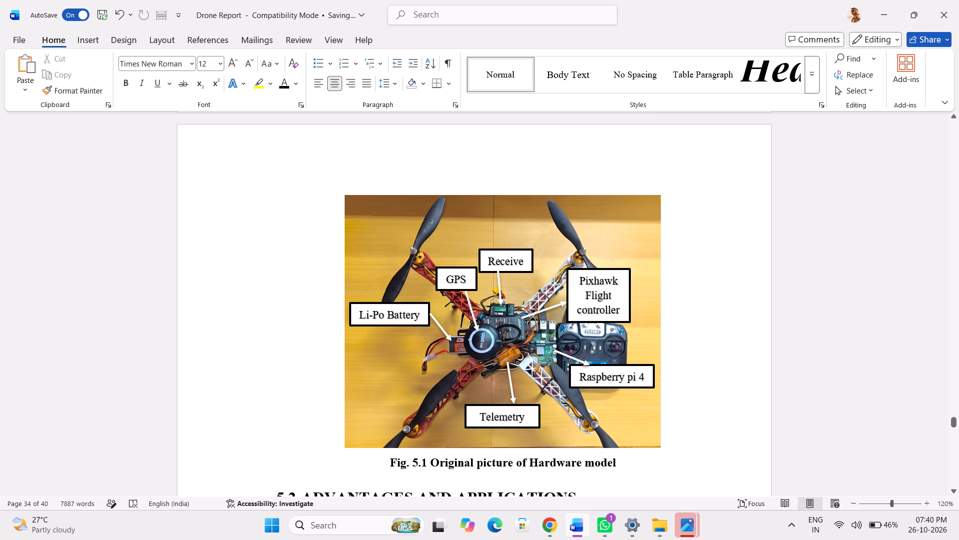
Skim the report from the Fig. 5.1 picture to the references and back to the start of Chapter One.
{"action": "scroll", "coordinate": [843, 274], "scroll_direction": "down", "scroll_amount": 3}
{"action": "scroll", "coordinate": [843, 274], "scroll_direction": "down", "scroll_amount": 20}
{"action": "scroll", "coordinate": [843, 274], "scroll_direction": "down", "scroll_amount": 1}
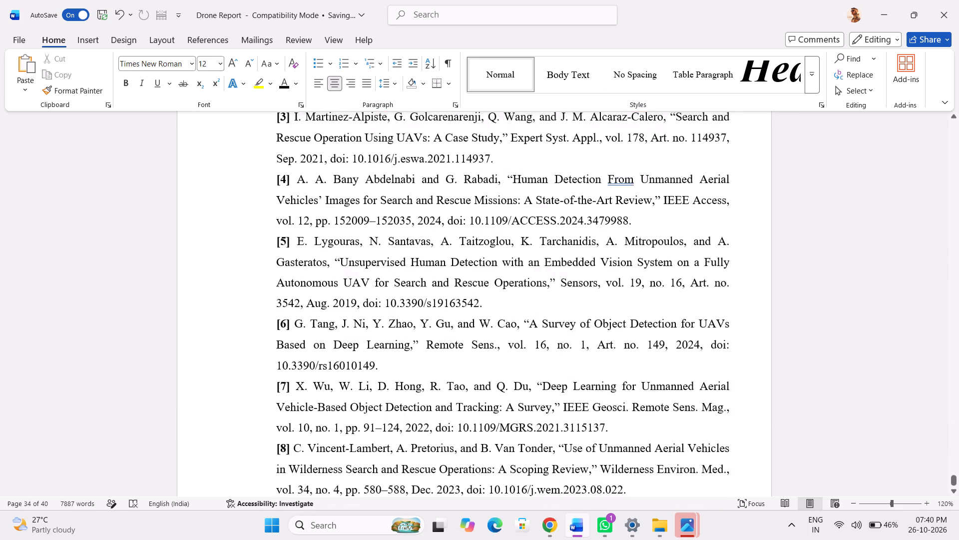
{"action": "scroll", "coordinate": [843, 274], "scroll_direction": "down", "scroll_amount": 16}
{"action": "scroll", "coordinate": [843, 274], "scroll_direction": "up", "scroll_amount": 20}
{"action": "scroll", "coordinate": [843, 274], "scroll_direction": "up", "scroll_amount": 20}
{"action": "scroll", "coordinate": [843, 274], "scroll_direction": "up", "scroll_amount": 20}
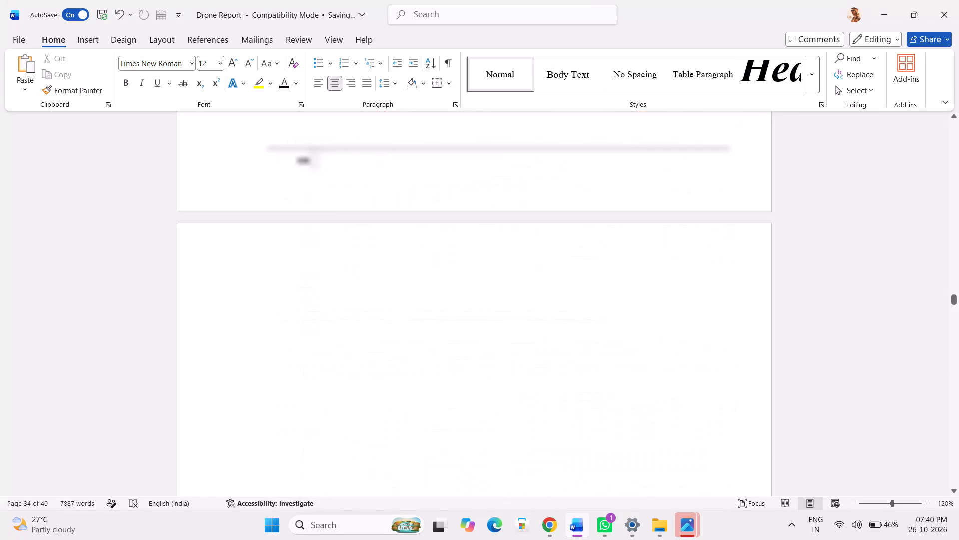
{"action": "scroll", "coordinate": [843, 274], "scroll_direction": "up", "scroll_amount": 20}
{"action": "scroll", "coordinate": [843, 274], "scroll_direction": "up", "scroll_amount": 20}
{"action": "scroll", "coordinate": [843, 274], "scroll_direction": "up", "scroll_amount": 20}
{"action": "scroll", "coordinate": [843, 274], "scroll_direction": "down", "scroll_amount": 4}
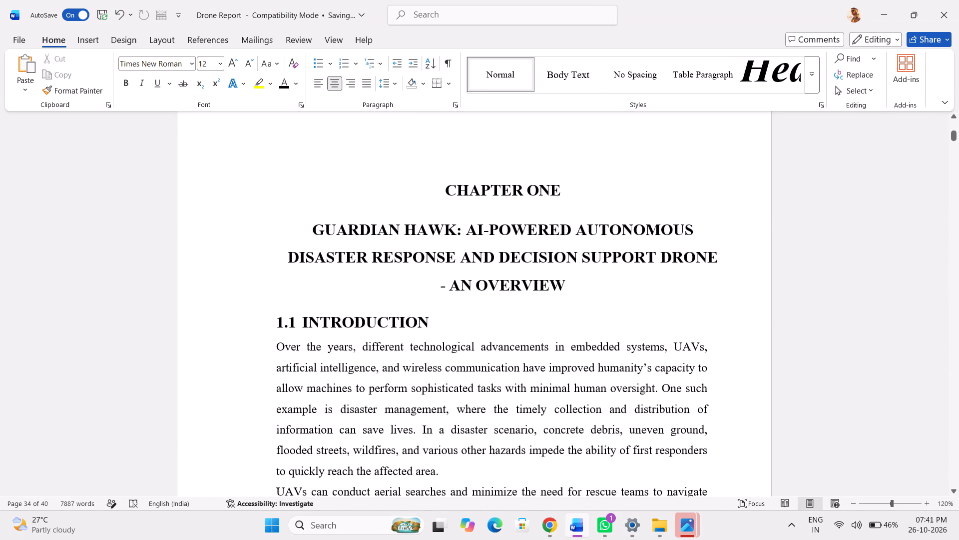
Review the page layout of Chapters 1 and 2 in a multi-page overview at 30% zoom.
{"action": "triple_click", "coordinate": [926, 505]}
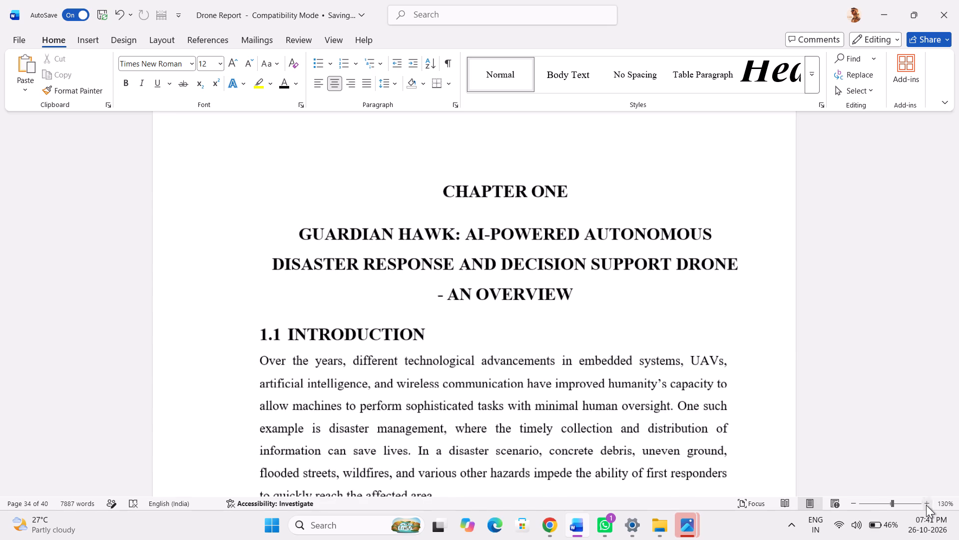
{"action": "triple_click", "coordinate": [852, 504]}
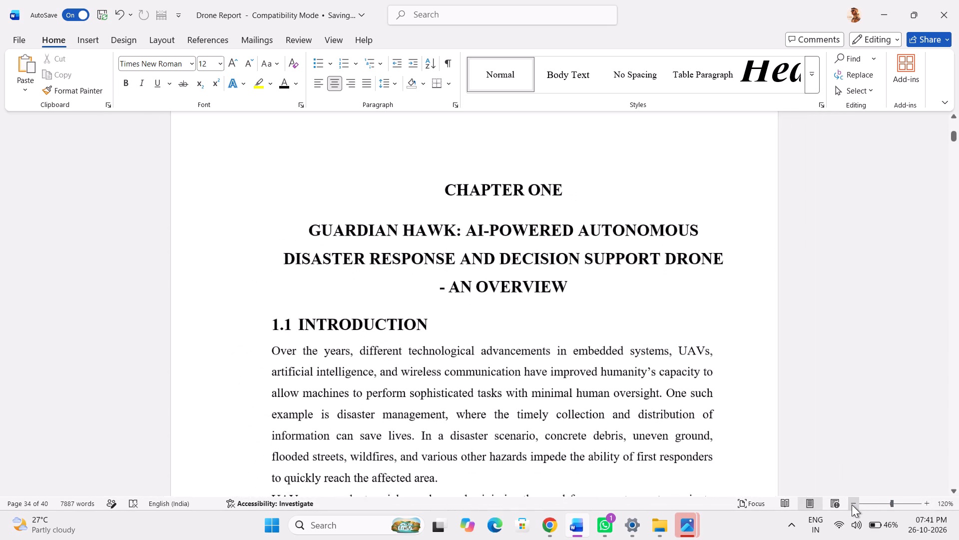
{"action": "triple_click", "coordinate": [852, 504]}
{"action": "triple_click", "coordinate": [852, 504]}
{"action": "triple_click", "coordinate": [852, 504]}
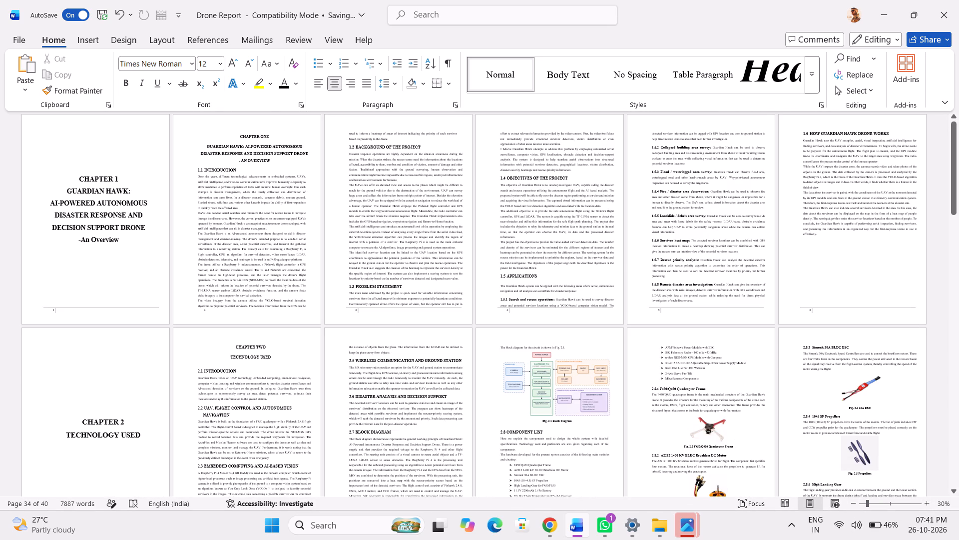
{"action": "left_click", "coordinate": [283, 262]}
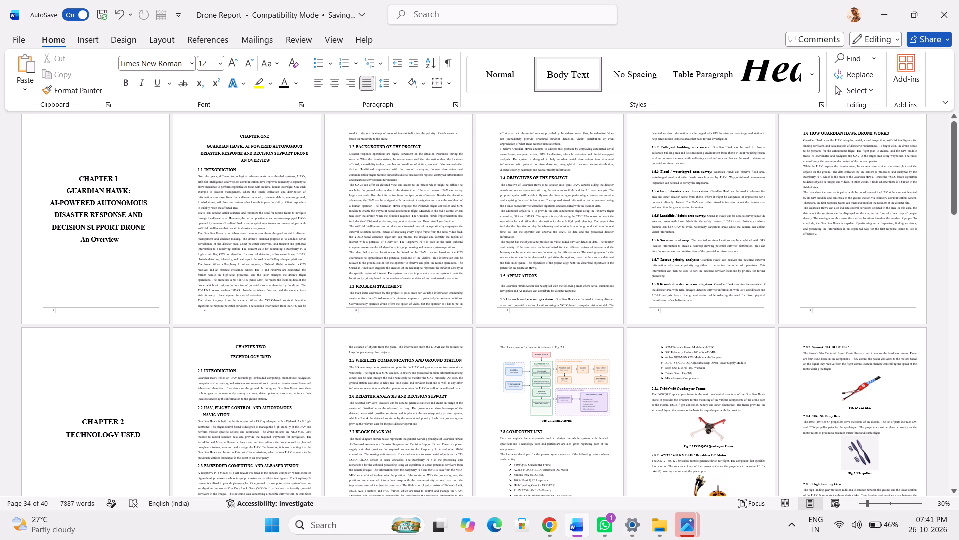
{"action": "scroll", "coordinate": [283, 262], "scroll_direction": "down", "scroll_amount": 3}
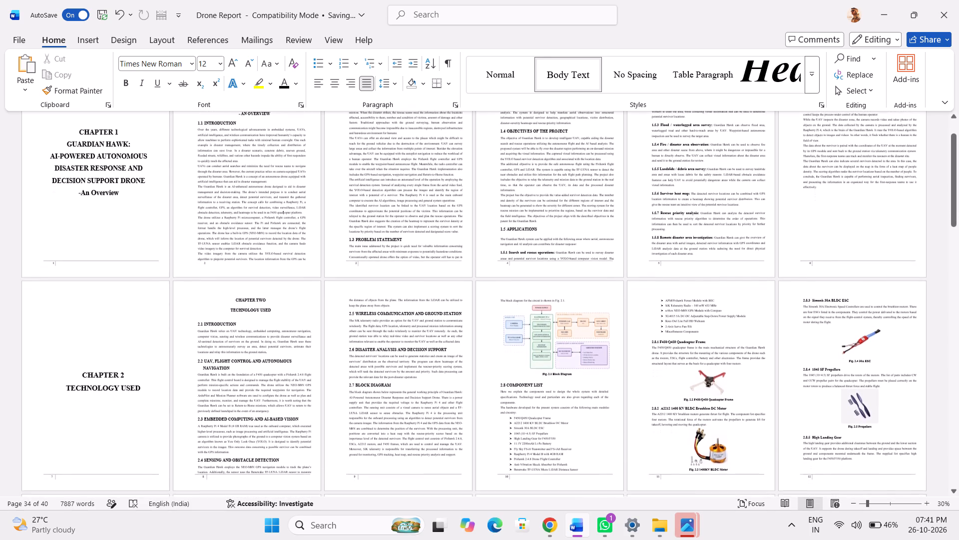
{"action": "scroll", "coordinate": [283, 262], "scroll_direction": "down", "scroll_amount": 1}
{"action": "left_click", "coordinate": [260, 192]}
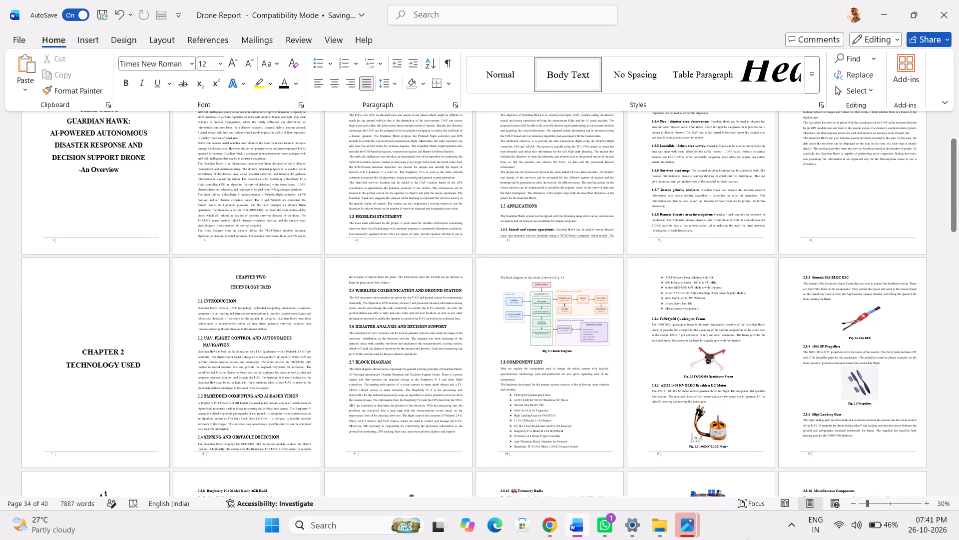
Look through the Chapter 1 pages at 100% zoom, from the introduction to the Section 1.5 applications.
{"action": "triple_click", "coordinate": [930, 505]}
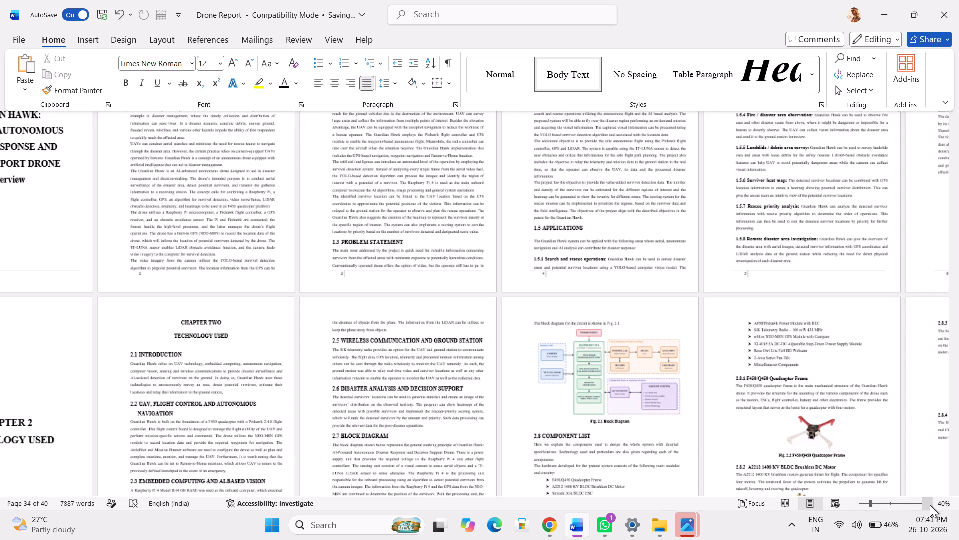
{"action": "triple_click", "coordinate": [930, 505]}
{"action": "left_click", "coordinate": [930, 505]}
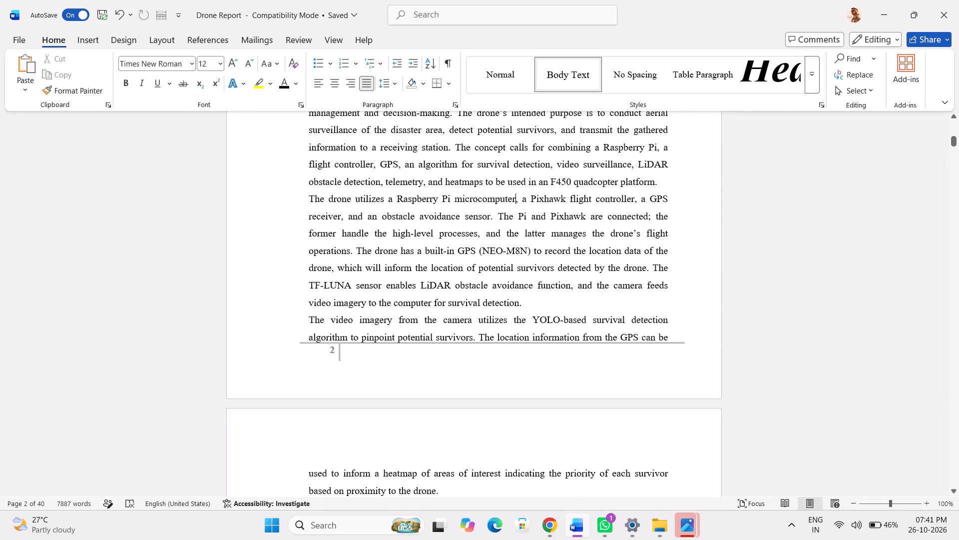
{"action": "scroll", "coordinate": [717, 274], "scroll_direction": "down", "scroll_amount": 1}
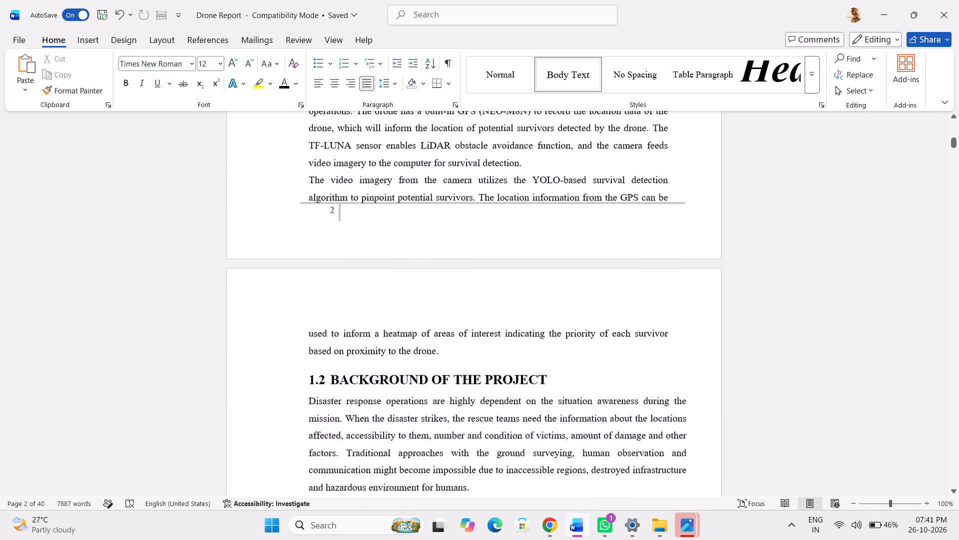
{"action": "scroll", "coordinate": [717, 274], "scroll_direction": "up", "scroll_amount": 20}
{"action": "scroll", "coordinate": [717, 274], "scroll_direction": "down", "scroll_amount": 3}
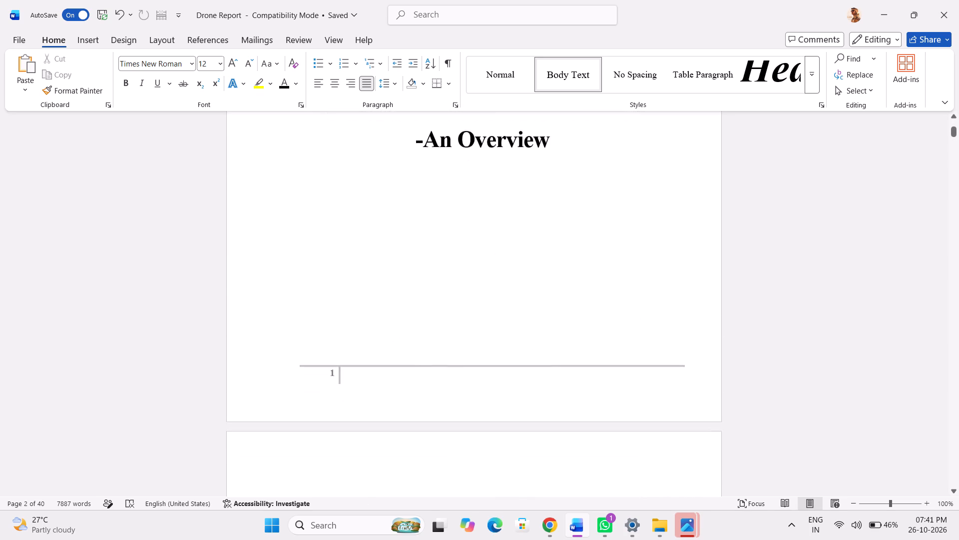
{"action": "scroll", "coordinate": [717, 274], "scroll_direction": "down", "scroll_amount": 9}
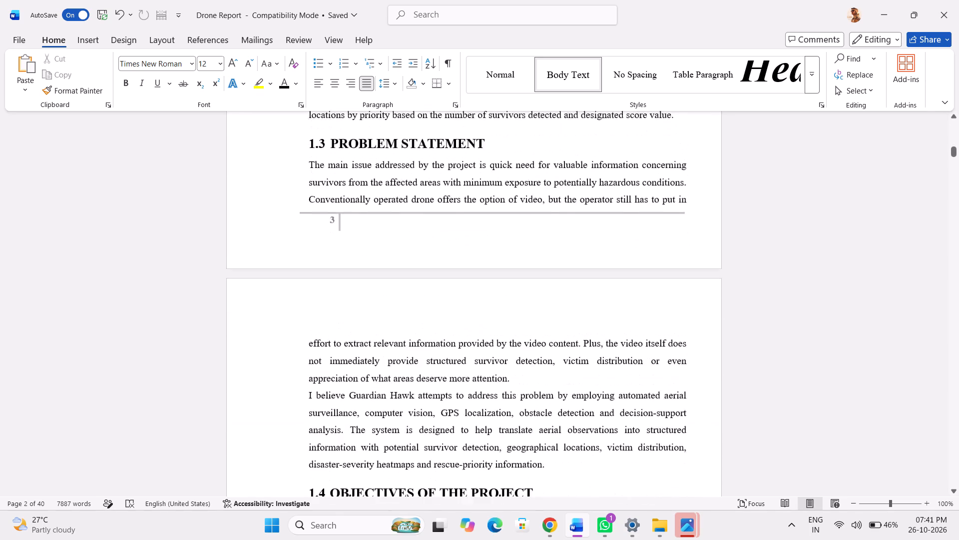
{"action": "scroll", "coordinate": [717, 274], "scroll_direction": "down", "scroll_amount": 5}
{"action": "scroll", "coordinate": [717, 274], "scroll_direction": "up", "scroll_amount": 1}
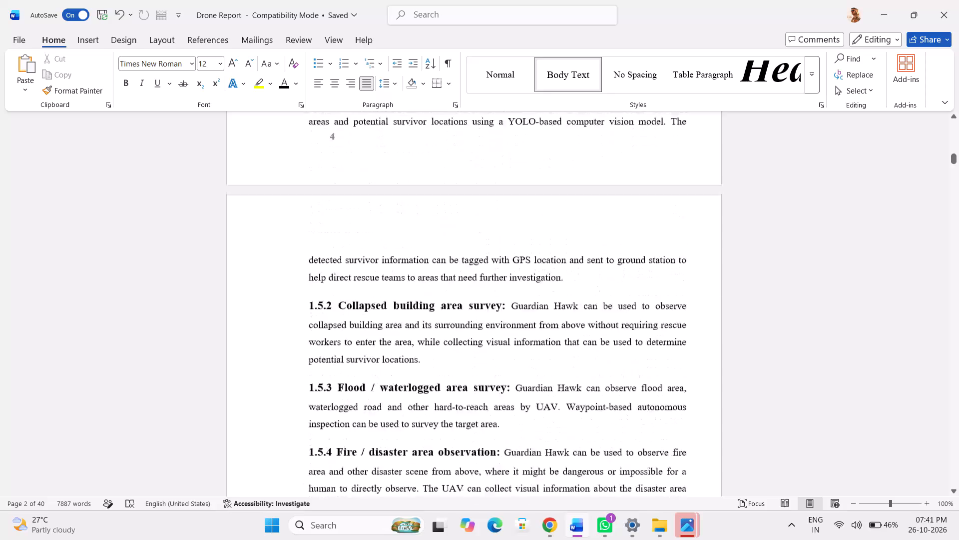
{"action": "scroll", "coordinate": [717, 274], "scroll_direction": "up", "scroll_amount": 1}
{"action": "scroll", "coordinate": [717, 274], "scroll_direction": "down", "scroll_amount": 4}
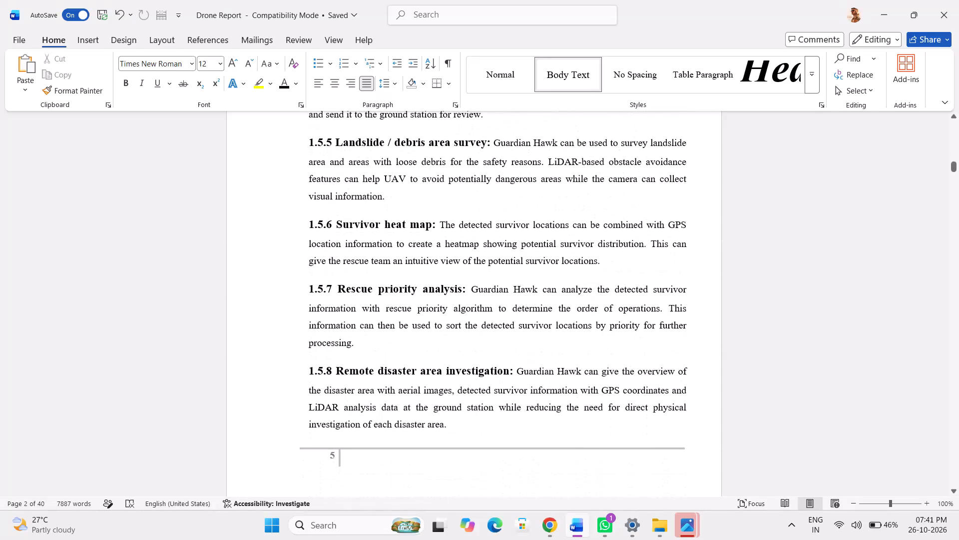
{"action": "left_click", "coordinate": [317, 355]}
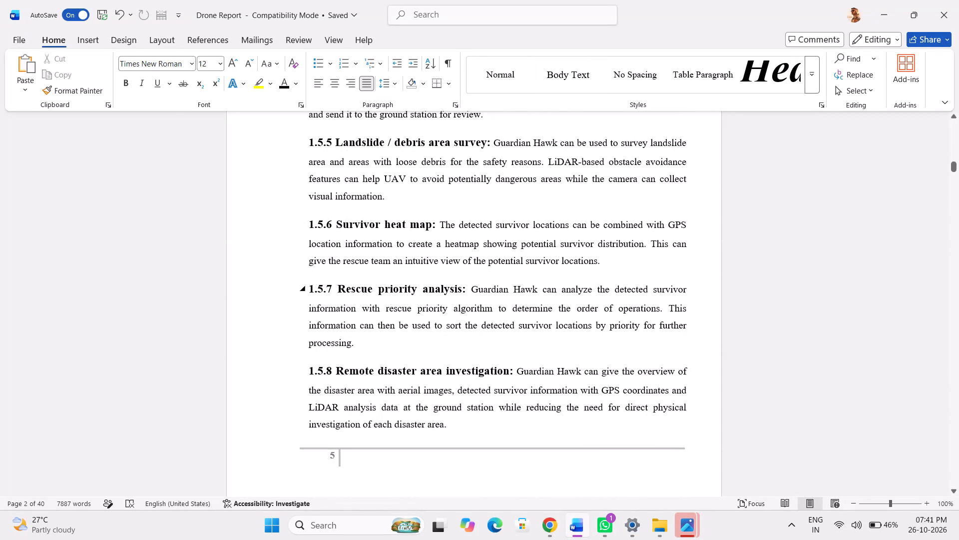
Skim the report from the Section 1.5 applications through Chapter Three and the Mission Planner pages to the end of the references.
{"action": "left_click", "coordinate": [319, 361]}
{"action": "left_click", "coordinate": [367, 354]}
{"action": "left_click", "coordinate": [385, 355]}
{"action": "scroll", "coordinate": [385, 355], "scroll_direction": "up", "scroll_amount": 9}
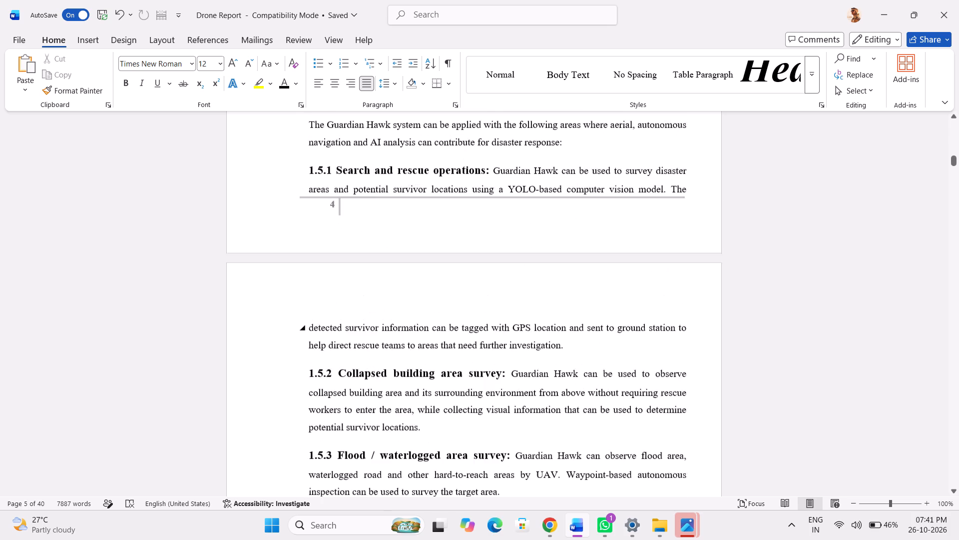
{"action": "scroll", "coordinate": [385, 355], "scroll_direction": "up", "scroll_amount": 13}
{"action": "scroll", "coordinate": [385, 355], "scroll_direction": "down", "scroll_amount": 20}
{"action": "scroll", "coordinate": [385, 355], "scroll_direction": "down", "scroll_amount": 10}
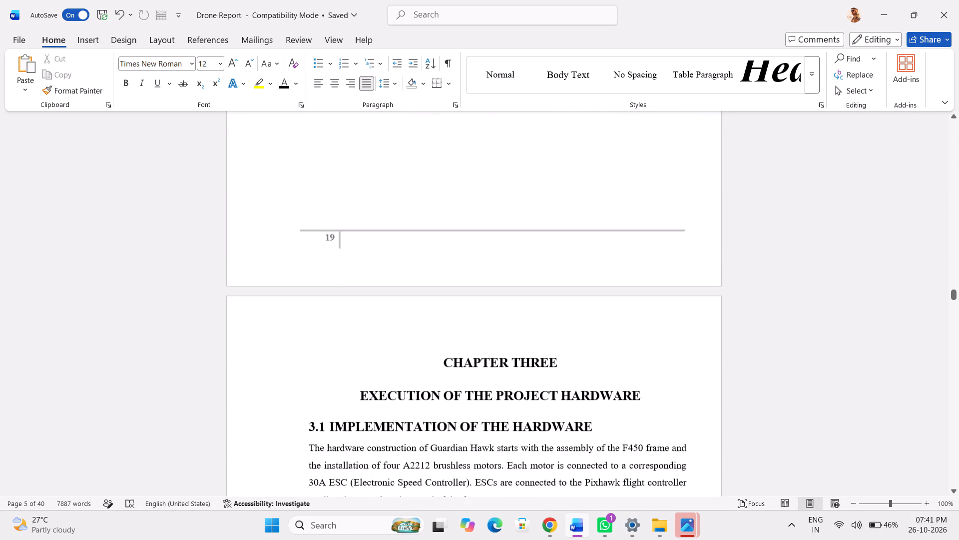
{"action": "scroll", "coordinate": [385, 355], "scroll_direction": "down", "scroll_amount": 19}
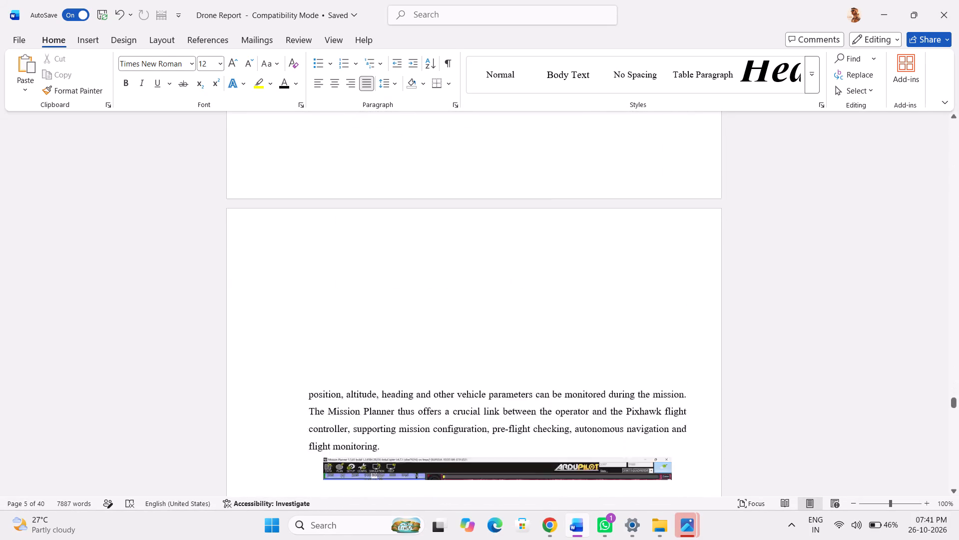
{"action": "scroll", "coordinate": [385, 355], "scroll_direction": "down", "scroll_amount": 6}
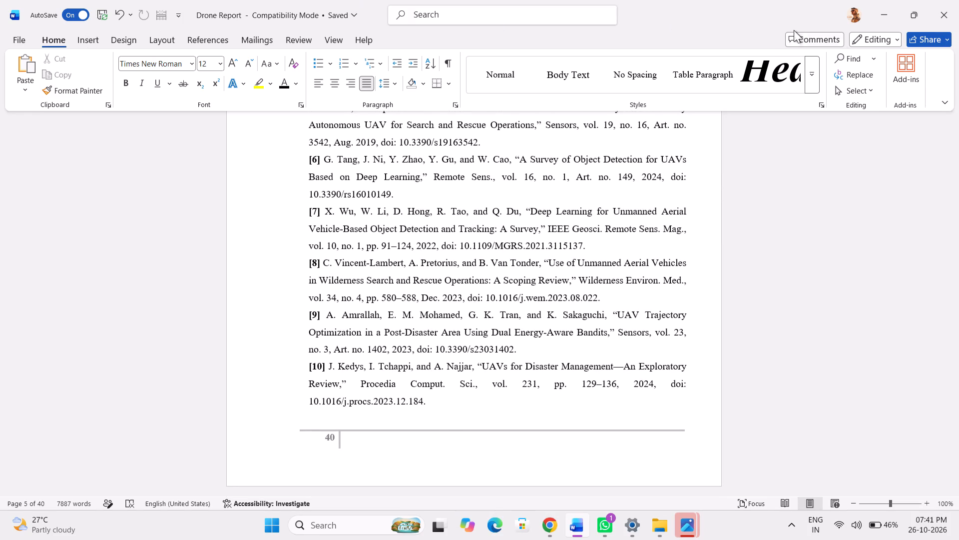
Print one copy of the whole Drone Report with the Microsoft Print to PDF printer.
{"action": "left_click", "coordinate": [22, 42]}
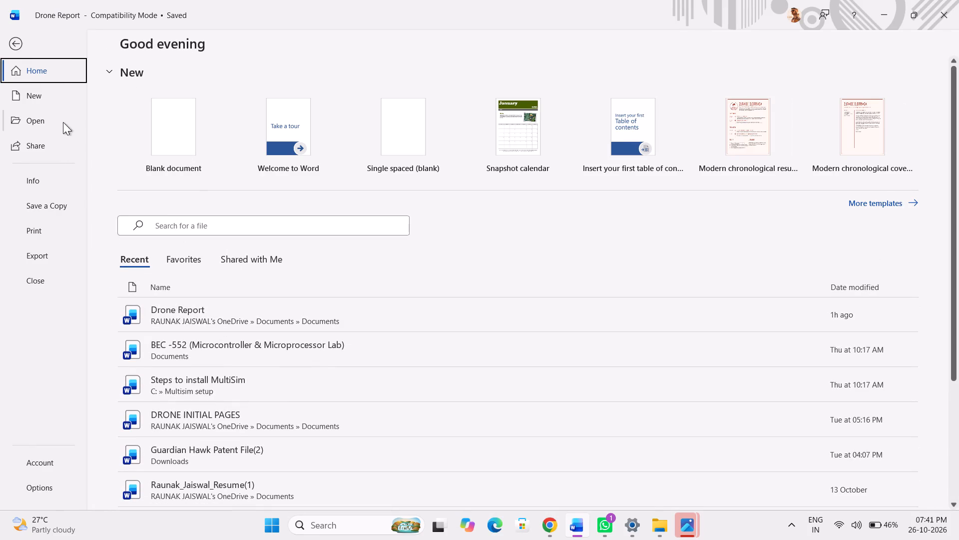
{"action": "left_click", "coordinate": [38, 231]}
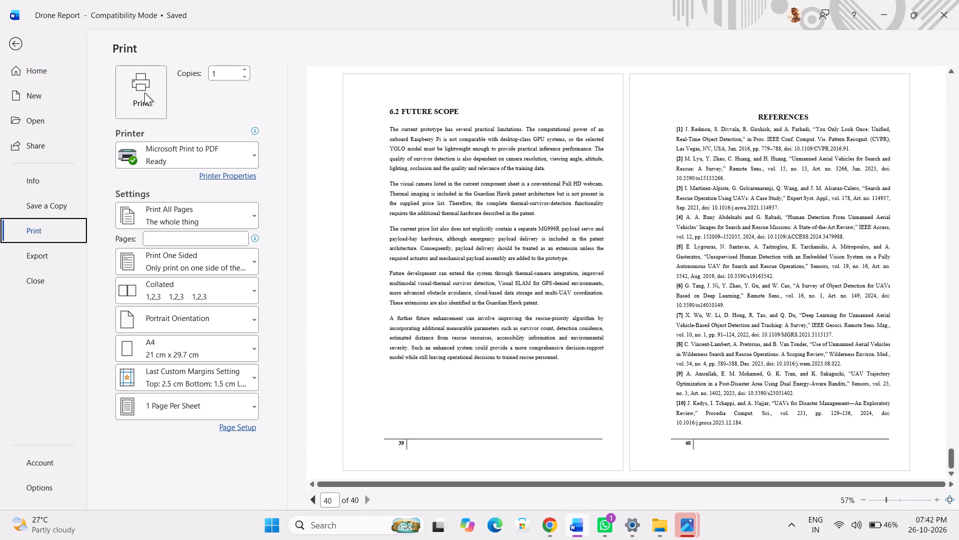
{"action": "left_click", "coordinate": [144, 92]}
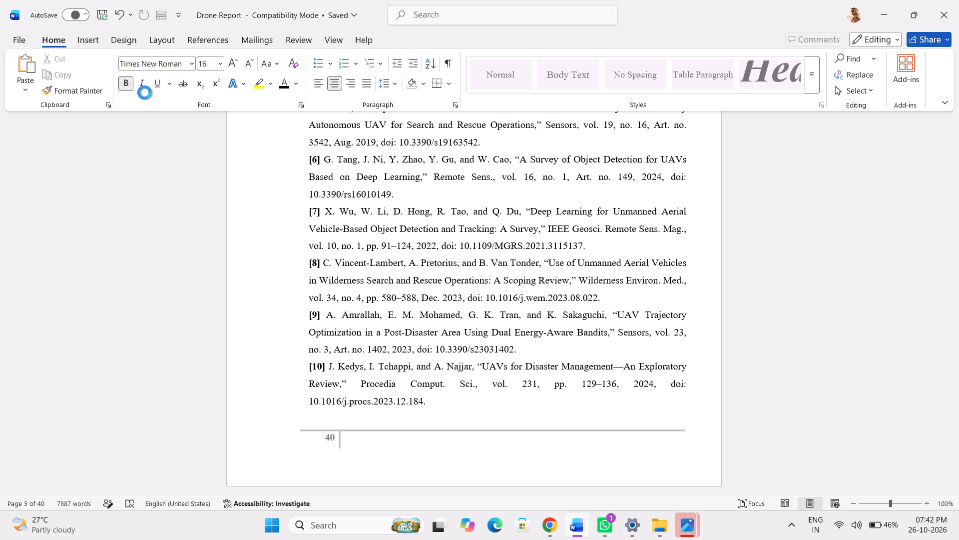
Save the report's print output as a PDF document named final in the Documents folder.
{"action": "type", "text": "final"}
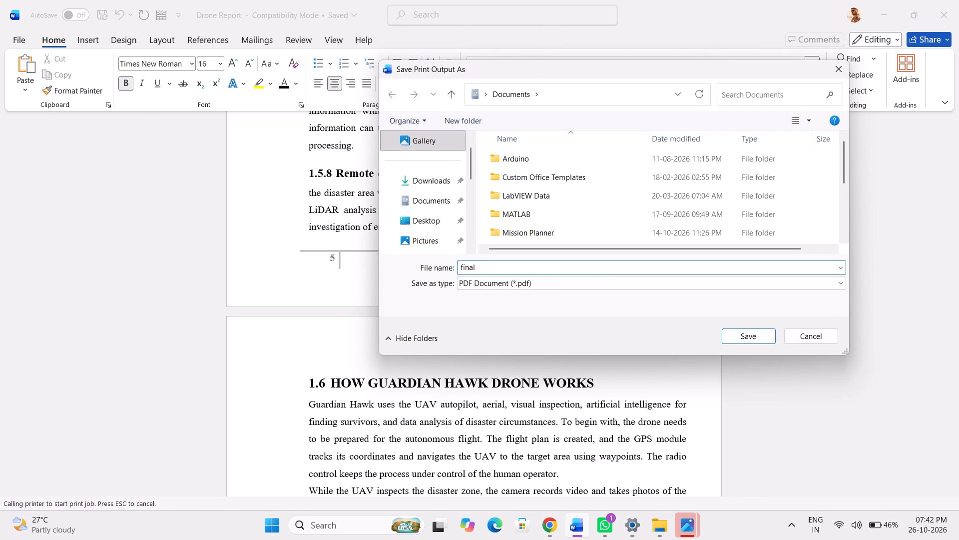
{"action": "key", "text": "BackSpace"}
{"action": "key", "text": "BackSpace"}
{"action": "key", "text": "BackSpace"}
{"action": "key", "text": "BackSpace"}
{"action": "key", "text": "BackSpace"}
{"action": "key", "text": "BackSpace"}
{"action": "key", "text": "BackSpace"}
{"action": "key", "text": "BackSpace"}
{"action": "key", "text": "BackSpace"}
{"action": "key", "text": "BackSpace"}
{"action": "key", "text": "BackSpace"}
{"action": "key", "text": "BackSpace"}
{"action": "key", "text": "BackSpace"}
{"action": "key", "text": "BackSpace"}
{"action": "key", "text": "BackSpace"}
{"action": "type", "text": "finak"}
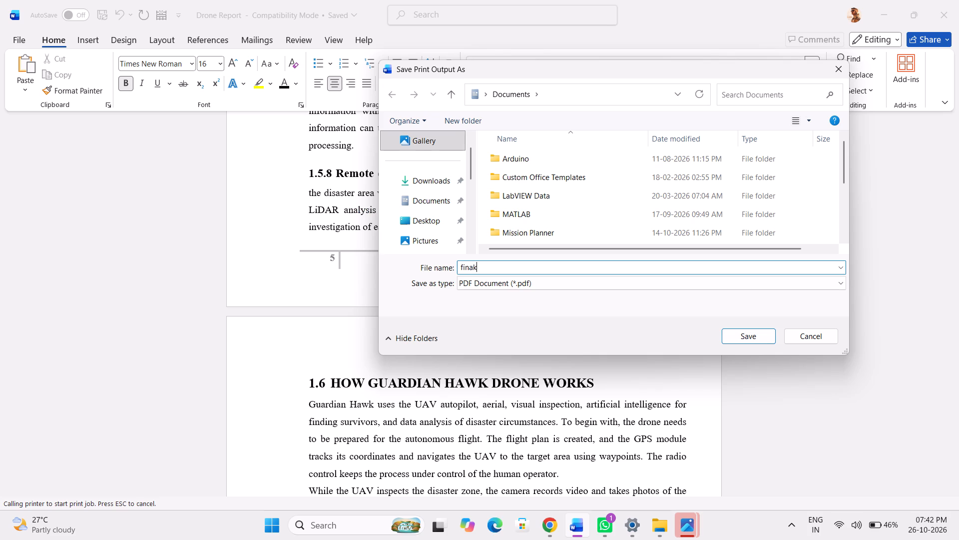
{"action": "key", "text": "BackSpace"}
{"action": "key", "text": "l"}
{"action": "left_click", "coordinate": [416, 178]}
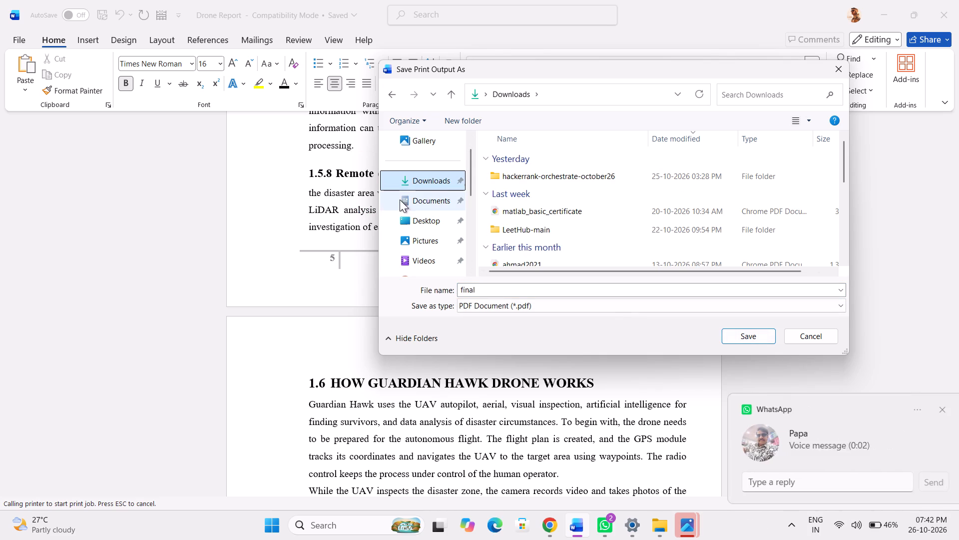
{"action": "left_click", "coordinate": [409, 202]}
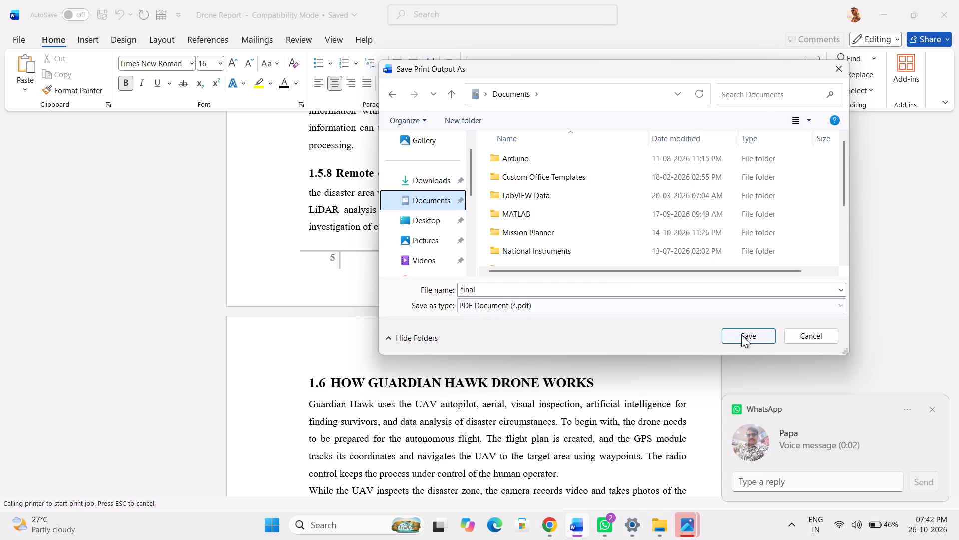
{"action": "left_click", "coordinate": [744, 336]}
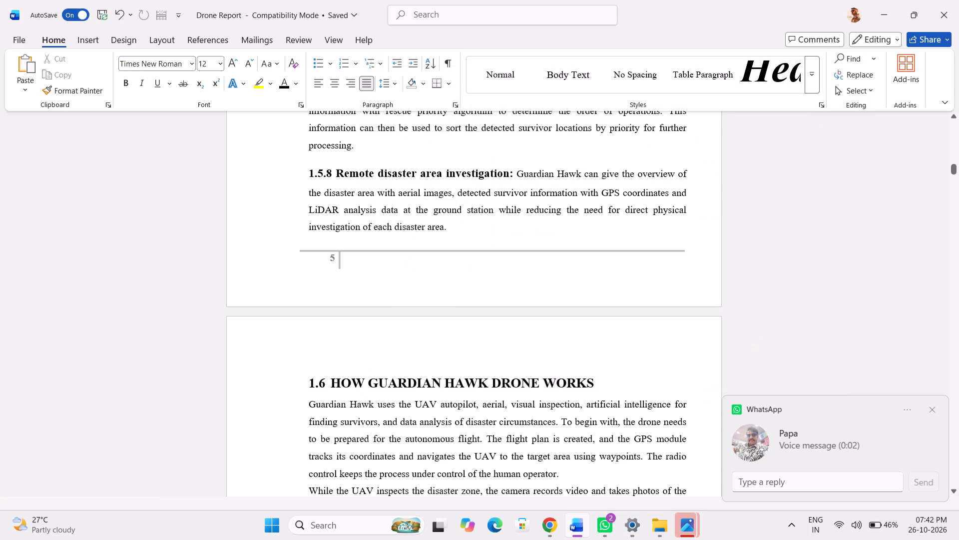
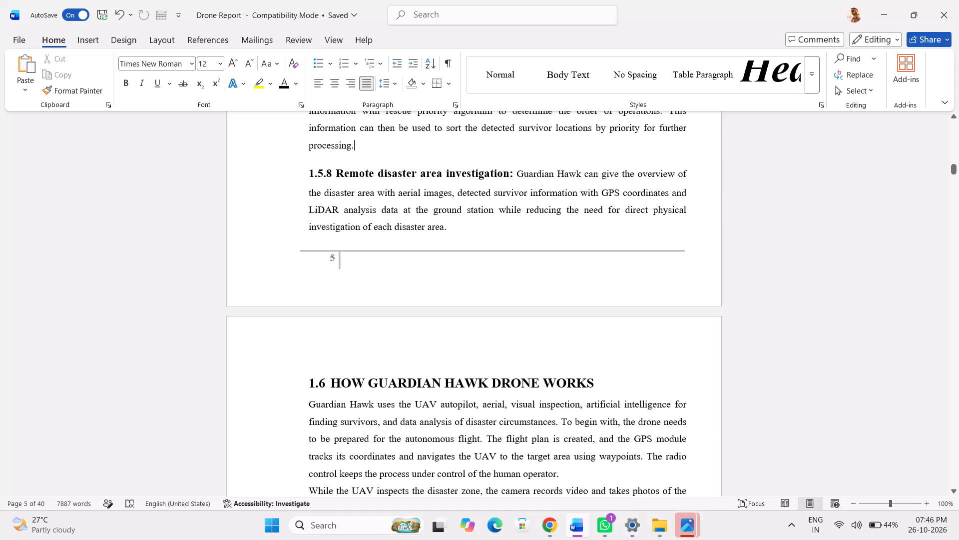
Widen the receiver label box slightly on the Fig. 5.1 drone hardware picture so the full word "Receiver" fits.
{"action": "scroll", "coordinate": [700, 395], "scroll_direction": "down", "scroll_amount": 5}
{"action": "scroll", "coordinate": [700, 395], "scroll_direction": "down", "scroll_amount": 20}
{"action": "scroll", "coordinate": [700, 395], "scroll_direction": "down", "scroll_amount": 14}
{"action": "scroll", "coordinate": [700, 395], "scroll_direction": "up", "scroll_amount": 7}
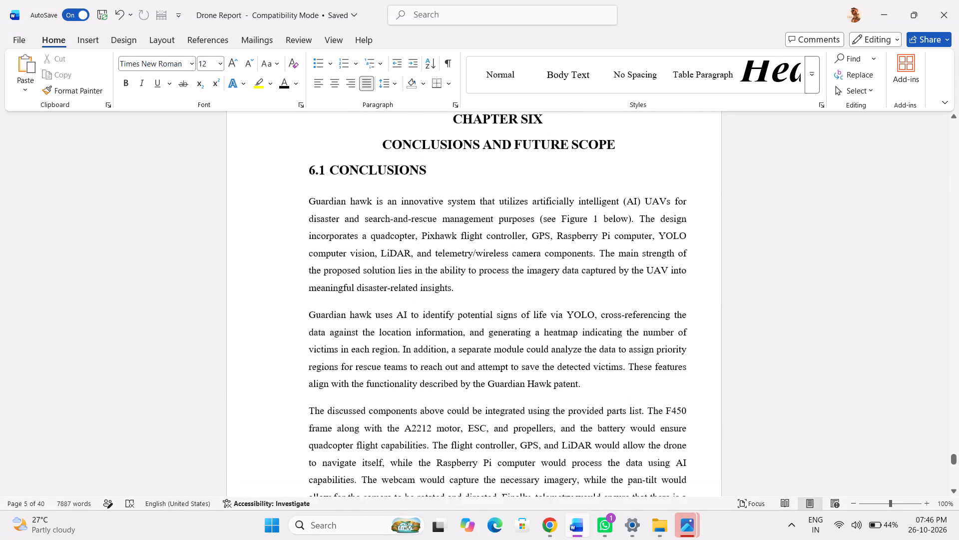
{"action": "scroll", "coordinate": [700, 395], "scroll_direction": "up", "scroll_amount": 16}
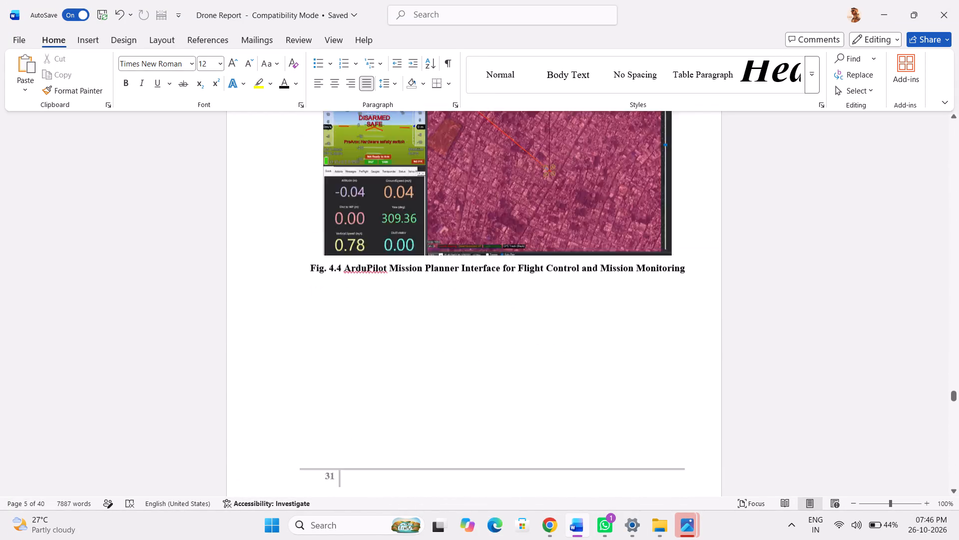
{"action": "scroll", "coordinate": [700, 395], "scroll_direction": "down", "scroll_amount": 8}
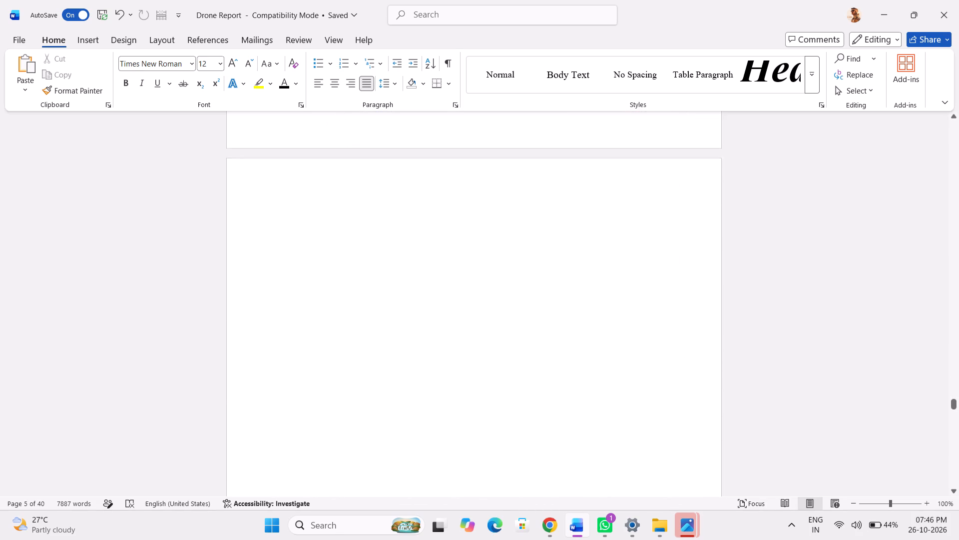
{"action": "scroll", "coordinate": [700, 395], "scroll_direction": "down", "scroll_amount": 10}
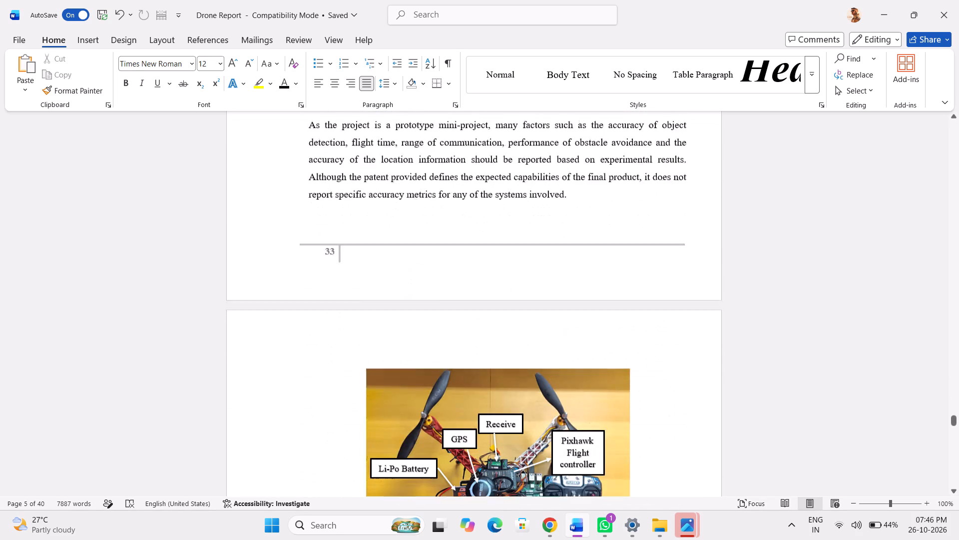
{"action": "scroll", "coordinate": [700, 395], "scroll_direction": "down", "scroll_amount": 1}
{"action": "left_click", "coordinate": [500, 389]}
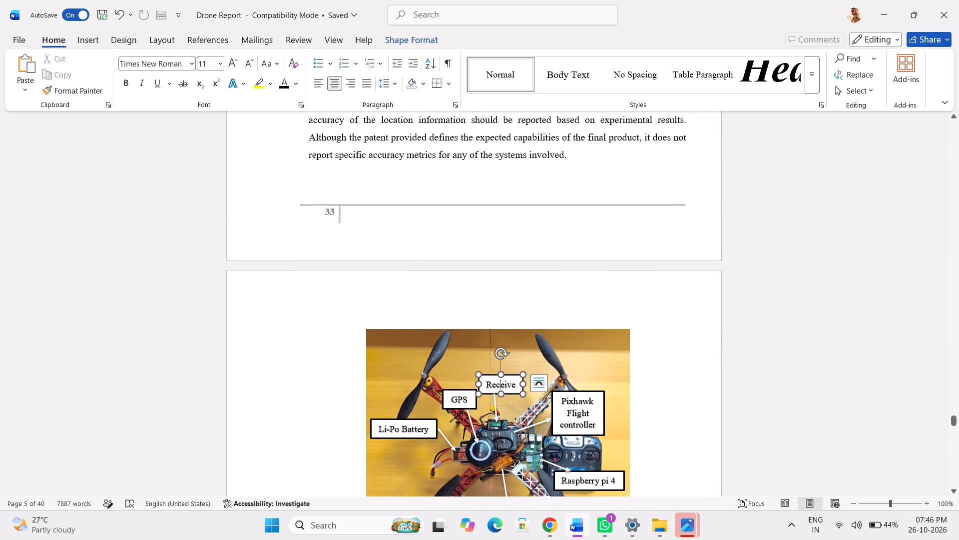
{"action": "left_click_drag", "start_coordinate": [522, 382], "coordinate": [528, 382]}
{"action": "left_click", "coordinate": [705, 392]}
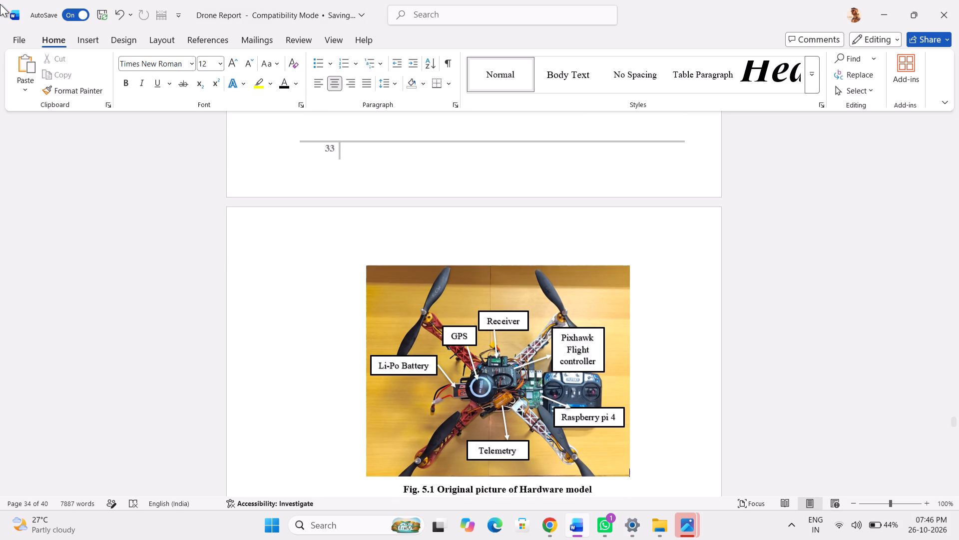
Print the whole report with Microsoft Print to PDF, saving it as FINAL in Documents and replacing the existing file.
{"action": "left_click", "coordinate": [11, 35]}
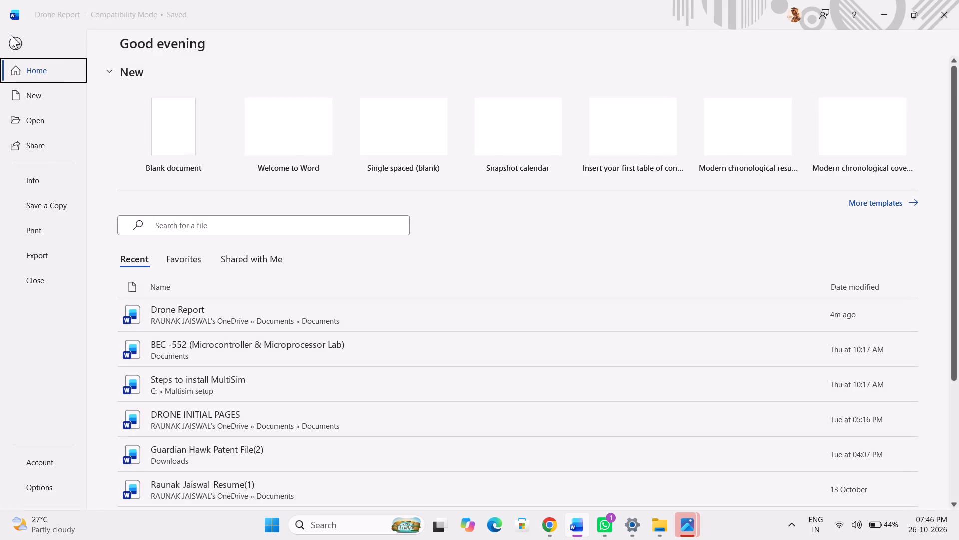
{"action": "left_click", "coordinate": [42, 231]}
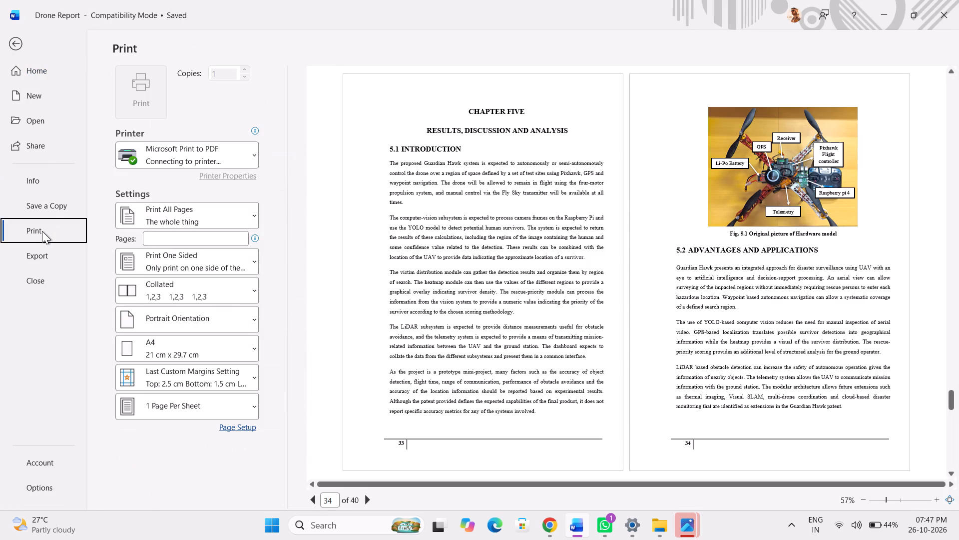
{"action": "left_click", "coordinate": [149, 96]}
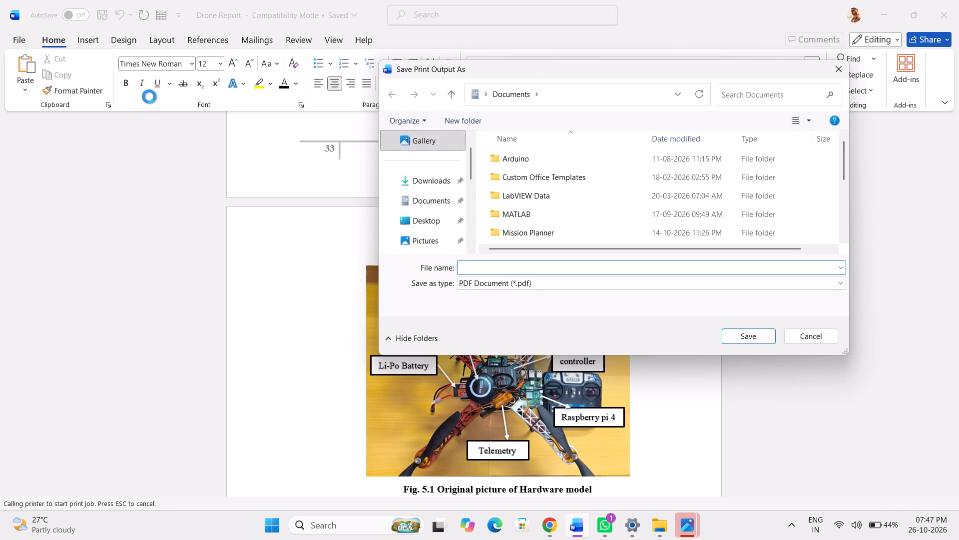
{"action": "type", "text": "FINAL"}
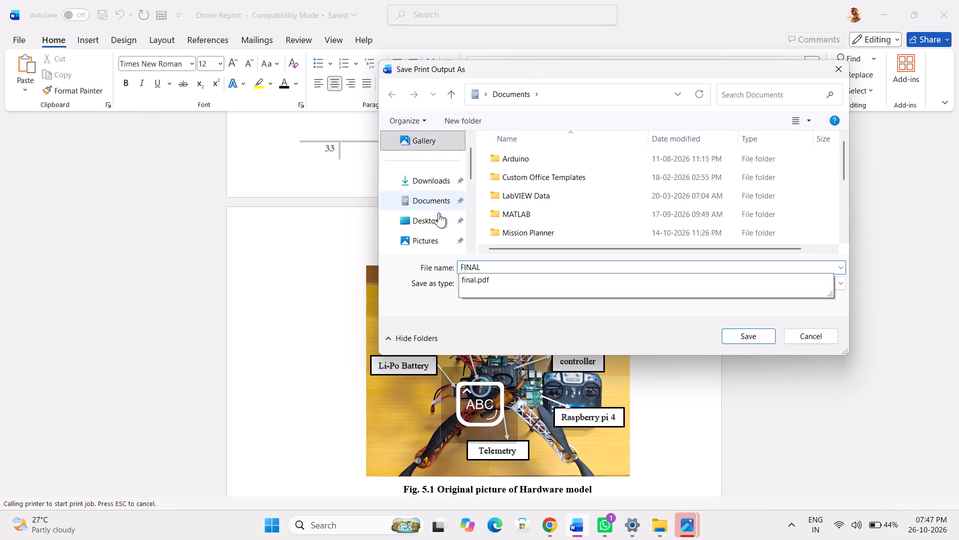
{"action": "left_click", "coordinate": [750, 338]}
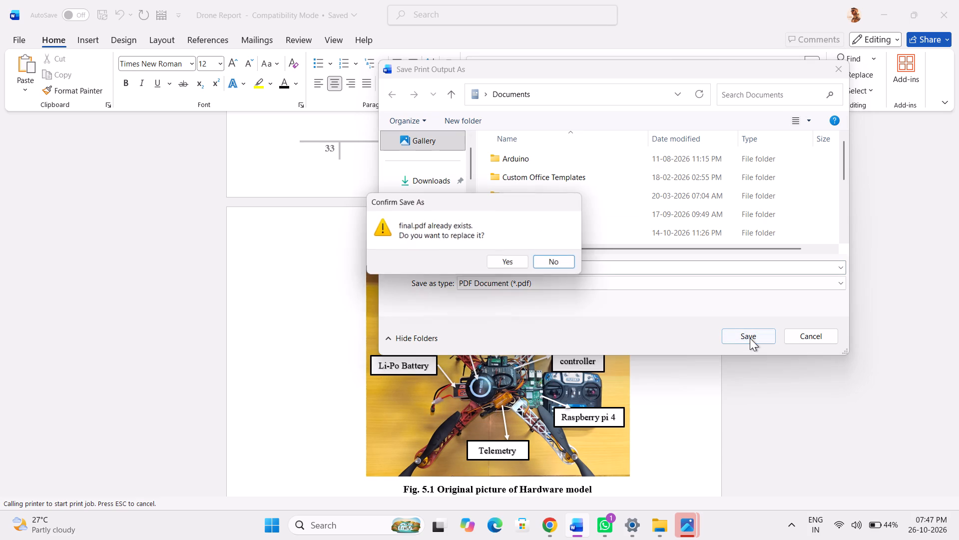
{"action": "left_click", "coordinate": [506, 264]}
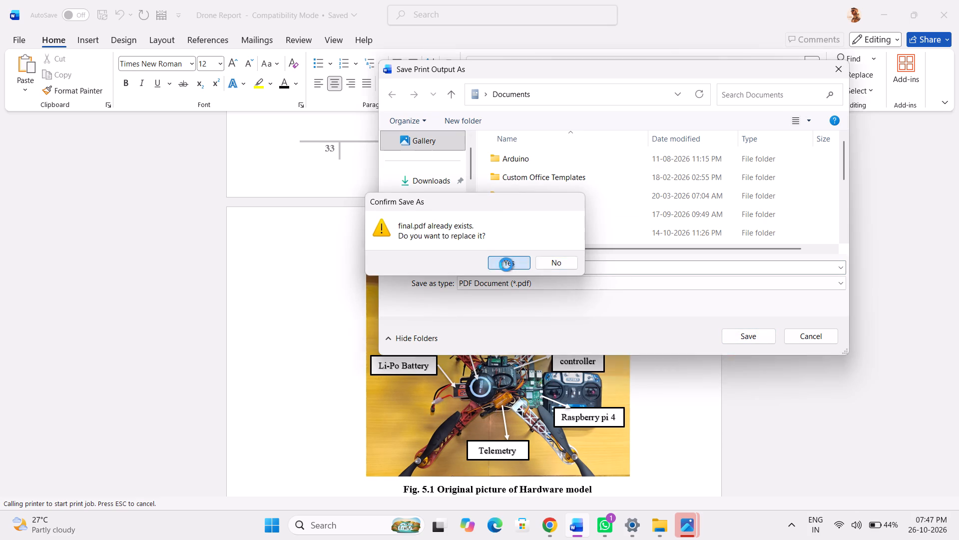
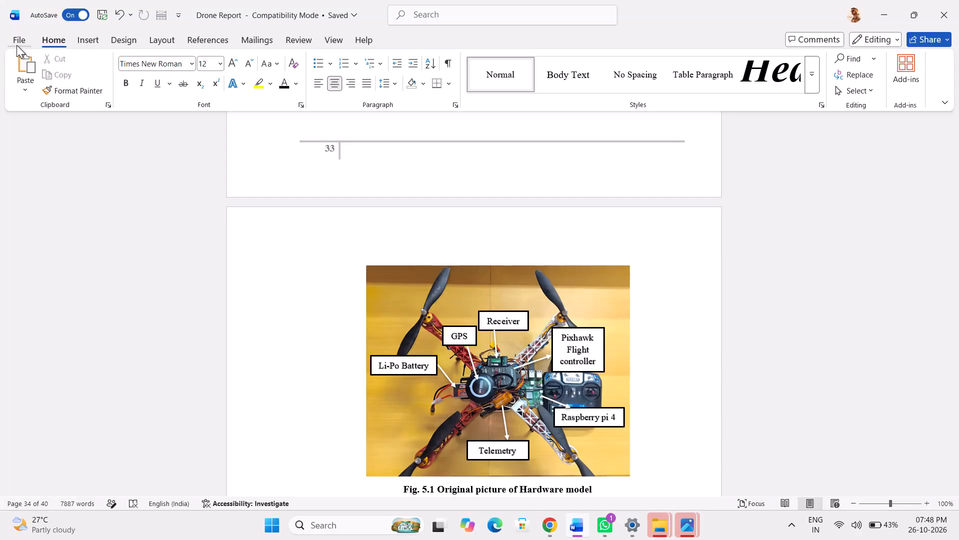
Open the recent document DRONE INITIAL PAGES from the Documents folder on OneDrive.
{"action": "left_click", "coordinate": [16, 45]}
{"action": "scroll", "coordinate": [282, 363], "scroll_direction": "down", "scroll_amount": 1}
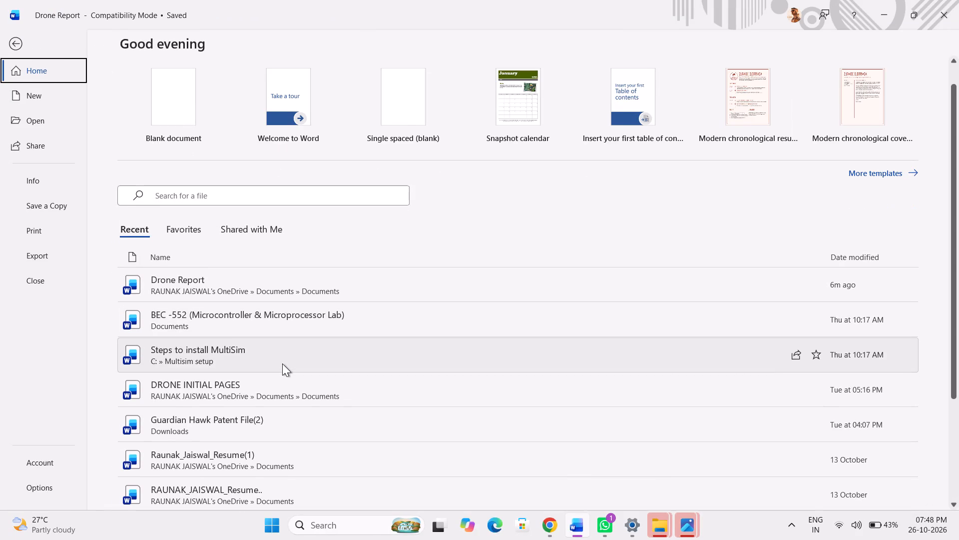
{"action": "scroll", "coordinate": [282, 363], "scroll_direction": "down", "scroll_amount": 3}
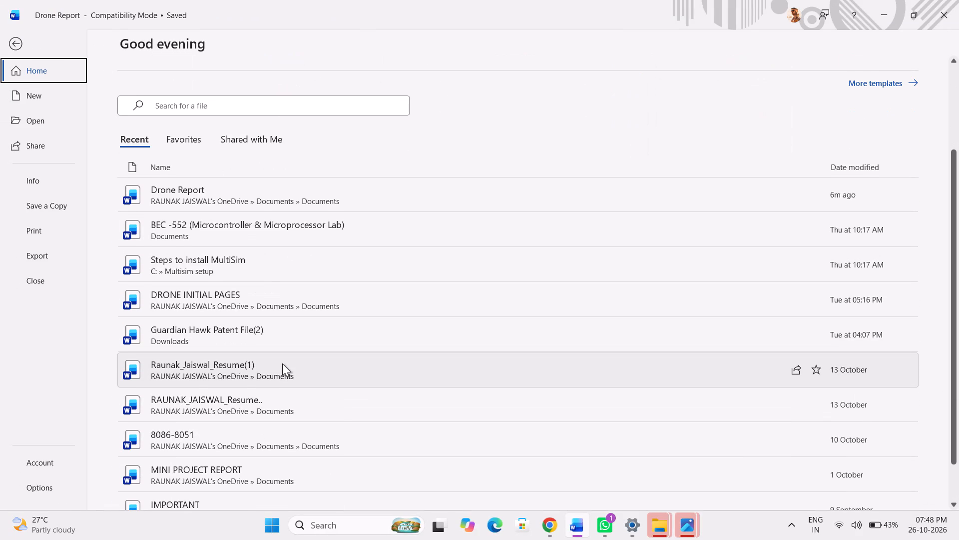
{"action": "left_click", "coordinate": [256, 293]}
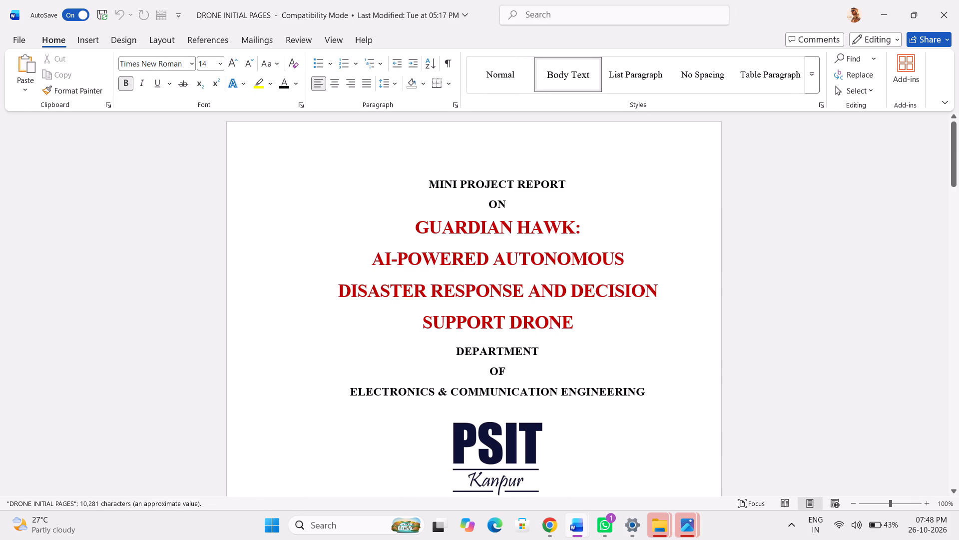
Look through DRONE INITIAL PAGES from the cover page through the table of contents and abstract to the end.
{"action": "scroll", "coordinate": [765, 391], "scroll_direction": "down", "scroll_amount": 4}
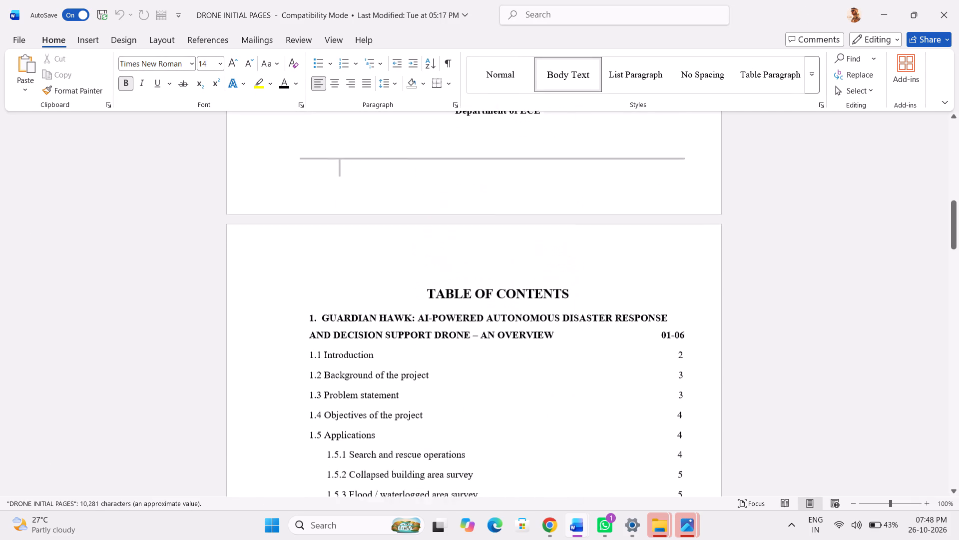
{"action": "scroll", "coordinate": [765, 391], "scroll_direction": "down", "scroll_amount": 7}
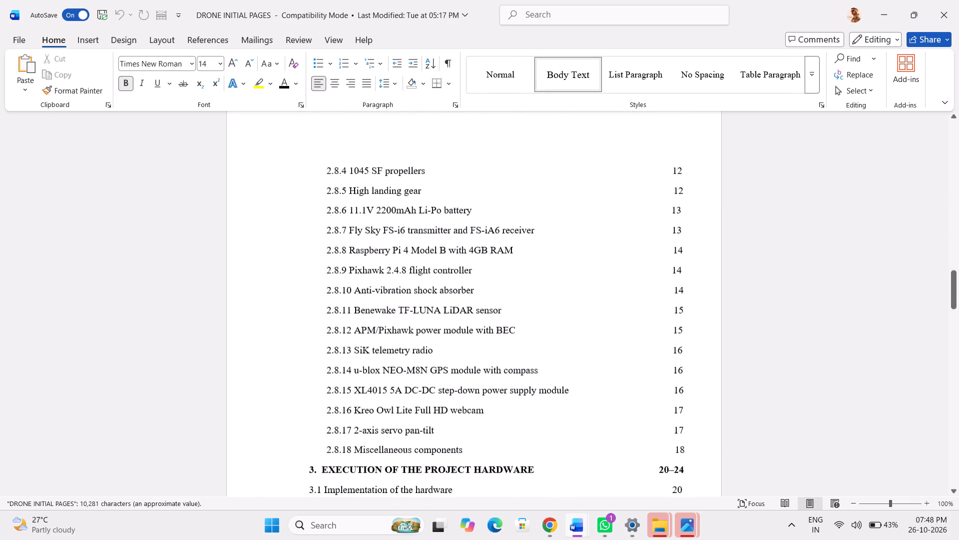
{"action": "scroll", "coordinate": [765, 391], "scroll_direction": "down", "scroll_amount": 10}
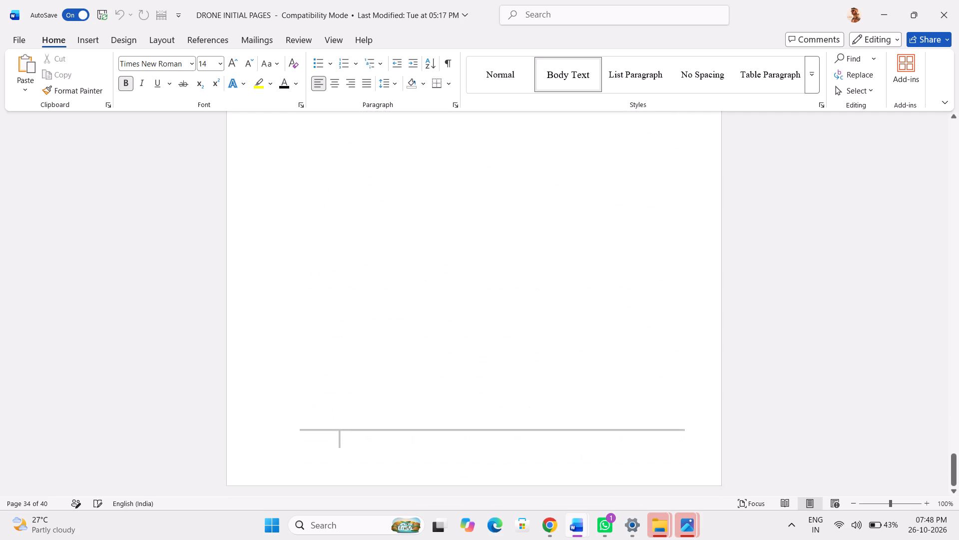
{"action": "scroll", "coordinate": [765, 391], "scroll_direction": "down", "scroll_amount": 5}
{"action": "scroll", "coordinate": [765, 391], "scroll_direction": "up", "scroll_amount": 15}
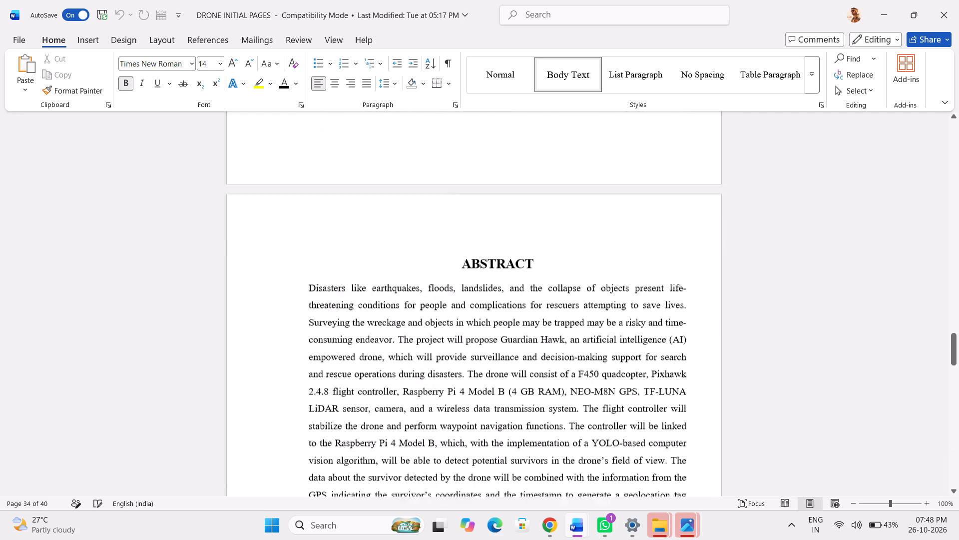
{"action": "scroll", "coordinate": [765, 391], "scroll_direction": "up", "scroll_amount": 9}
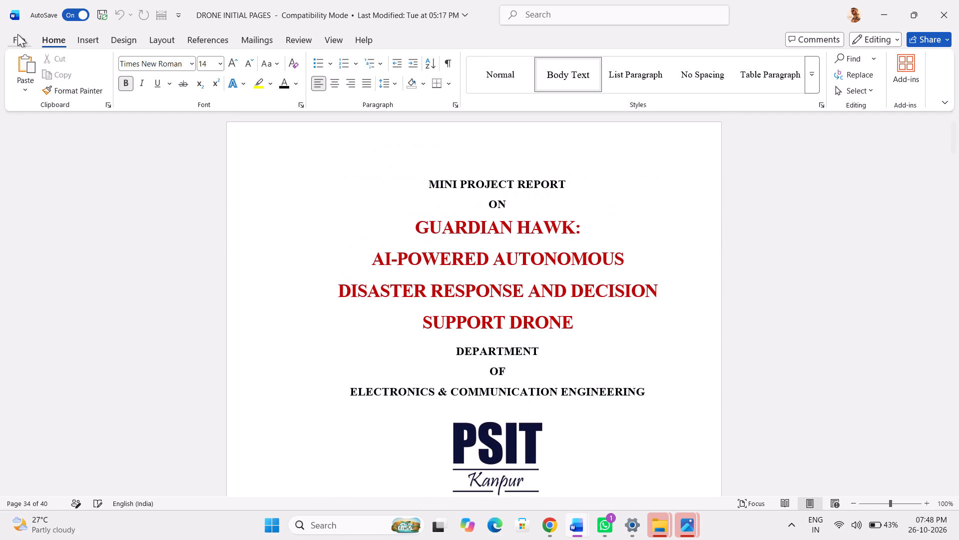
Check the print preview of DRONE INITIAL PAGES and print all pages with Microsoft Print to PDF, naming the file PAGE in Documents.
{"action": "left_click", "coordinate": [17, 34]}
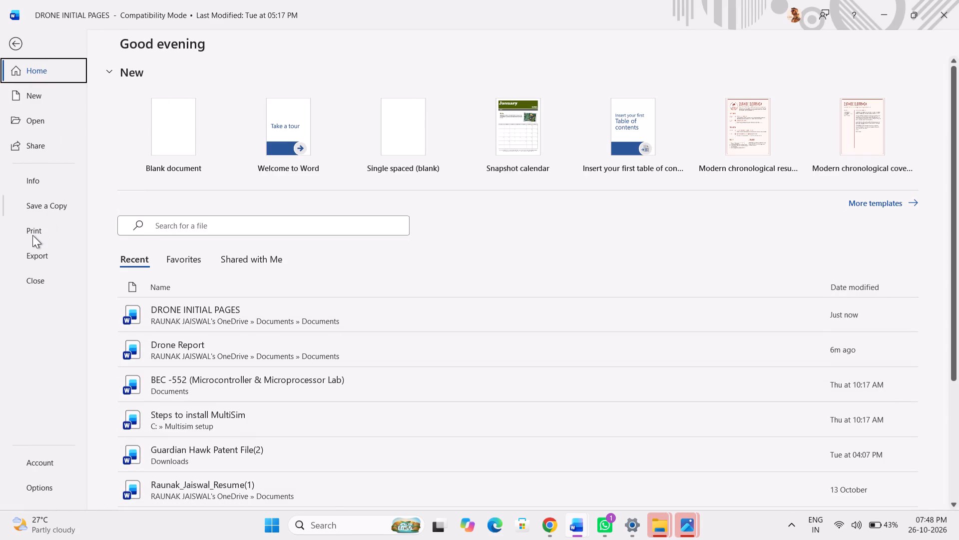
{"action": "left_click", "coordinate": [32, 235]}
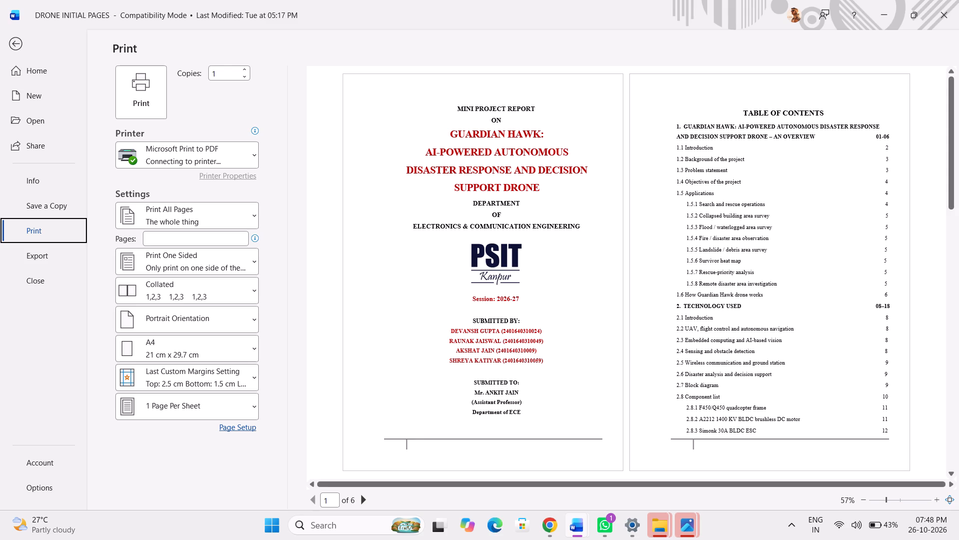
{"action": "scroll", "coordinate": [415, 361], "scroll_direction": "down", "scroll_amount": 4}
{"action": "left_click", "coordinate": [415, 361]}
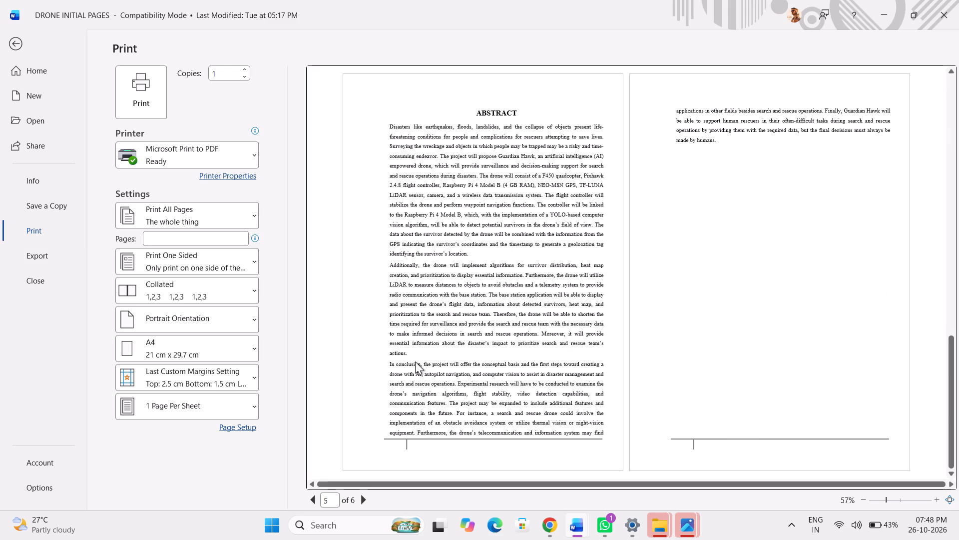
{"action": "scroll", "coordinate": [415, 361], "scroll_direction": "down", "scroll_amount": 6}
{"action": "scroll", "coordinate": [415, 361], "scroll_direction": "up", "scroll_amount": 8}
{"action": "scroll", "coordinate": [415, 361], "scroll_direction": "down", "scroll_amount": 12}
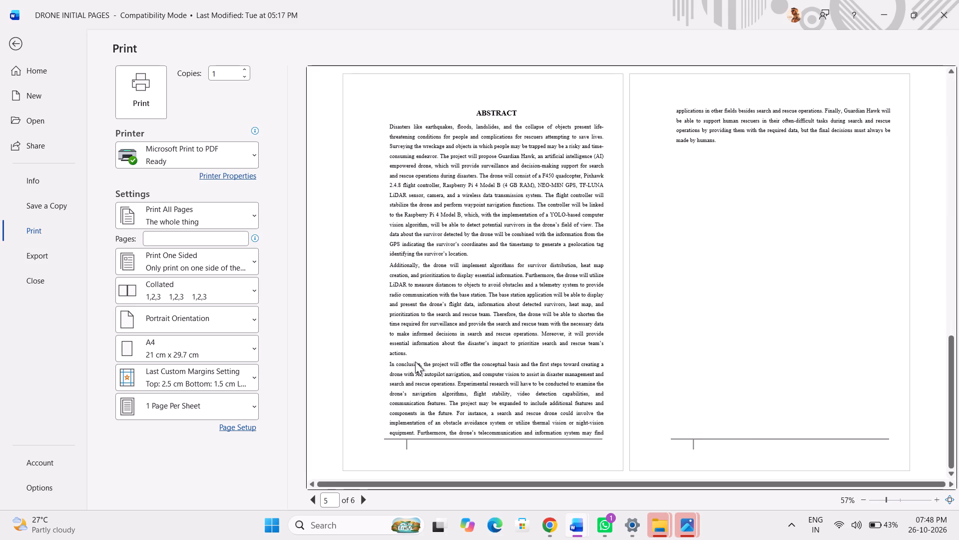
{"action": "scroll", "coordinate": [415, 361], "scroll_direction": "up", "scroll_amount": 15}
{"action": "left_click", "coordinate": [151, 79]}
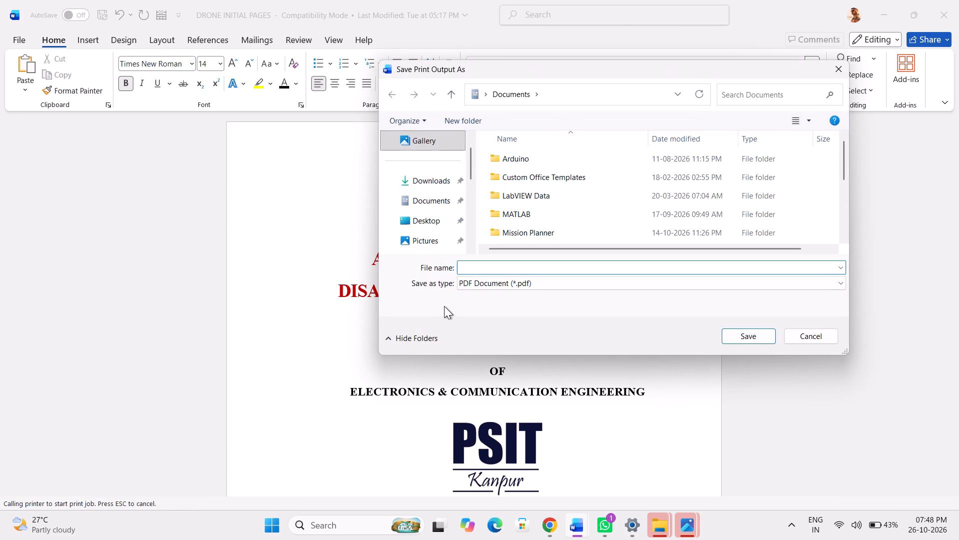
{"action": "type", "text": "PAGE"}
Save the PDF print output of DRONE INITIAL PAGES as PAGE in the Documents folder.
{"action": "left_click", "coordinate": [751, 337]}
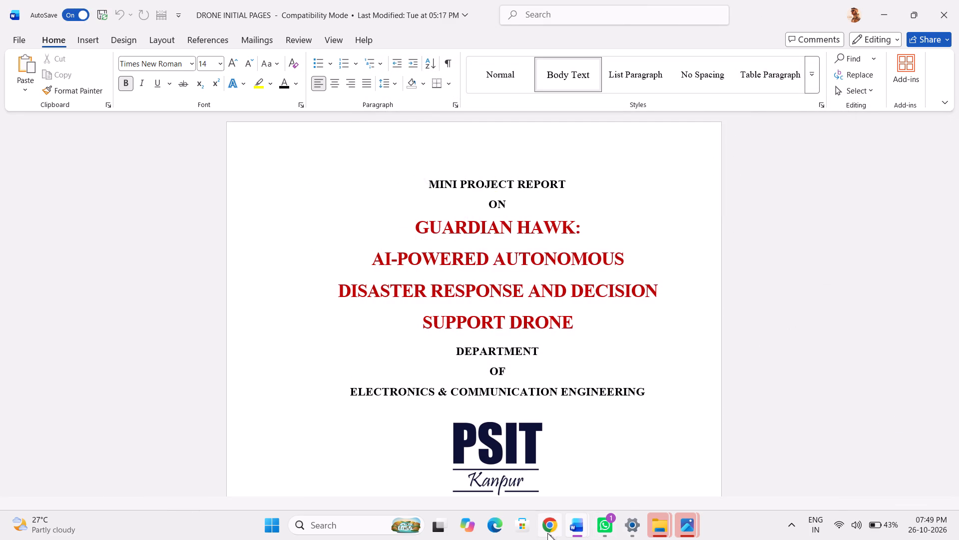
Switch to File Explorer and open the sharing options for the PAGE PDF in the Documents folder.
{"action": "left_click", "coordinate": [711, 455]}
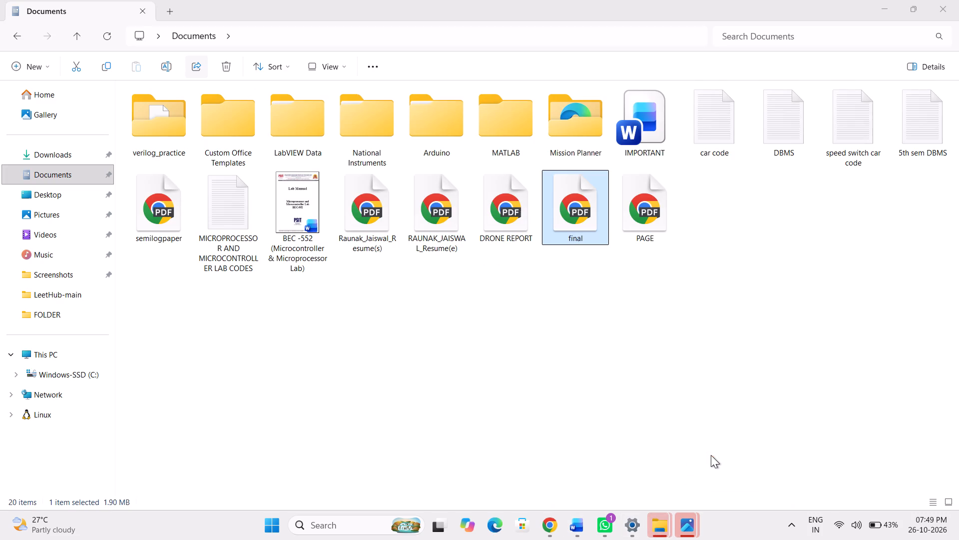
{"action": "left_click", "coordinate": [629, 211]}
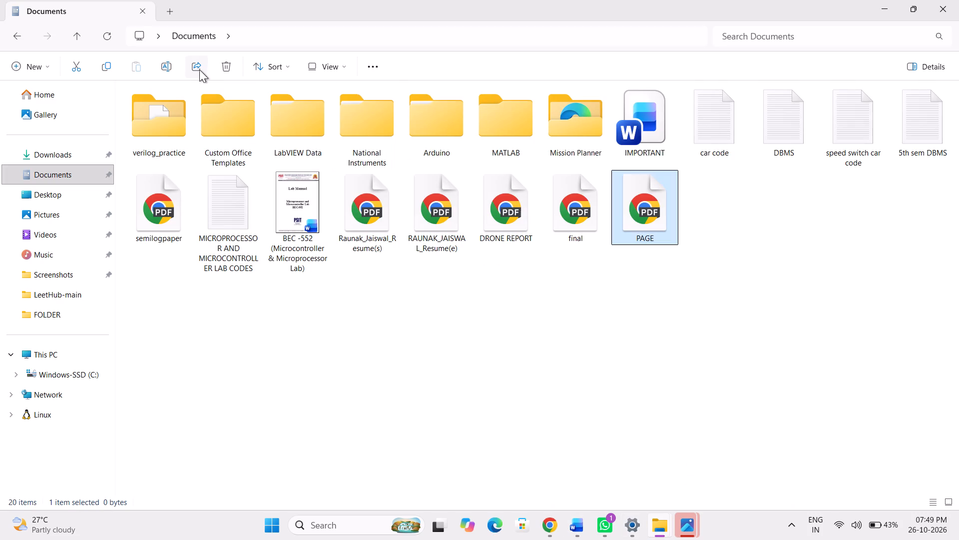
{"action": "left_click", "coordinate": [198, 69]}
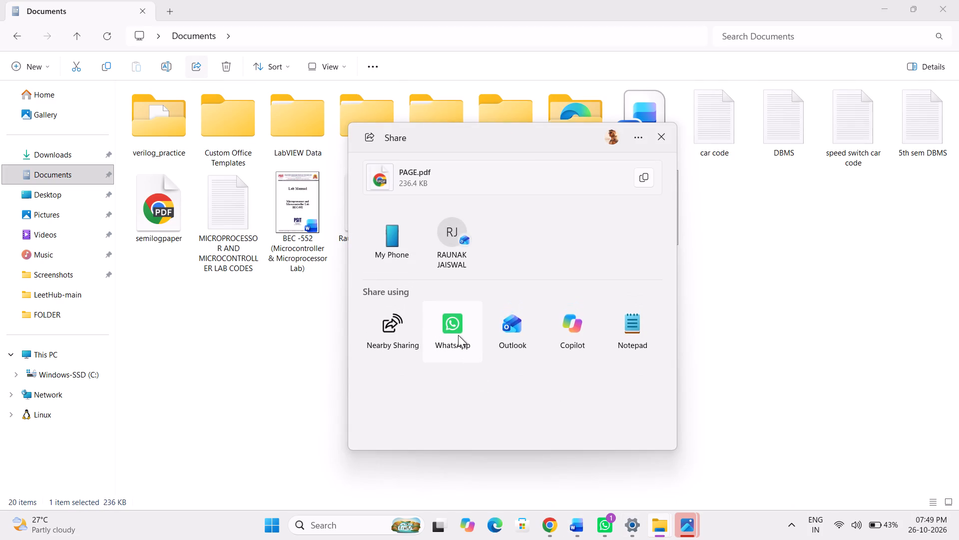
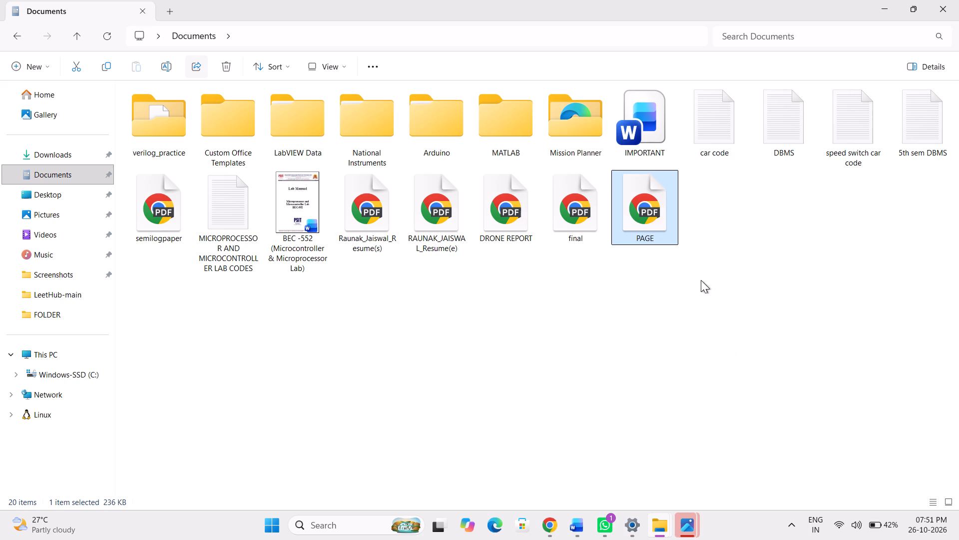
Open the final PDF from the Documents folder to view it.
{"action": "left_click", "coordinate": [644, 210]}
{"action": "double_click", "coordinate": [584, 213]}
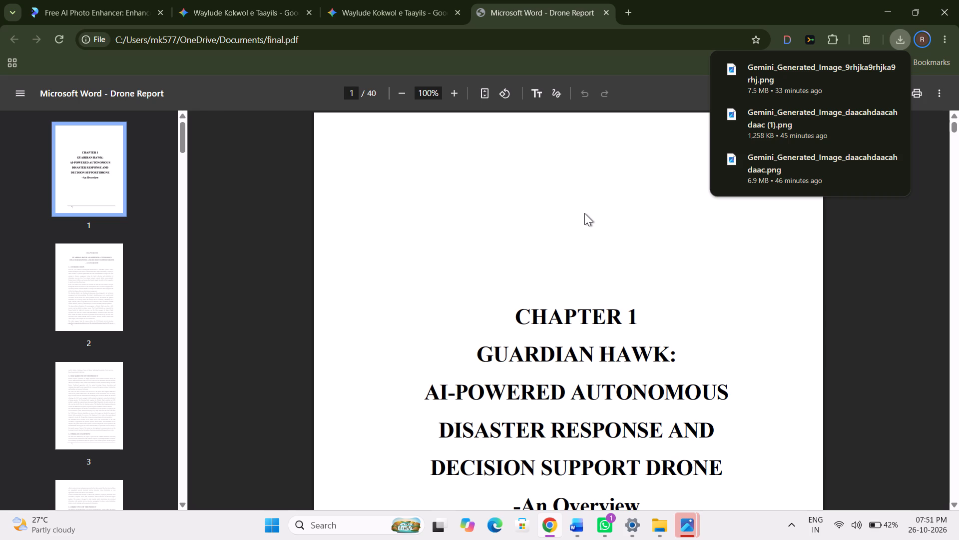
Review Chapter 1 of final.pdf, from its title page through section 1.6 on how the Guardian Hawk drone works.
{"action": "key", "text": "Down"}
{"action": "left_click", "coordinate": [163, 149]}
{"action": "key", "text": "Down"}
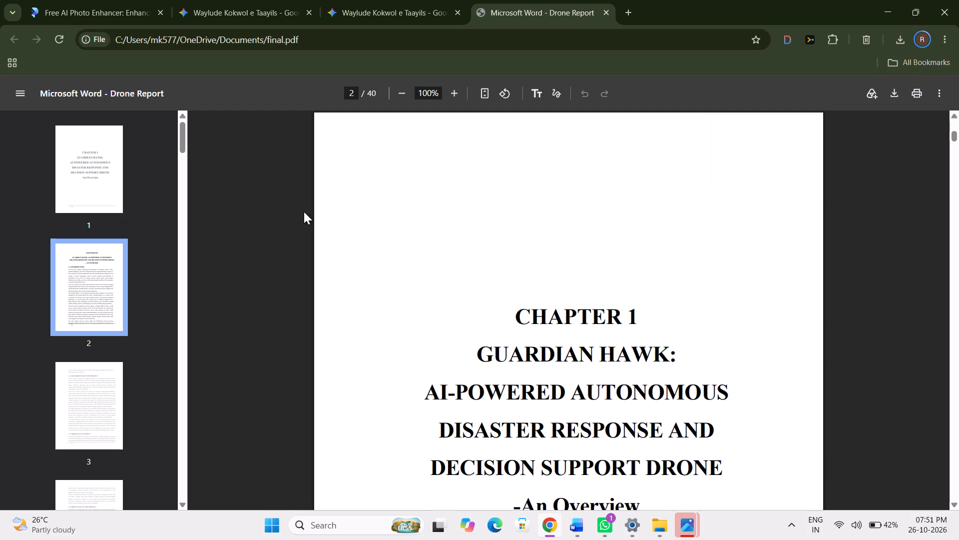
{"action": "left_click", "coordinate": [805, 335]}
{"action": "scroll", "coordinate": [805, 335], "scroll_direction": "down", "scroll_amount": 3}
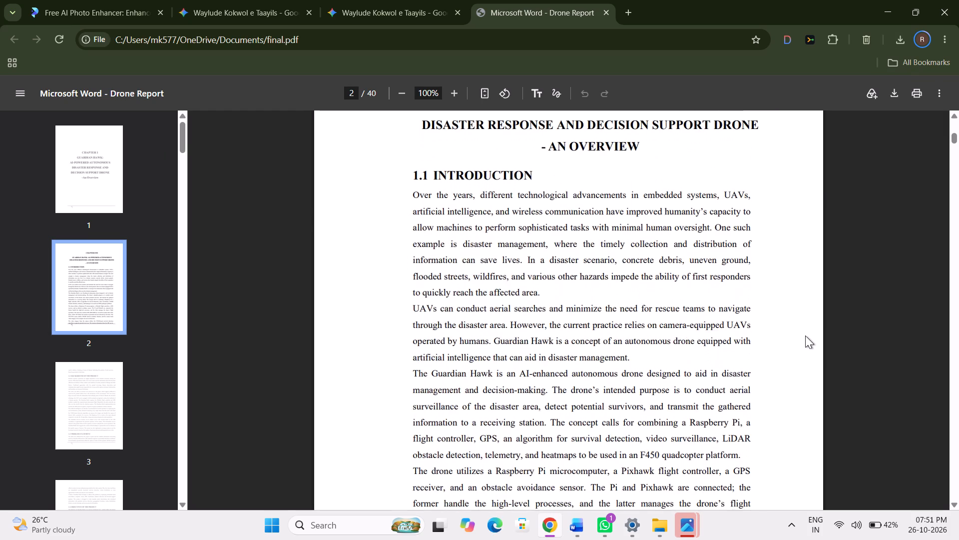
{"action": "scroll", "coordinate": [805, 335], "scroll_direction": "down", "scroll_amount": 5}
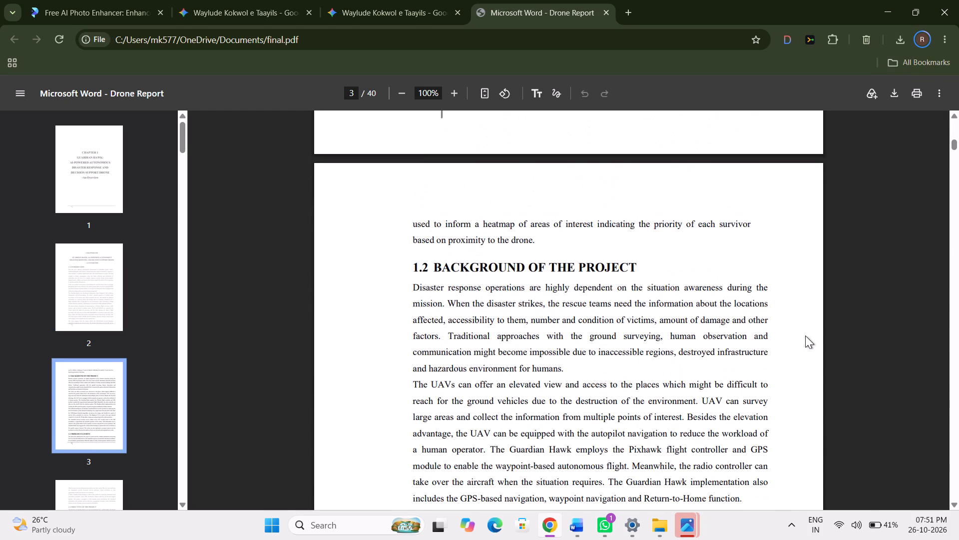
{"action": "scroll", "coordinate": [805, 335], "scroll_direction": "down", "scroll_amount": 5}
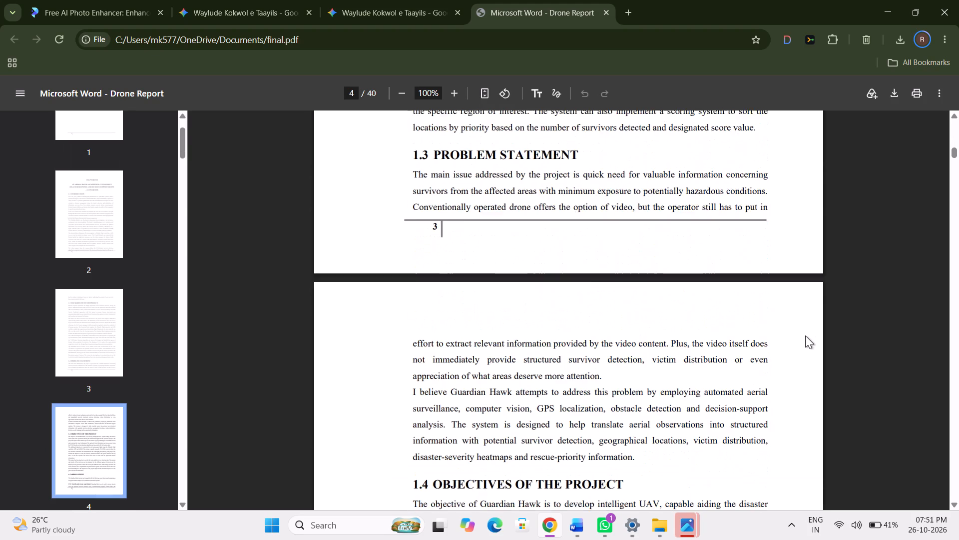
{"action": "scroll", "coordinate": [805, 335], "scroll_direction": "down", "scroll_amount": 8}
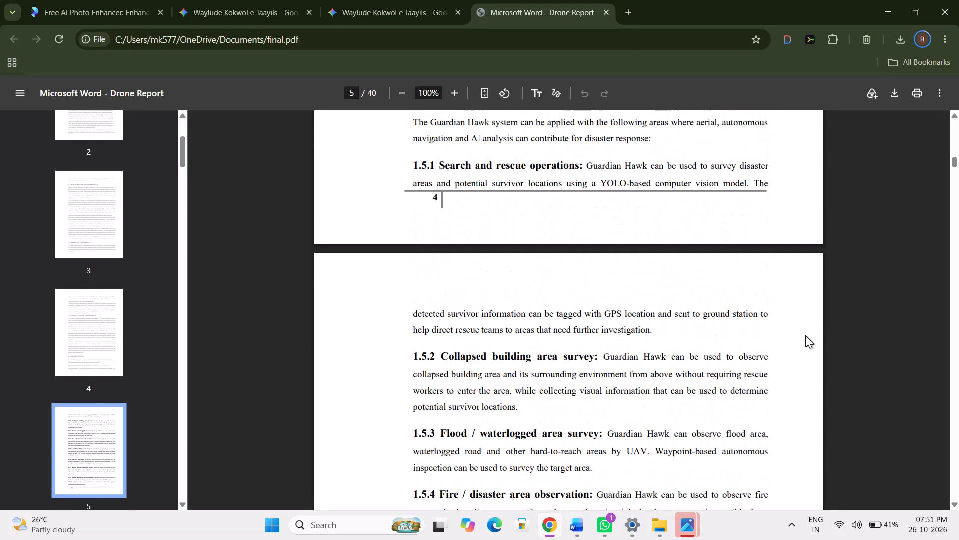
{"action": "scroll", "coordinate": [805, 335], "scroll_direction": "down", "scroll_amount": 2}
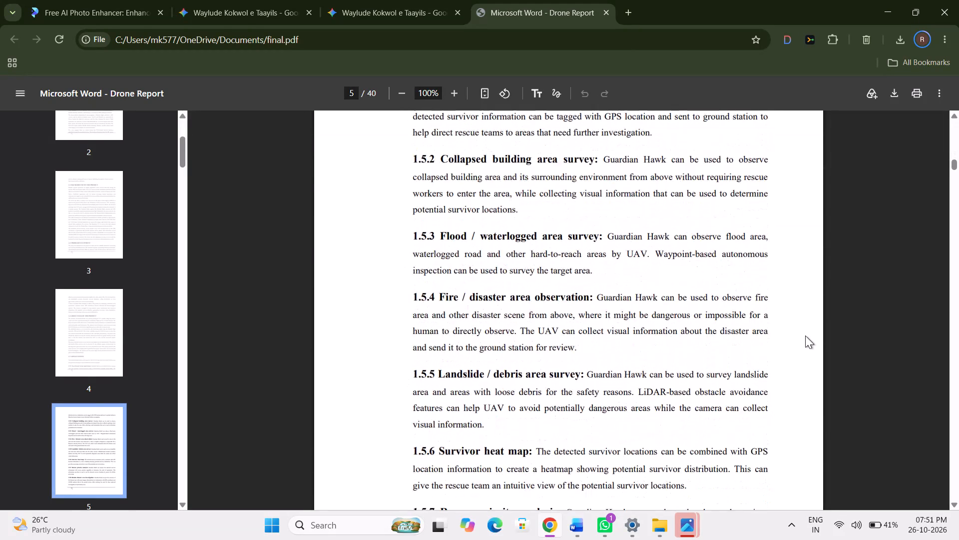
{"action": "scroll", "coordinate": [805, 335], "scroll_direction": "down", "scroll_amount": 6}
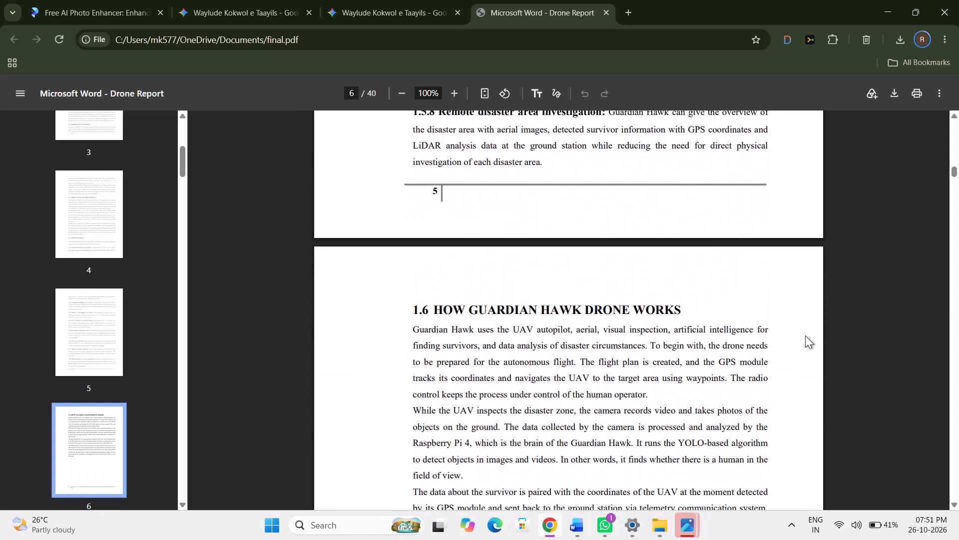
{"action": "scroll", "coordinate": [805, 335], "scroll_direction": "down", "scroll_amount": 4}
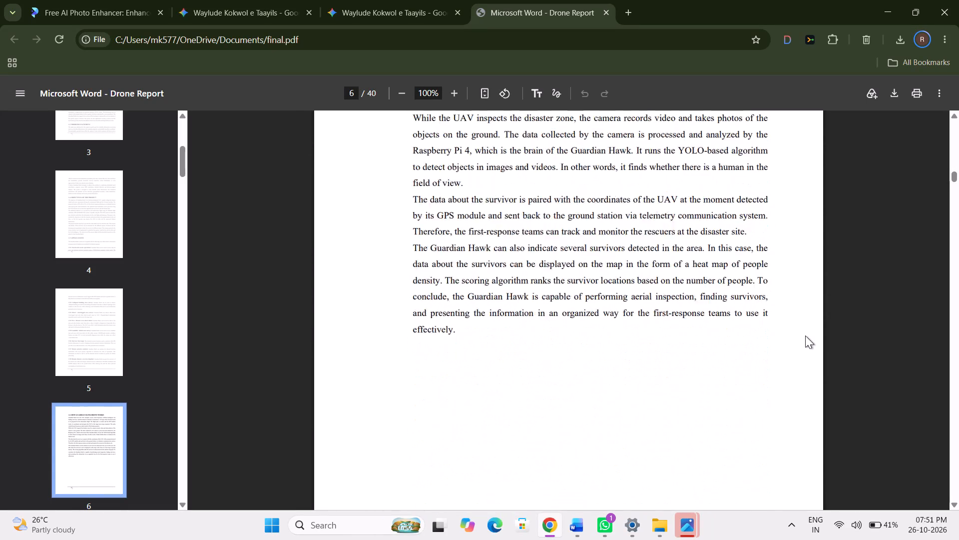
{"action": "scroll", "coordinate": [805, 335], "scroll_direction": "down", "scroll_amount": 7}
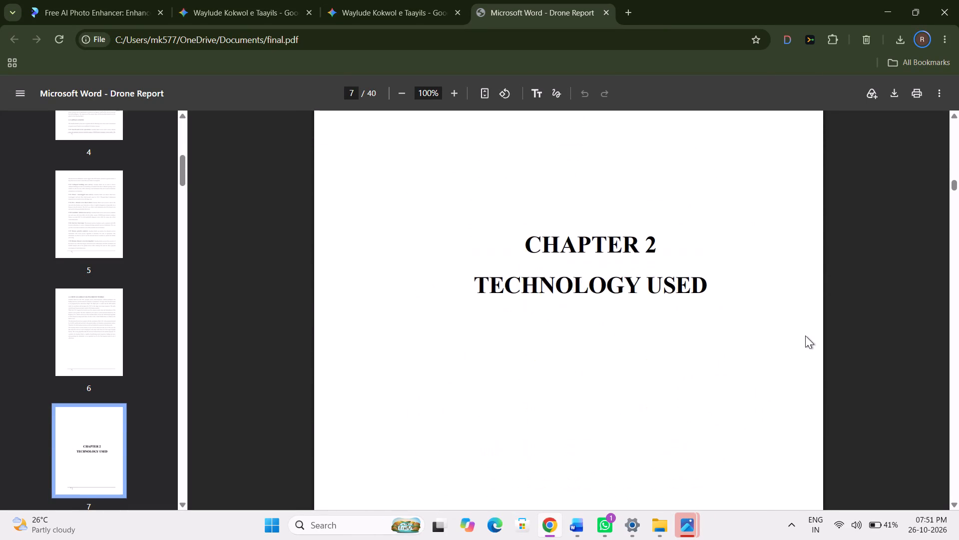
Review Chapter 2, Technology Used, checking the block diagram, component list and each component's figure and description.
{"action": "scroll", "coordinate": [805, 335], "scroll_direction": "down", "scroll_amount": 6}
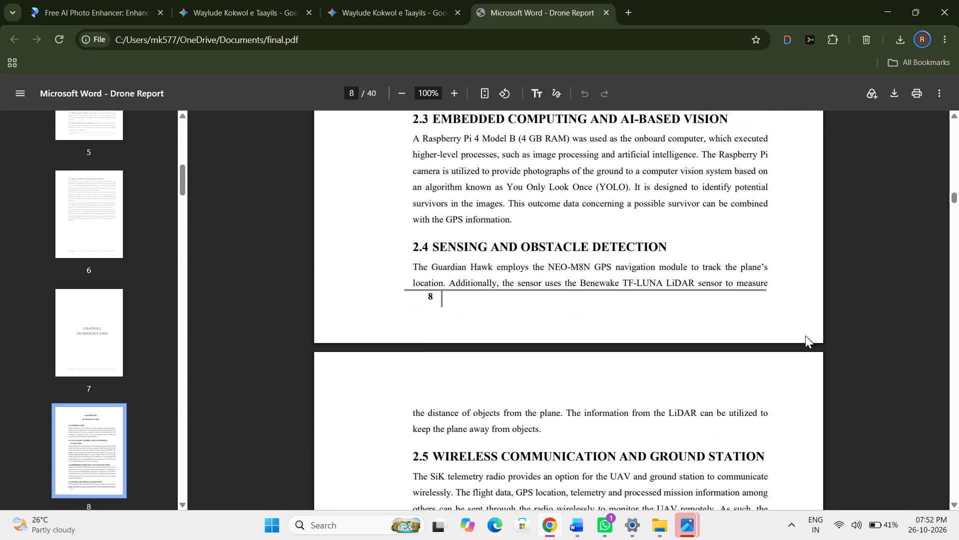
{"action": "scroll", "coordinate": [805, 335], "scroll_direction": "down", "scroll_amount": 9}
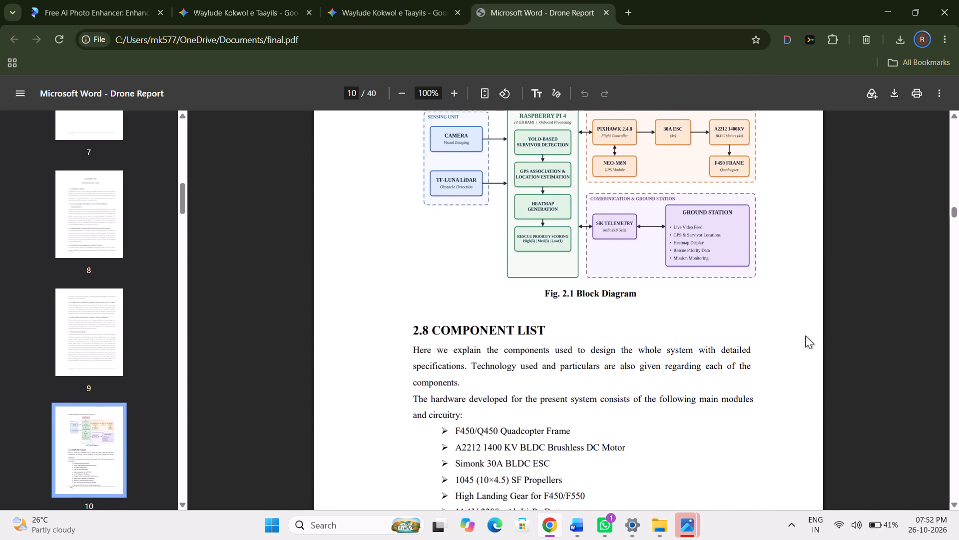
{"action": "scroll", "coordinate": [805, 335], "scroll_direction": "down", "scroll_amount": 3}
{"action": "scroll", "coordinate": [805, 335], "scroll_direction": "up", "scroll_amount": 1}
{"action": "scroll", "coordinate": [805, 335], "scroll_direction": "down", "scroll_amount": 3}
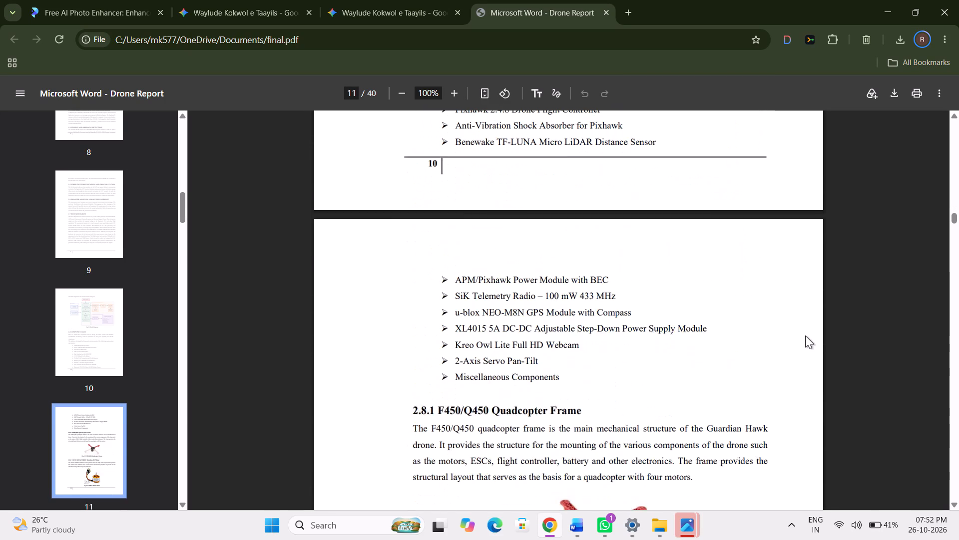
{"action": "scroll", "coordinate": [805, 335], "scroll_direction": "down", "scroll_amount": 9}
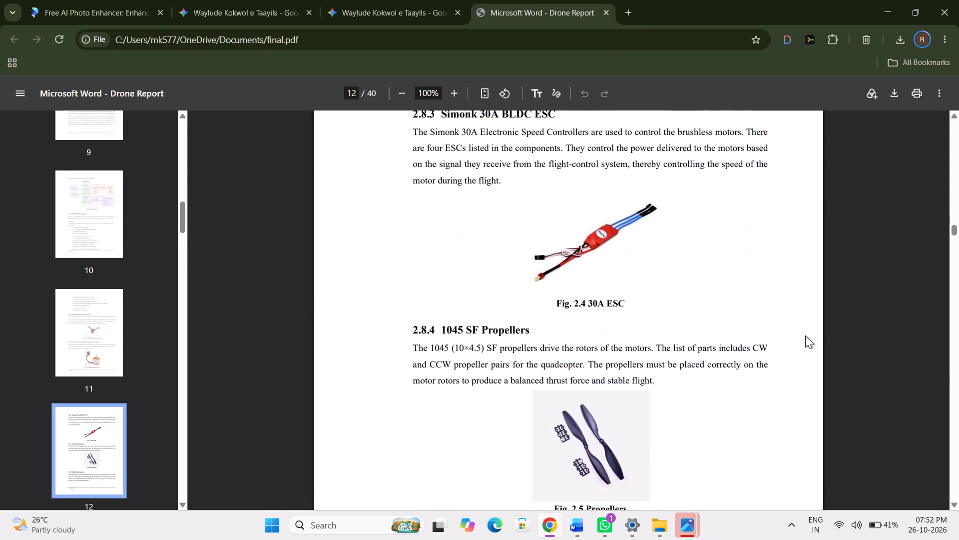
{"action": "scroll", "coordinate": [805, 335], "scroll_direction": "down", "scroll_amount": 9}
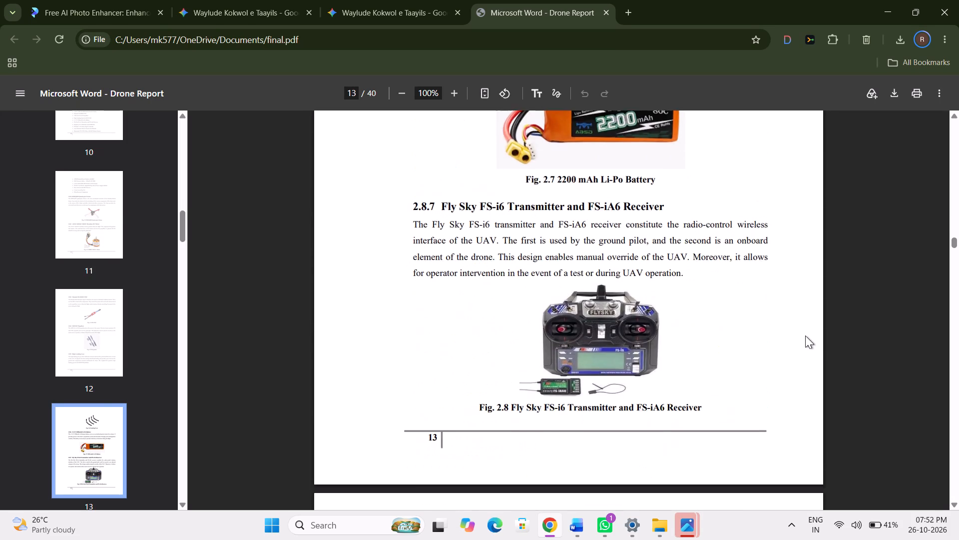
{"action": "scroll", "coordinate": [805, 335], "scroll_direction": "down", "scroll_amount": 8}
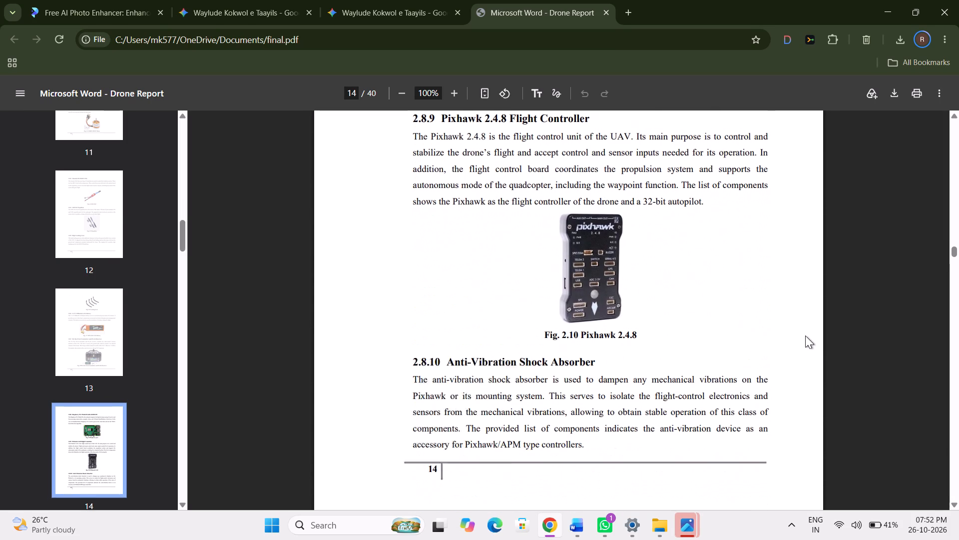
{"action": "scroll", "coordinate": [805, 335], "scroll_direction": "down", "scroll_amount": 9}
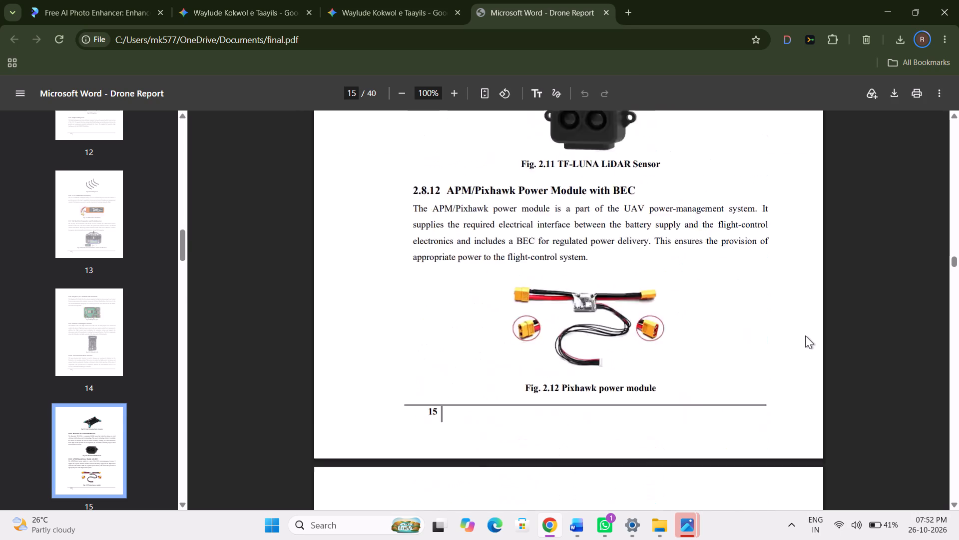
{"action": "scroll", "coordinate": [805, 335], "scroll_direction": "down", "scroll_amount": 8}
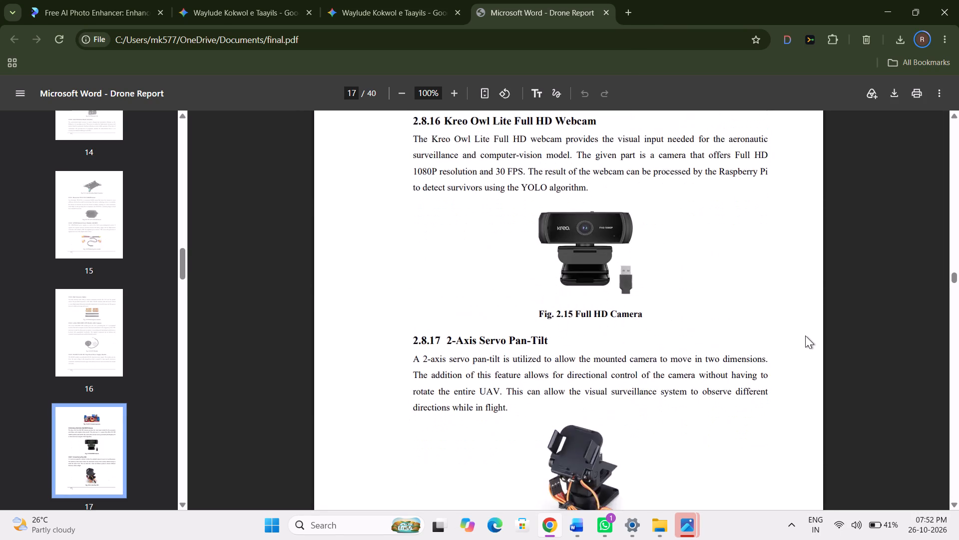
Review Chapter 3 on the hardware, checking the circuit diagram, working sections and hardware implementation photos up to the Chapter 4 title page.
{"action": "scroll", "coordinate": [805, 335], "scroll_direction": "down", "scroll_amount": 6}
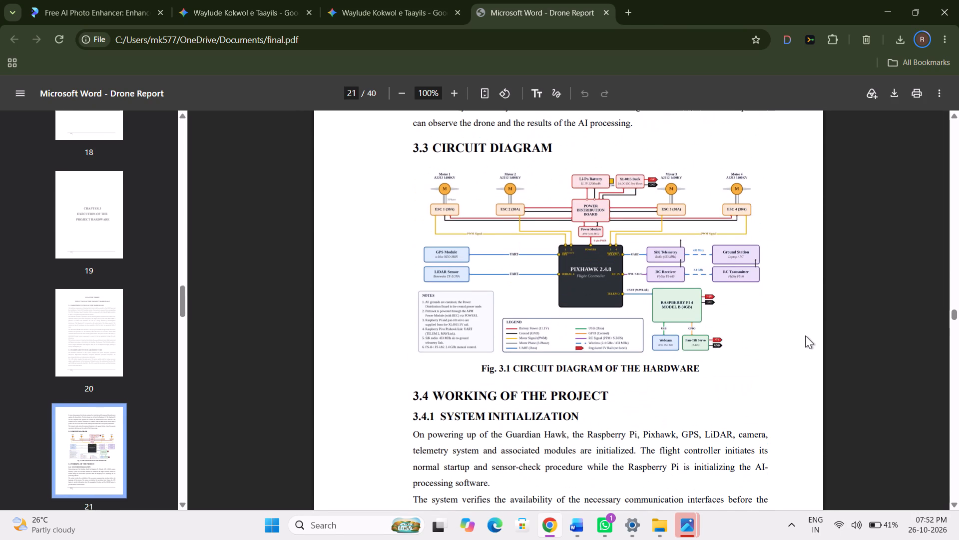
{"action": "scroll", "coordinate": [805, 335], "scroll_direction": "down", "scroll_amount": 3}
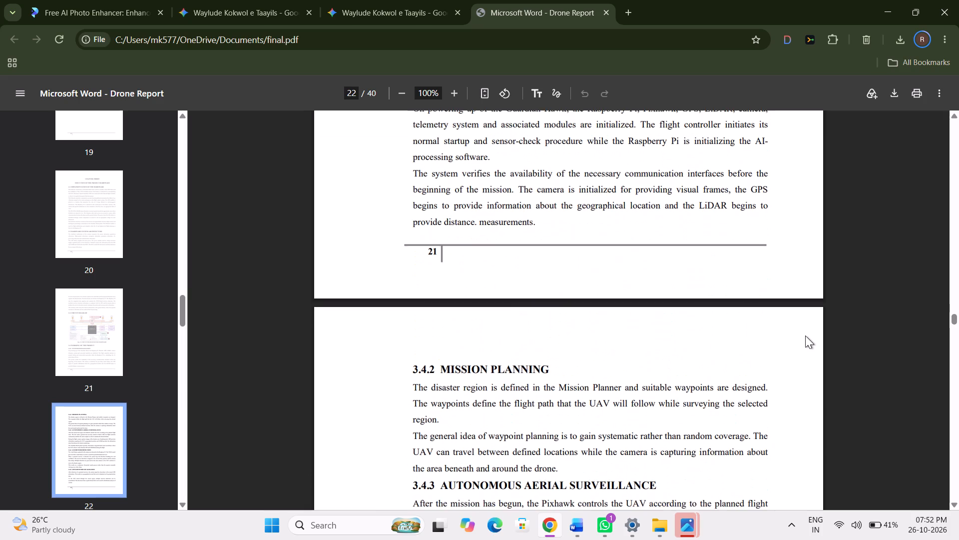
{"action": "scroll", "coordinate": [805, 335], "scroll_direction": "down", "scroll_amount": 4}
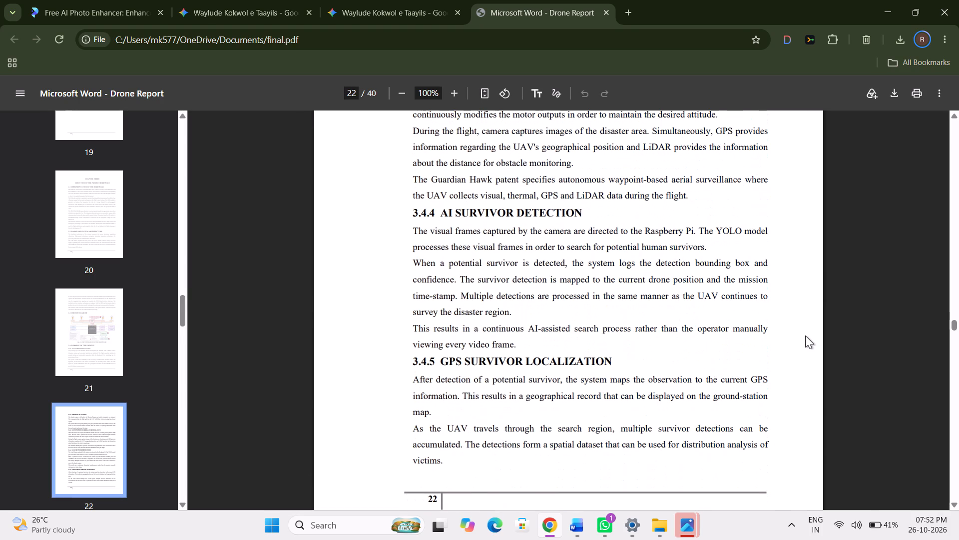
{"action": "scroll", "coordinate": [805, 335], "scroll_direction": "down", "scroll_amount": 12}
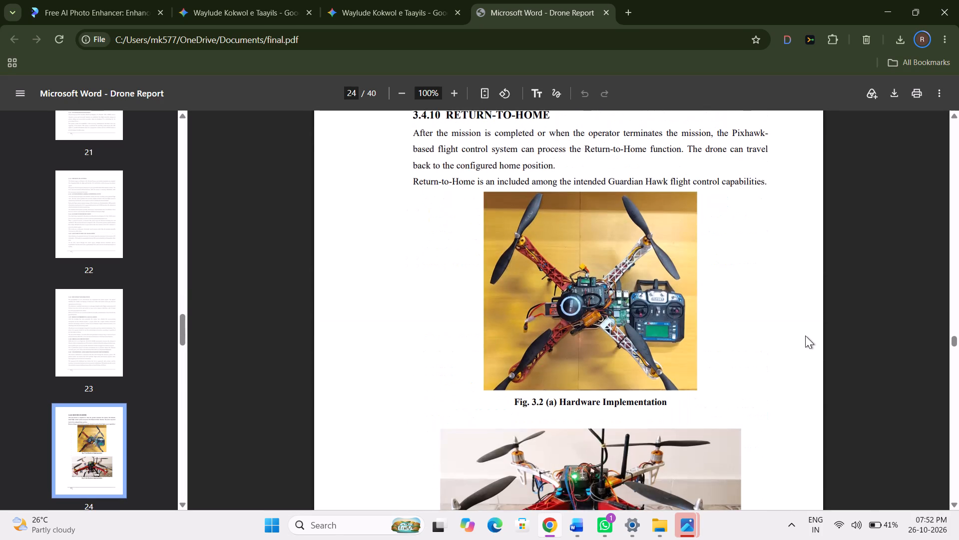
{"action": "scroll", "coordinate": [805, 335], "scroll_direction": "down", "scroll_amount": 5}
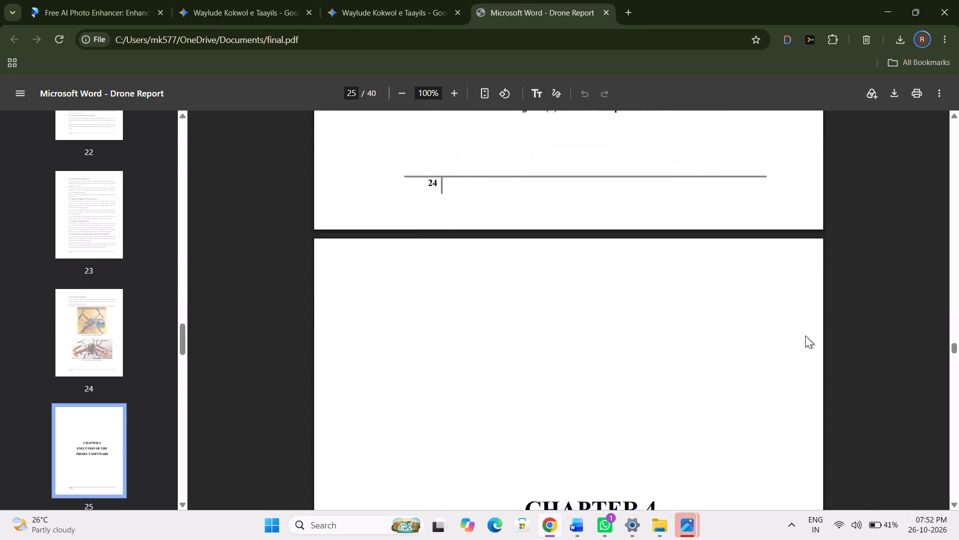
{"action": "scroll", "coordinate": [805, 335], "scroll_direction": "down", "scroll_amount": 2}
{"action": "scroll", "coordinate": [805, 335], "scroll_direction": "up", "scroll_amount": 2}
{"action": "scroll", "coordinate": [805, 335], "scroll_direction": "down", "scroll_amount": 2}
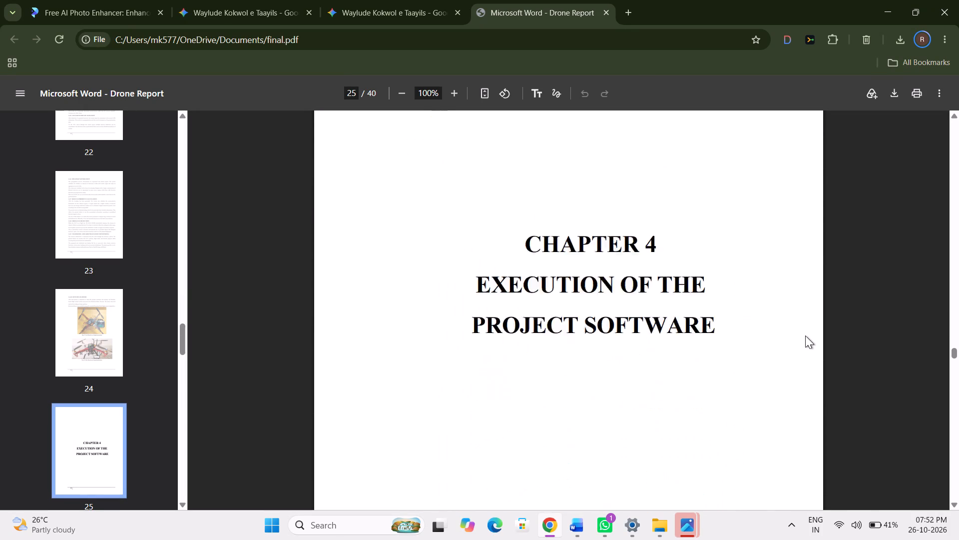
Review Chapter 4 on the project software, checking the heatmapping text, ground station dashboard figures and ArduPilot Mission Planner section.
{"action": "scroll", "coordinate": [805, 335], "scroll_direction": "down", "scroll_amount": 10}
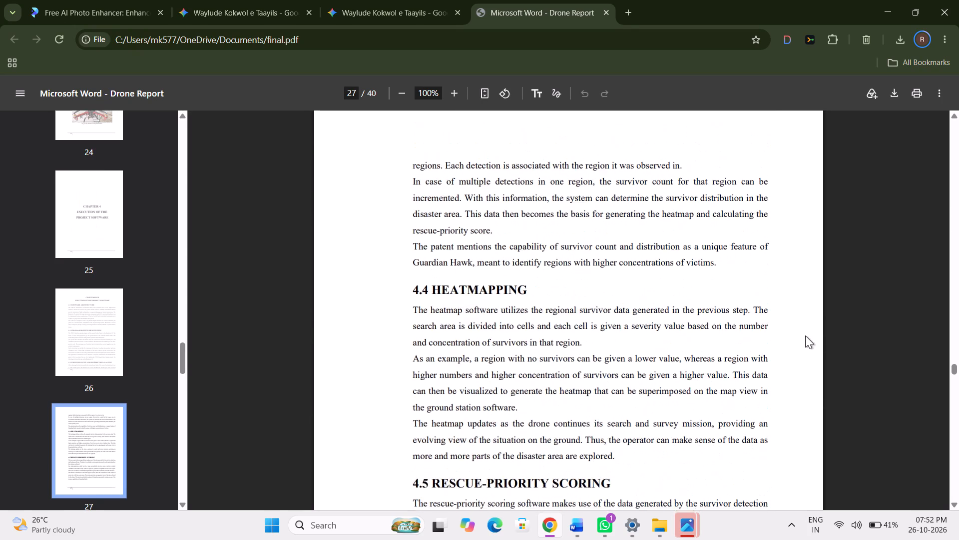
{"action": "scroll", "coordinate": [805, 335], "scroll_direction": "down", "scroll_amount": 10}
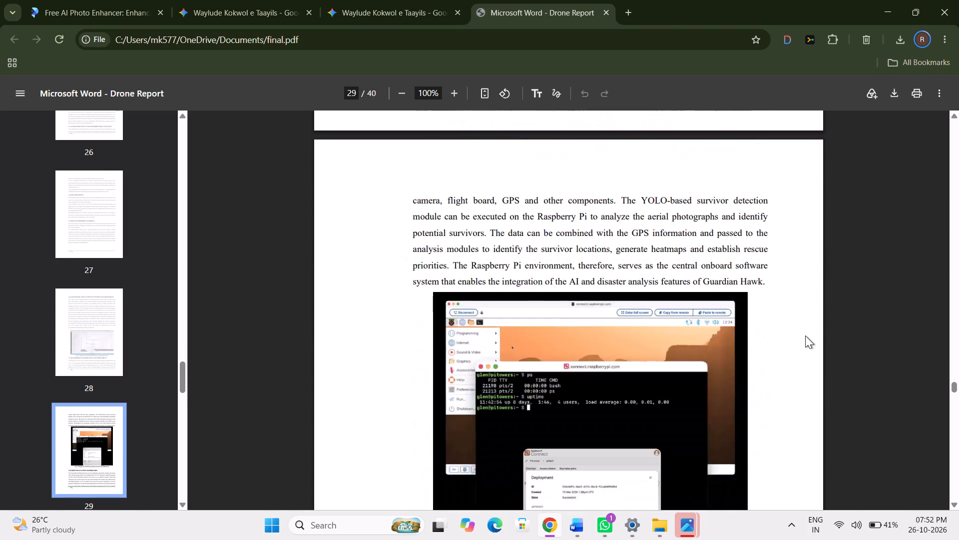
{"action": "scroll", "coordinate": [805, 335], "scroll_direction": "down", "scroll_amount": 10}
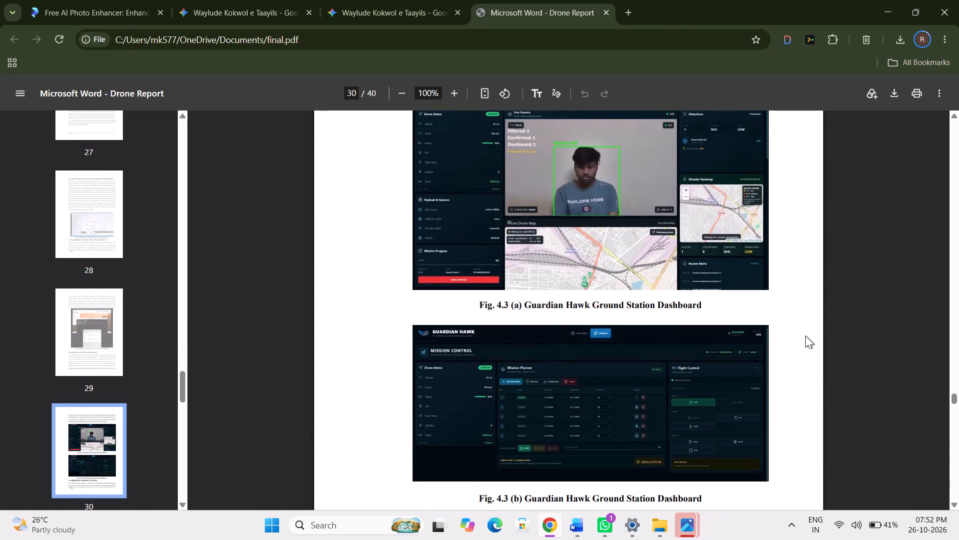
{"action": "scroll", "coordinate": [805, 335], "scroll_direction": "down", "scroll_amount": 2}
{"action": "scroll", "coordinate": [805, 335], "scroll_direction": "up", "scroll_amount": 1}
{"action": "scroll", "coordinate": [805, 335], "scroll_direction": "down", "scroll_amount": 1}
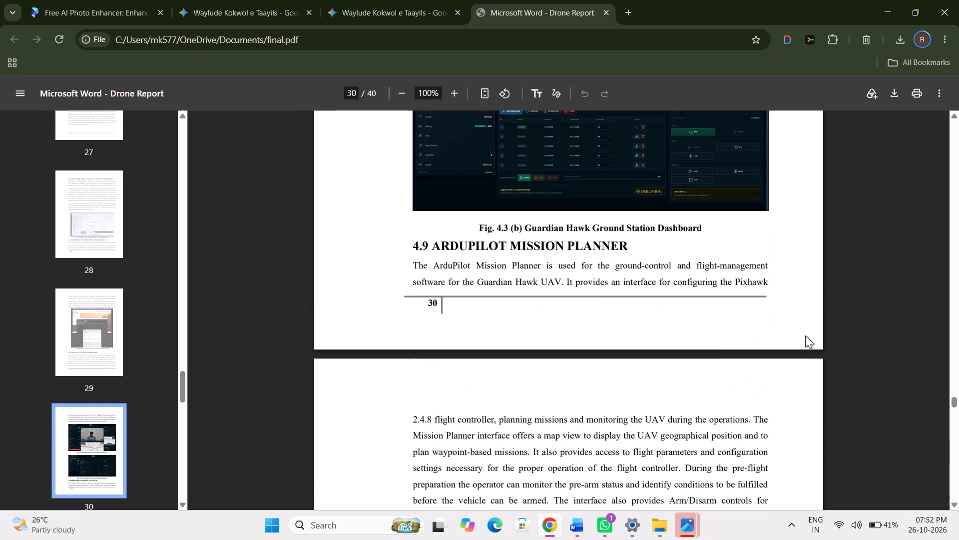
{"action": "scroll", "coordinate": [805, 335], "scroll_direction": "down", "scroll_amount": 9}
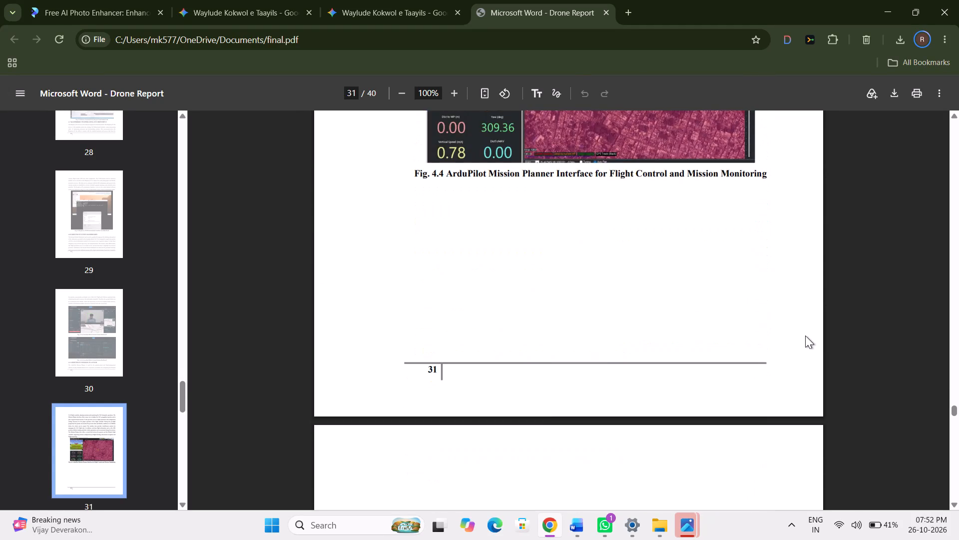
Review Chapter 5 on results, checking the discussion text, the labelled hardware model photo, advantages section and hardware cost table.
{"action": "scroll", "coordinate": [805, 335], "scroll_direction": "down", "scroll_amount": 10}
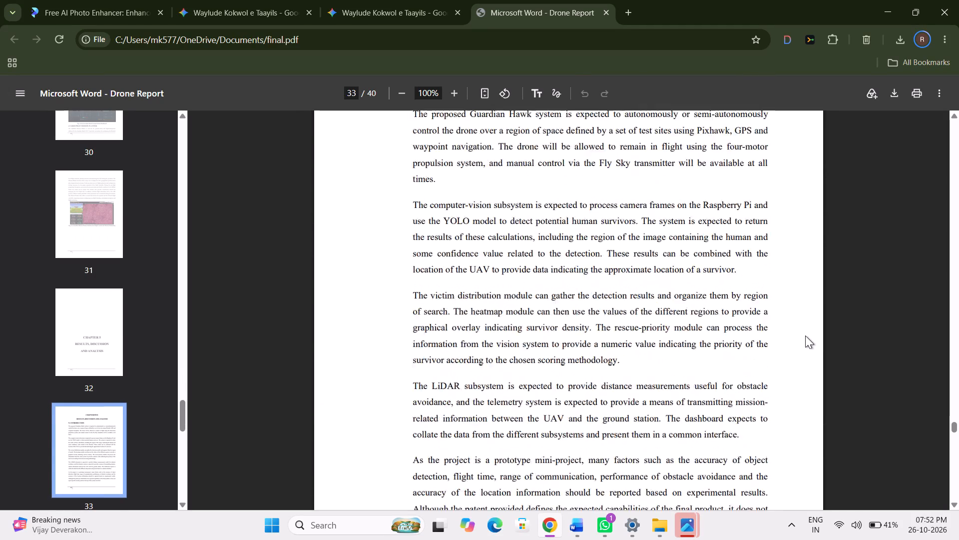
{"action": "scroll", "coordinate": [805, 335], "scroll_direction": "down", "scroll_amount": 4}
{"action": "right_click", "coordinate": [805, 335]}
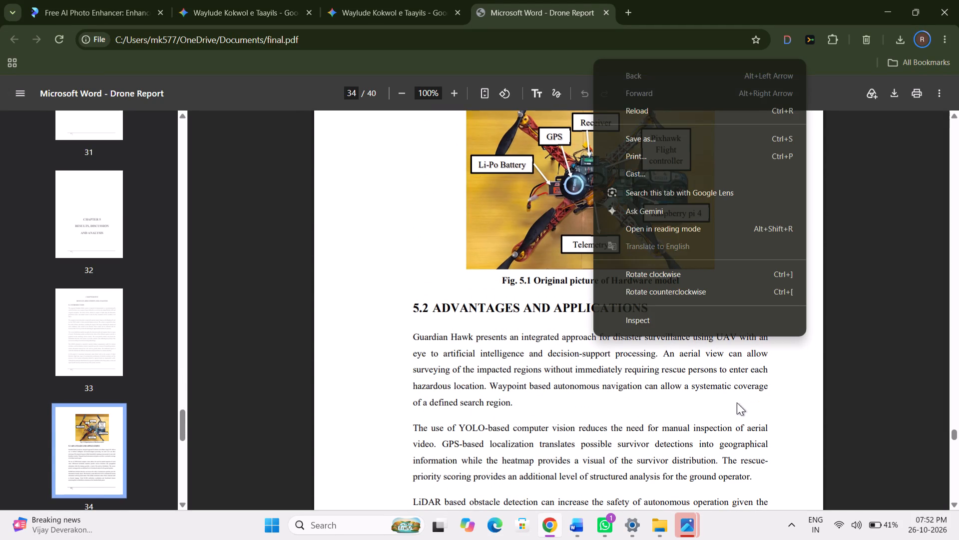
{"action": "left_click", "coordinate": [633, 373]}
{"action": "scroll", "coordinate": [633, 373], "scroll_direction": "up", "scroll_amount": 2}
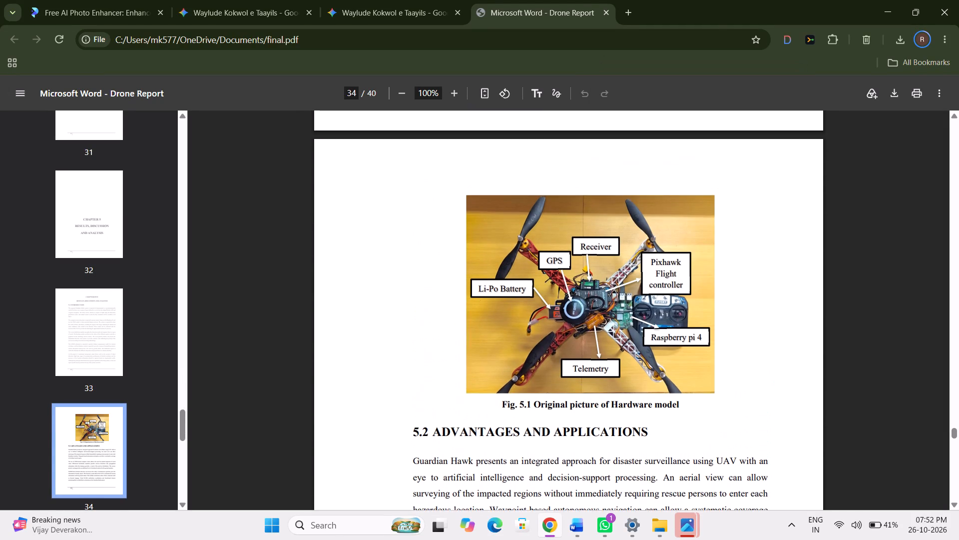
{"action": "scroll", "coordinate": [633, 373], "scroll_direction": "up", "scroll_amount": 1}
{"action": "scroll", "coordinate": [633, 373], "scroll_direction": "down", "scroll_amount": 1}
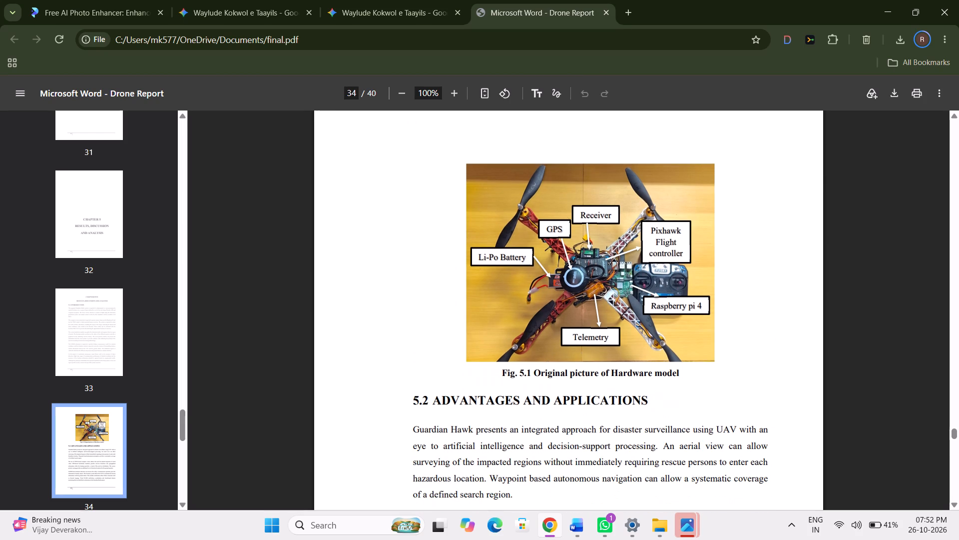
{"action": "scroll", "coordinate": [633, 373], "scroll_direction": "down", "scroll_amount": 7}
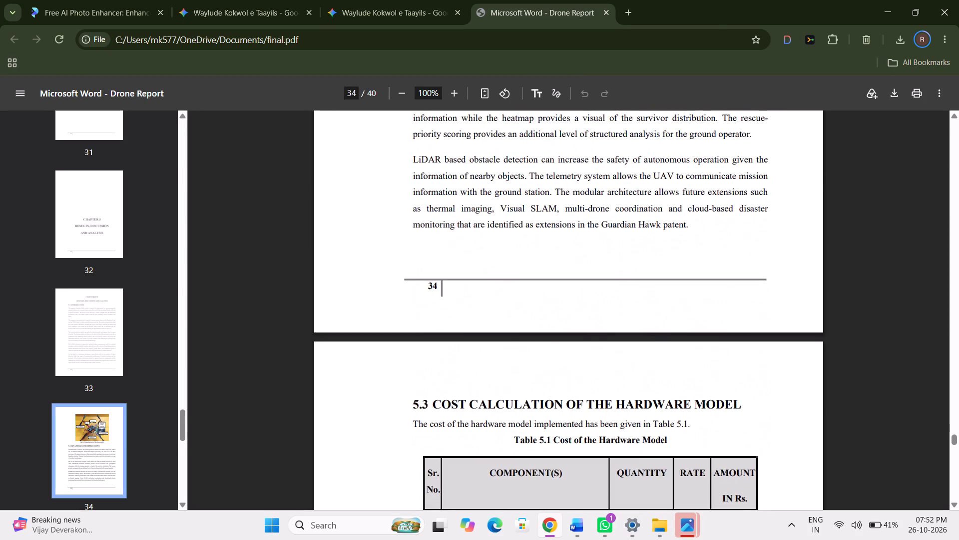
{"action": "scroll", "coordinate": [633, 373], "scroll_direction": "down", "scroll_amount": 12}
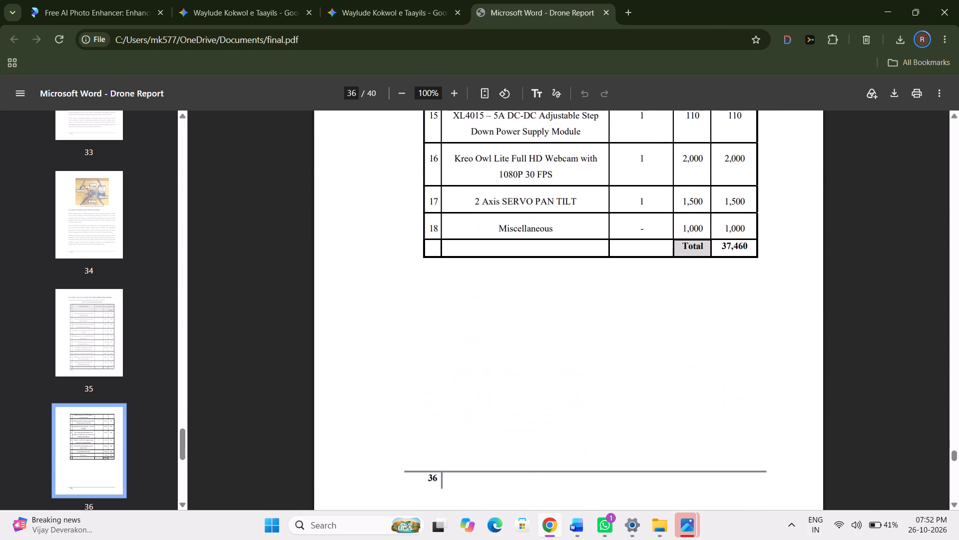
Review Chapter 6 on conclusions and future scope, and check the References list on the report's last page.
{"action": "scroll", "coordinate": [633, 373], "scroll_direction": "down", "scroll_amount": 12}
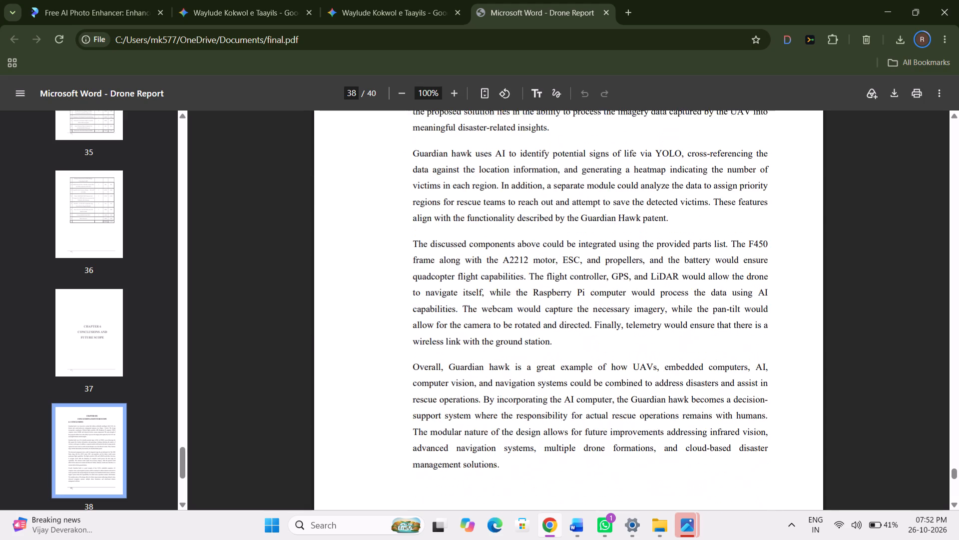
{"action": "scroll", "coordinate": [633, 373], "scroll_direction": "down", "scroll_amount": 11}
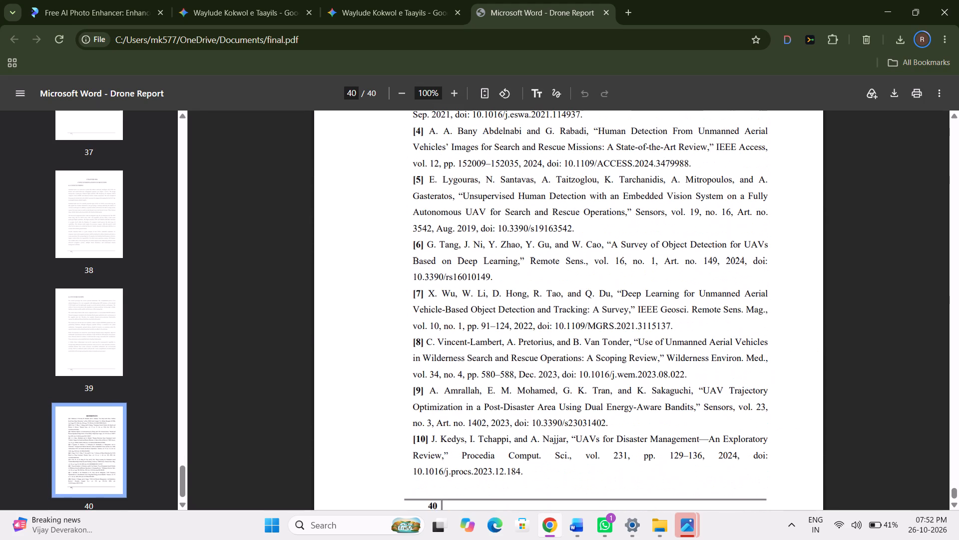
{"action": "scroll", "coordinate": [633, 373], "scroll_direction": "down", "scroll_amount": 2}
{"action": "scroll", "coordinate": [633, 373], "scroll_direction": "up", "scroll_amount": 3}
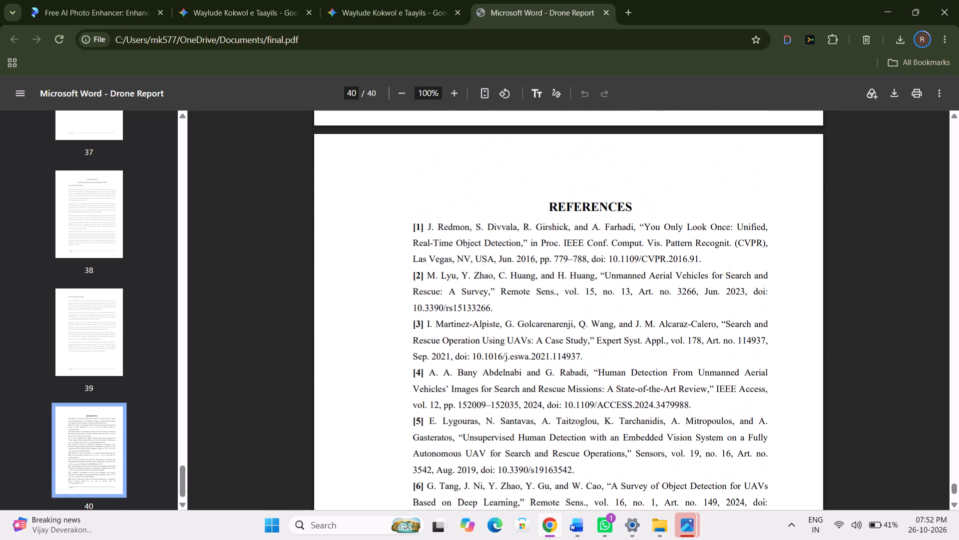
{"action": "scroll", "coordinate": [633, 373], "scroll_direction": "down", "scroll_amount": 13}
{"action": "scroll", "coordinate": [633, 373], "scroll_direction": "up", "scroll_amount": 2}
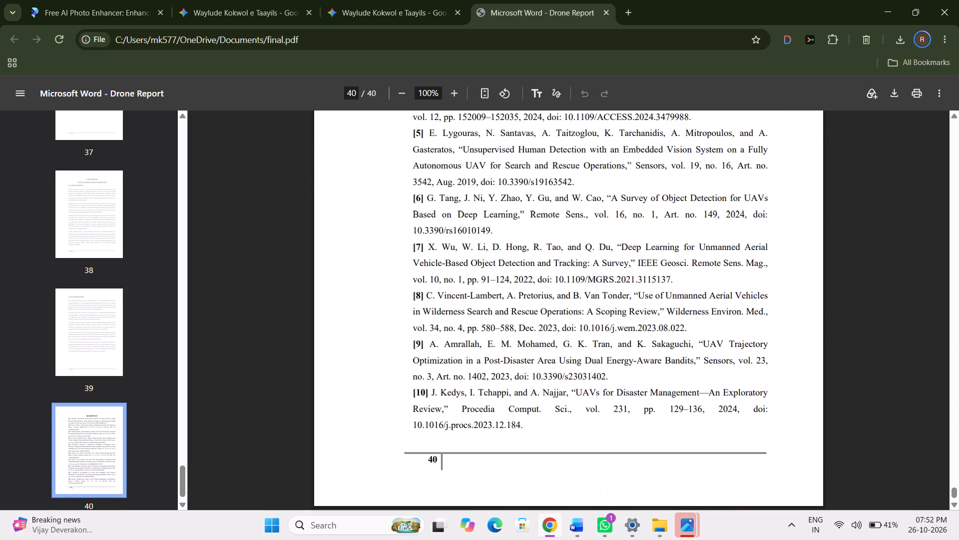
Skim back through the report from the references to the Chapter 1 title page on page 1.
{"action": "scroll", "coordinate": [633, 373], "scroll_direction": "up", "scroll_amount": 20}
{"action": "scroll", "coordinate": [633, 373], "scroll_direction": "up", "scroll_amount": 14}
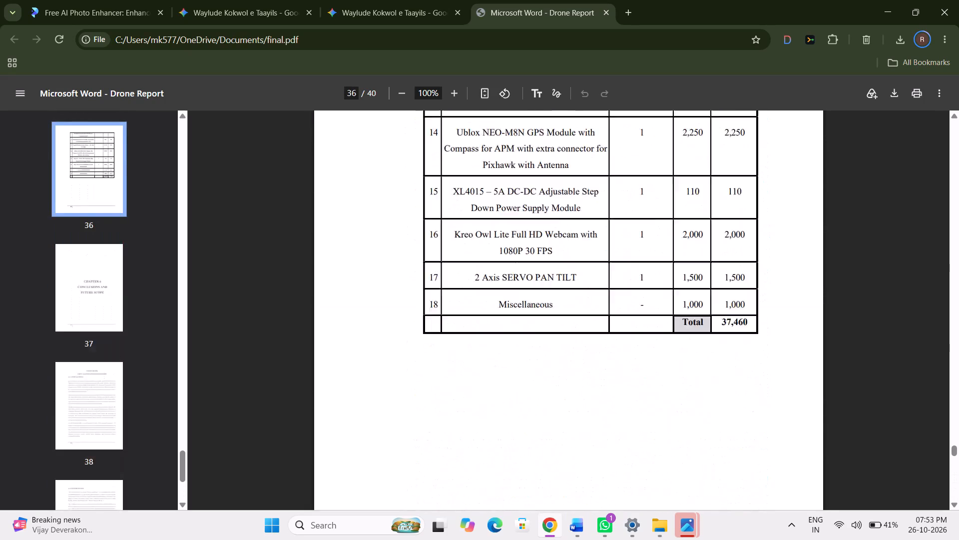
{"action": "scroll", "coordinate": [633, 373], "scroll_direction": "up", "scroll_amount": 20}
{"action": "scroll", "coordinate": [633, 373], "scroll_direction": "up", "scroll_amount": 13}
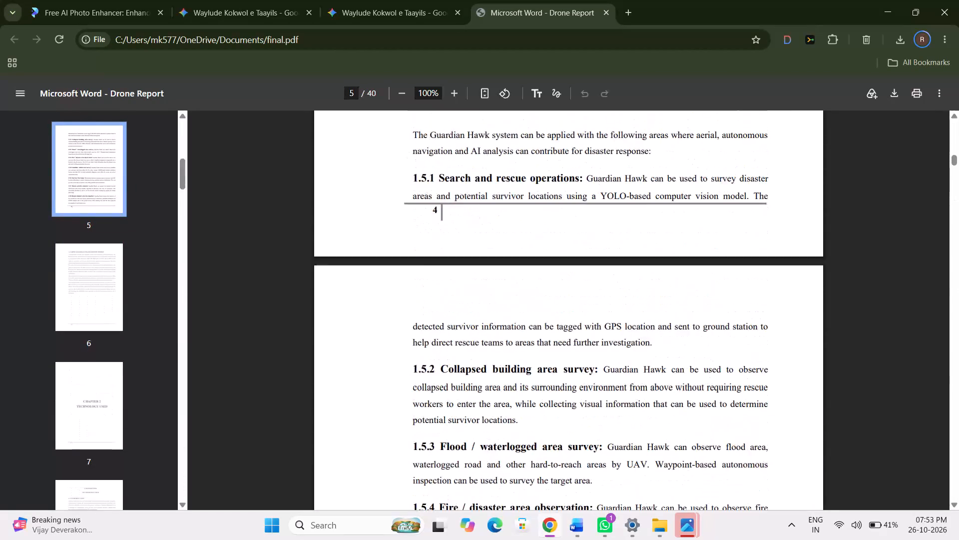
{"action": "scroll", "coordinate": [633, 373], "scroll_direction": "up", "scroll_amount": 10}
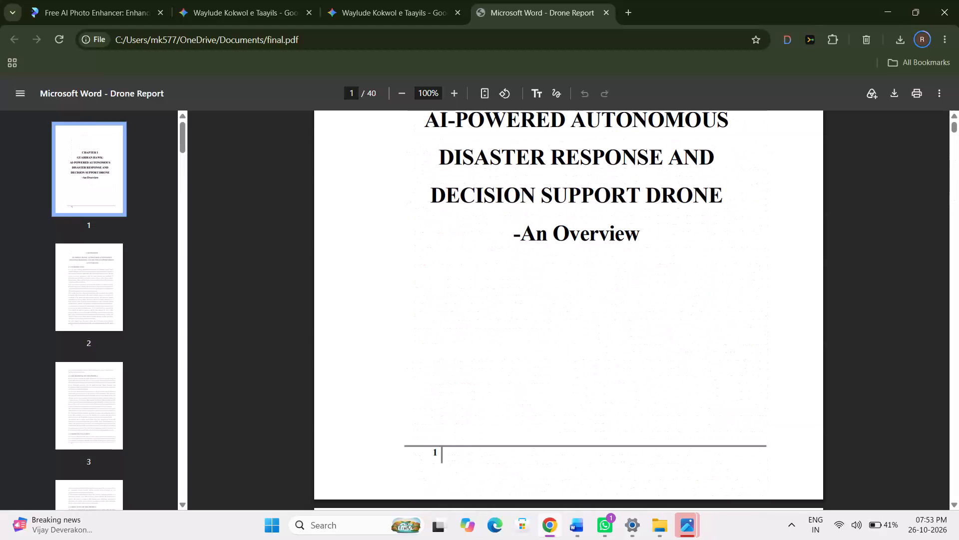
{"action": "scroll", "coordinate": [633, 373], "scroll_direction": "up", "scroll_amount": 3}
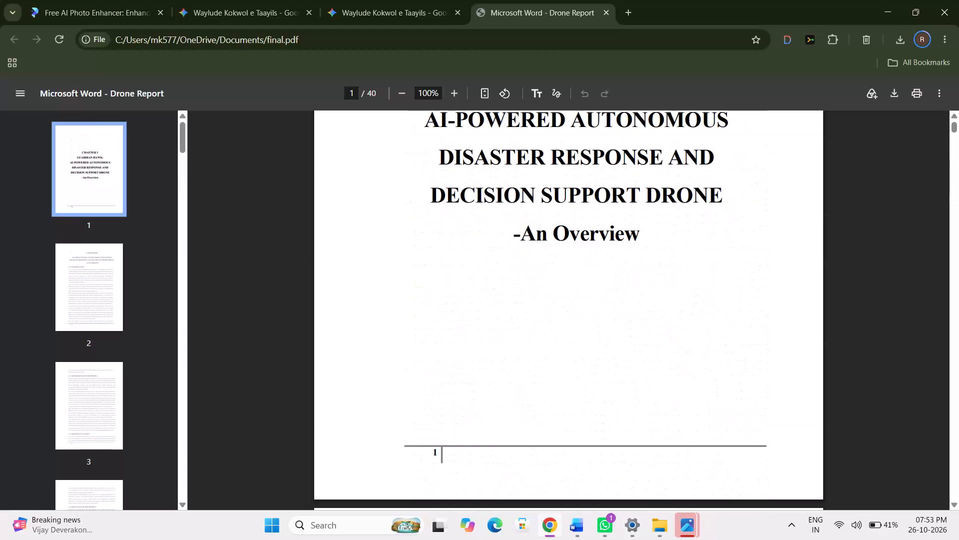
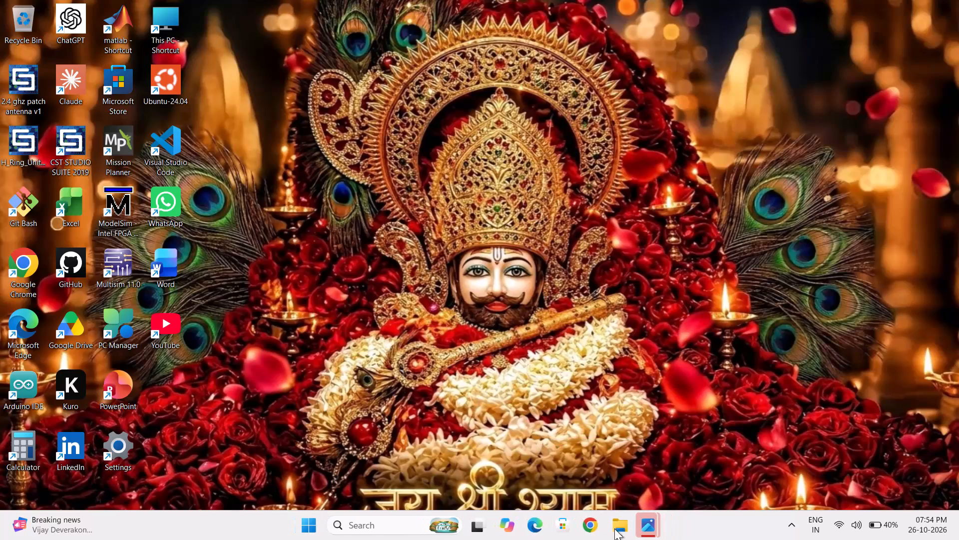
Close all open File Explorer and Photos windows.
{"action": "right_click", "coordinate": [618, 535]}
{"action": "left_click", "coordinate": [594, 490]}
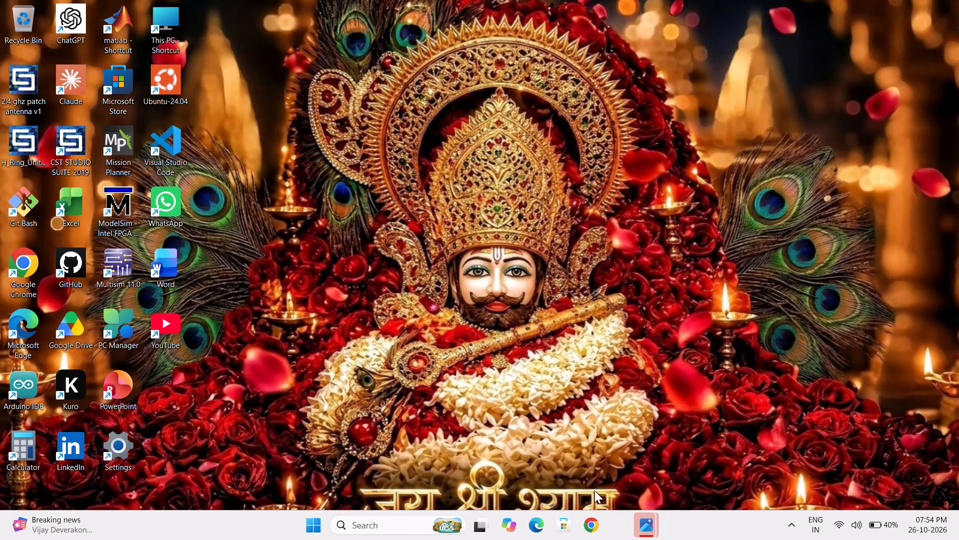
{"action": "right_click", "coordinate": [629, 537]}
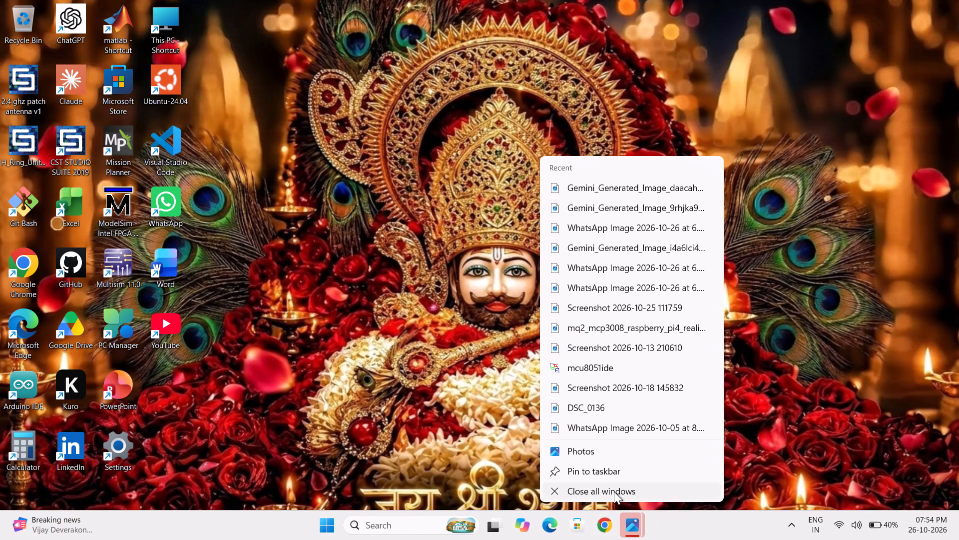
{"action": "left_click", "coordinate": [614, 491]}
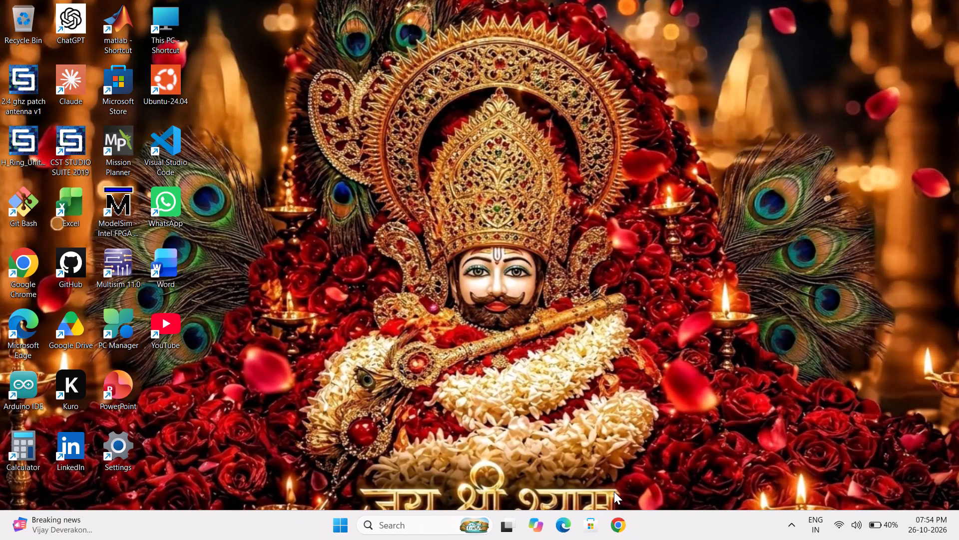
{"action": "left_click", "coordinate": [333, 518]}
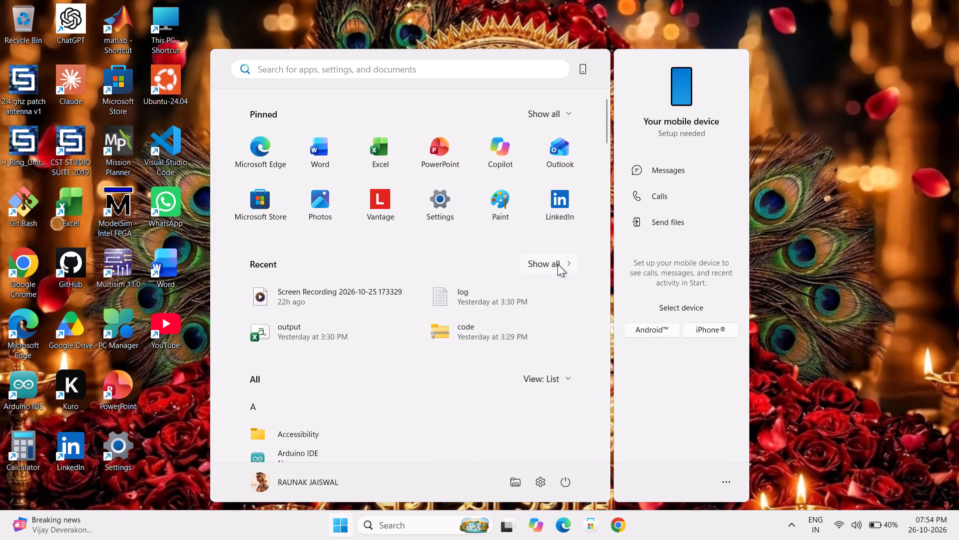
{"action": "left_click", "coordinate": [557, 264]}
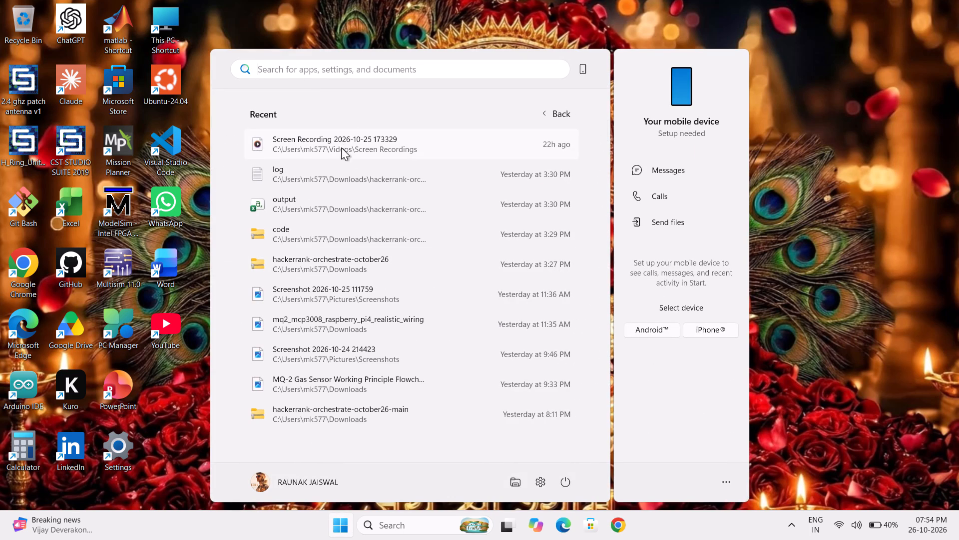
{"action": "right_click", "coordinate": [353, 165]}
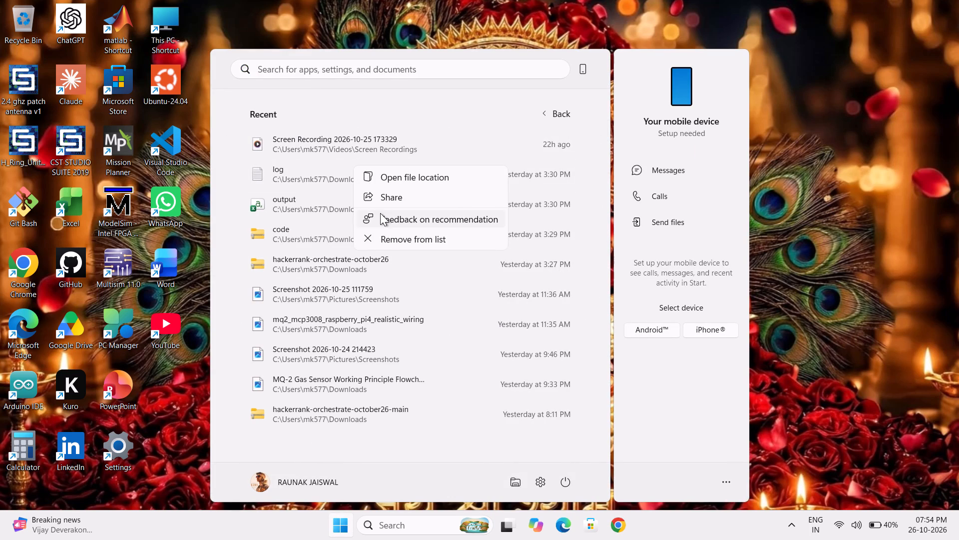
{"action": "left_click", "coordinate": [379, 243]}
{"action": "right_click", "coordinate": [379, 243]}
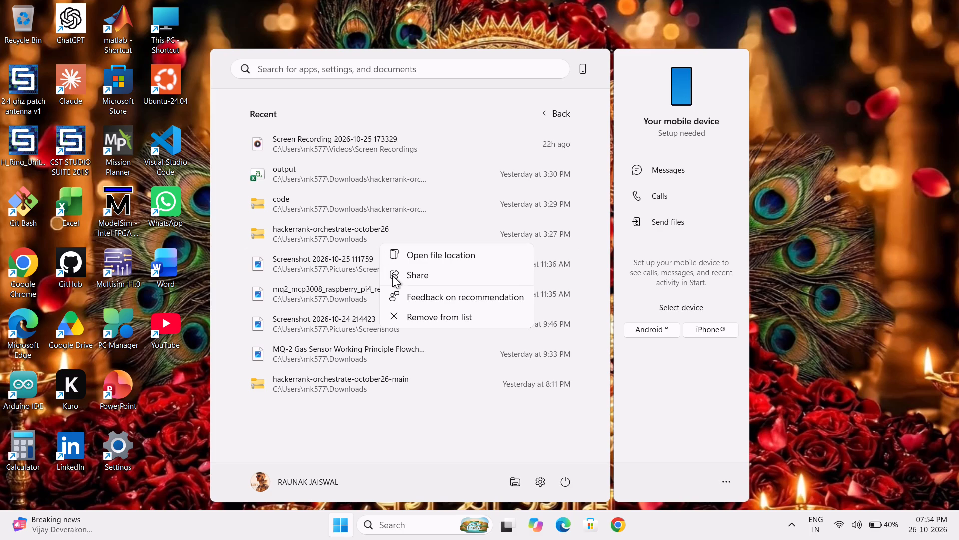
{"action": "left_click", "coordinate": [405, 316]}
{"action": "right_click", "coordinate": [405, 316]}
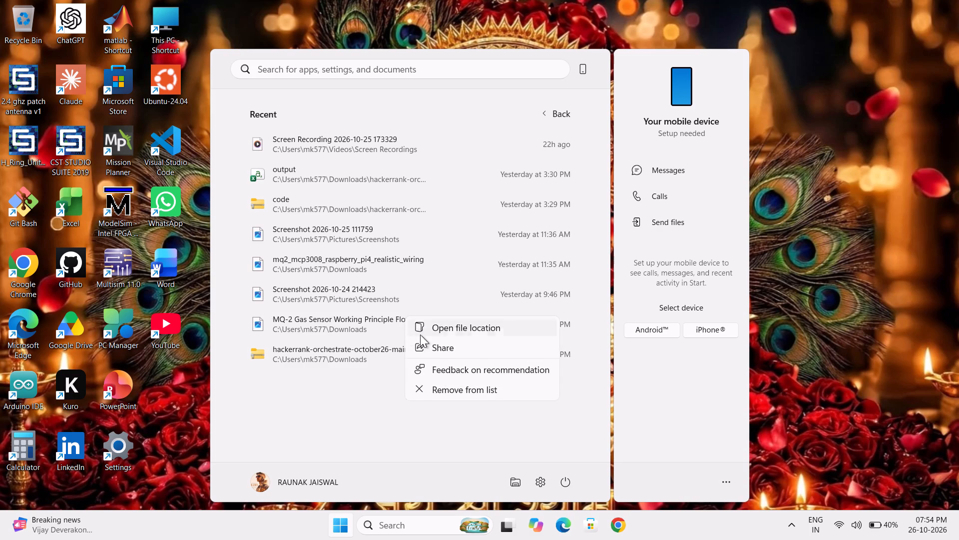
{"action": "left_click", "coordinate": [432, 393]}
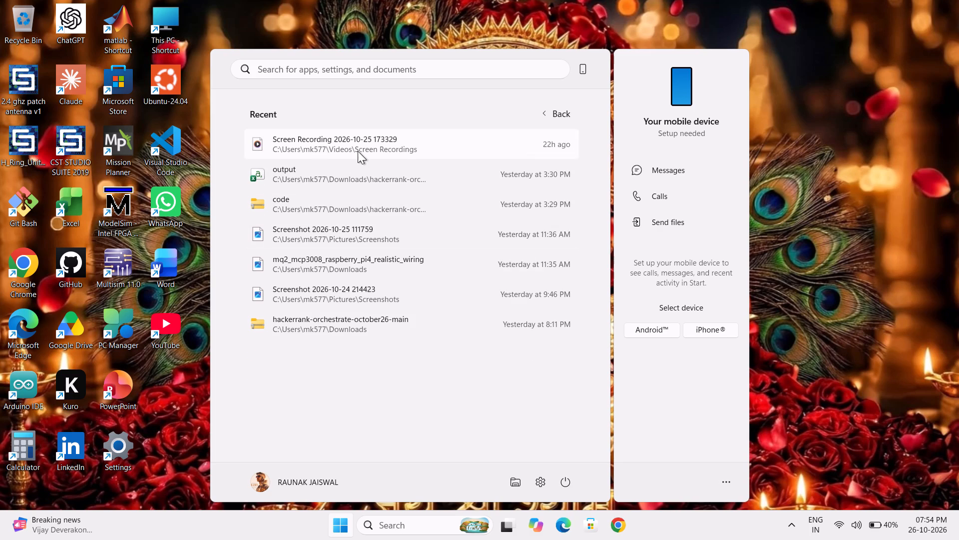
{"action": "right_click", "coordinate": [358, 151]}
{"action": "left_click", "coordinate": [394, 229]}
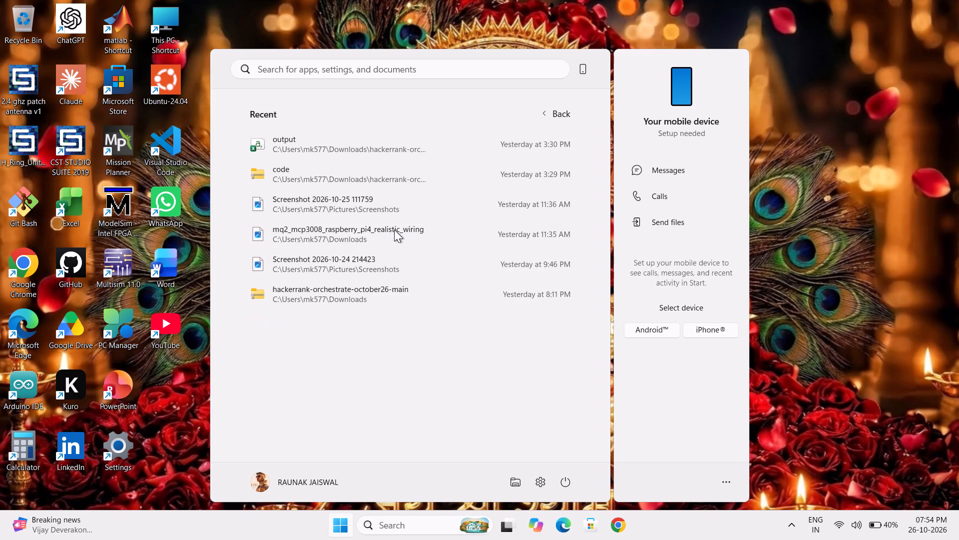
Clear the remaining entries from the Recent list: the mq2_mcp3008 wiring image, output, both screenshots, code and hackerrank-orchestrate-october26-main.
{"action": "right_click", "coordinate": [394, 229]}
{"action": "left_click", "coordinate": [417, 302]}
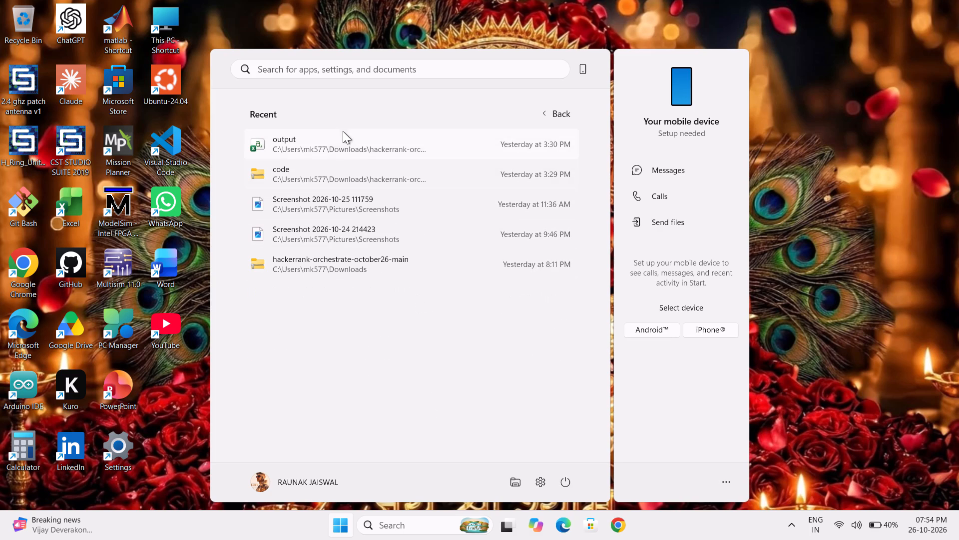
{"action": "right_click", "coordinate": [336, 147]}
{"action": "left_click", "coordinate": [362, 214]}
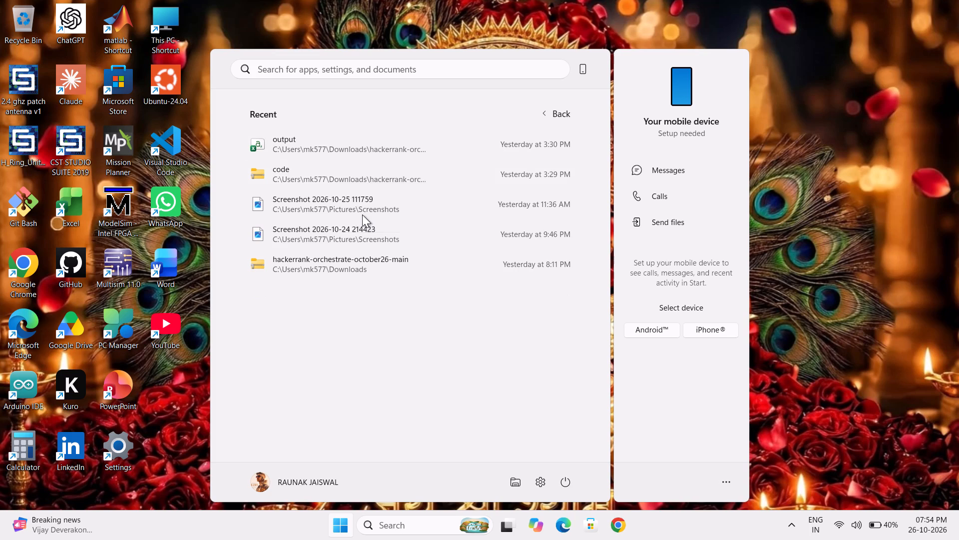
{"action": "right_click", "coordinate": [362, 214]}
{"action": "left_click", "coordinate": [391, 283]}
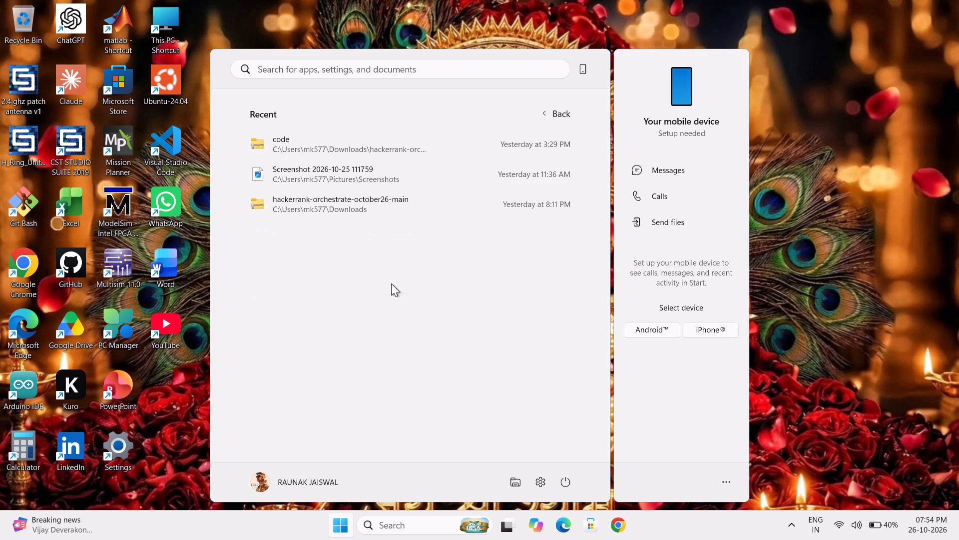
{"action": "right_click", "coordinate": [343, 158]}
{"action": "left_click", "coordinate": [362, 236]}
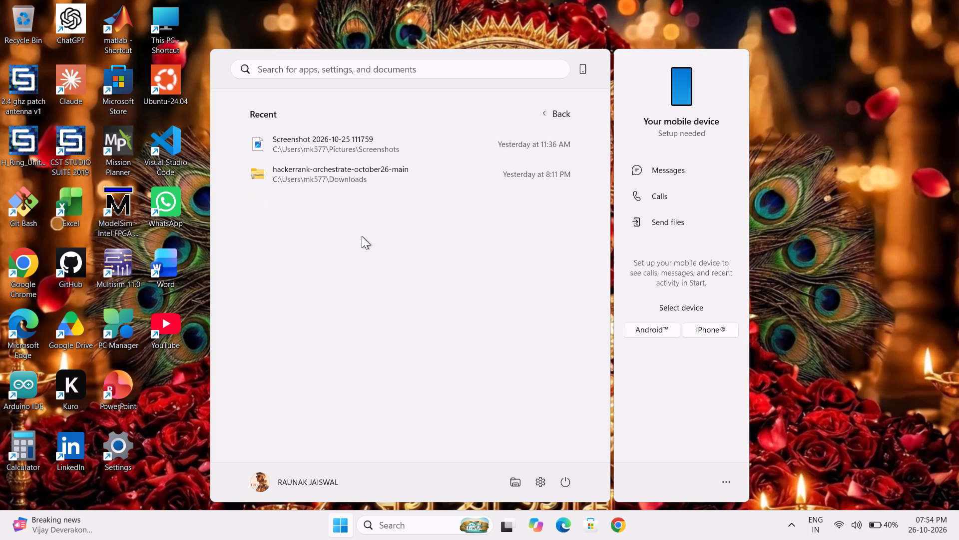
{"action": "right_click", "coordinate": [326, 142]}
{"action": "left_click", "coordinate": [376, 218]}
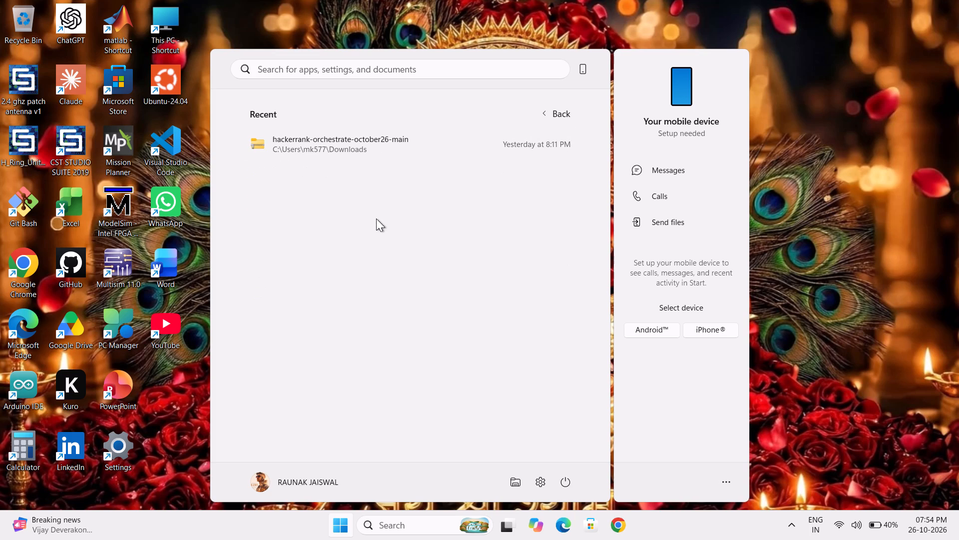
{"action": "right_click", "coordinate": [335, 144]}
{"action": "left_click", "coordinate": [387, 216]}
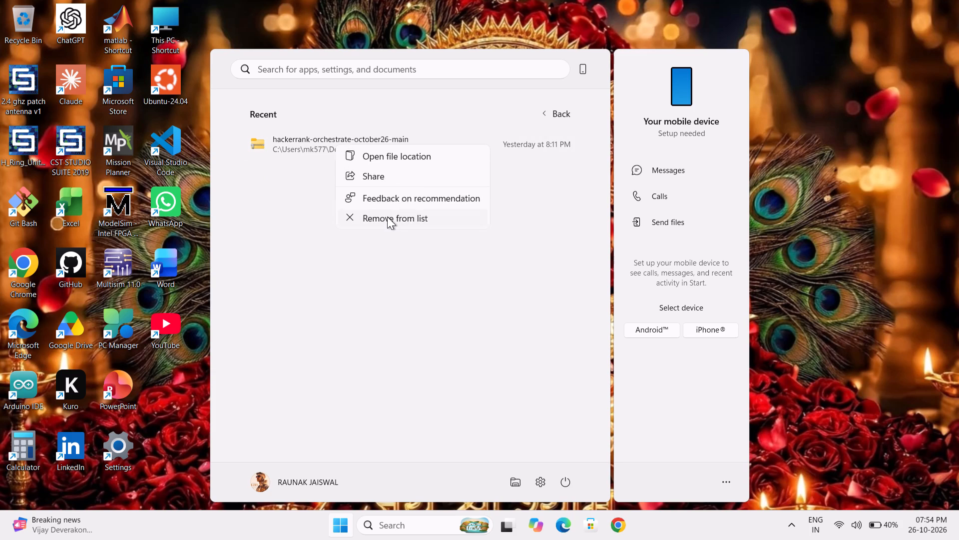
{"action": "left_click", "coordinate": [797, 263]}
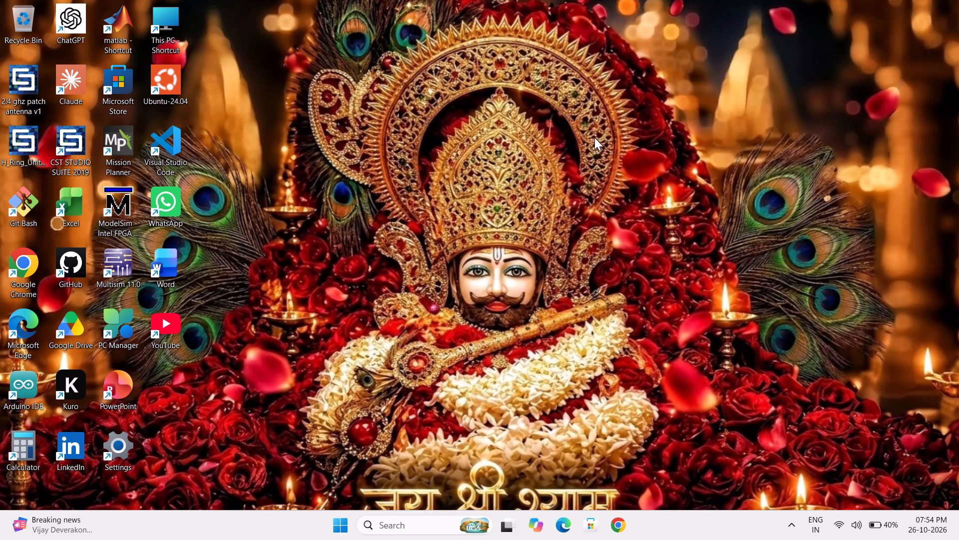